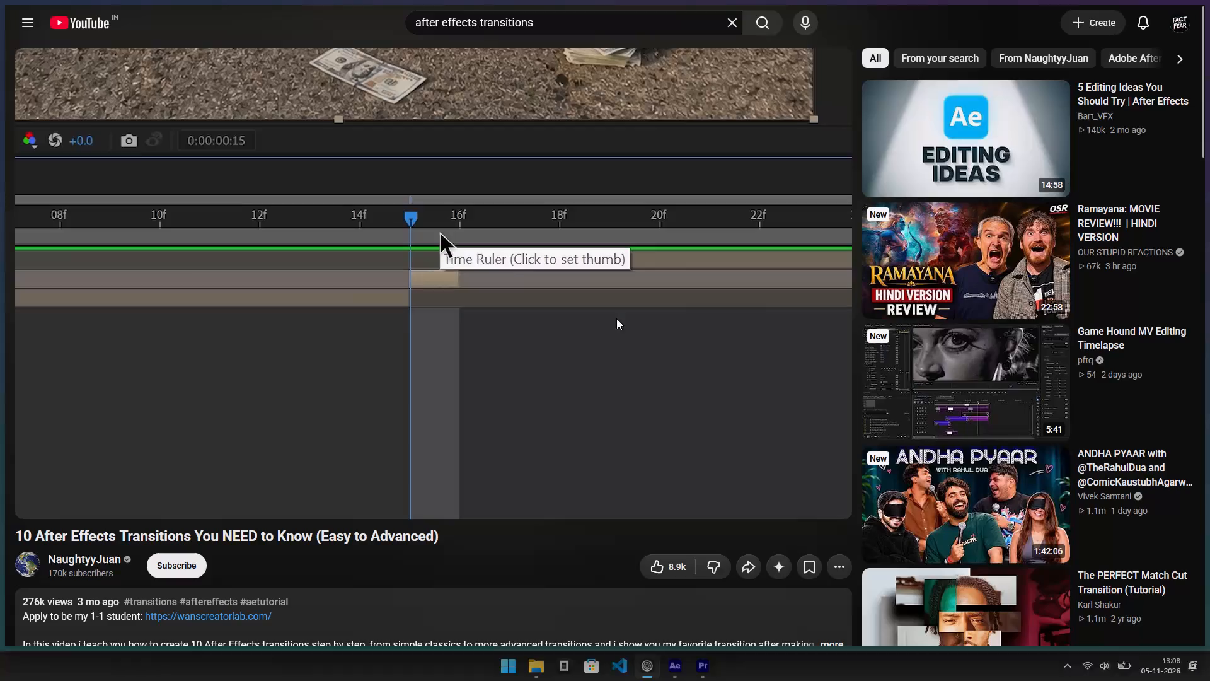
Switch to the browser and load YouTube in place of the Boris FX Continuum page.
left_click(686, 675)
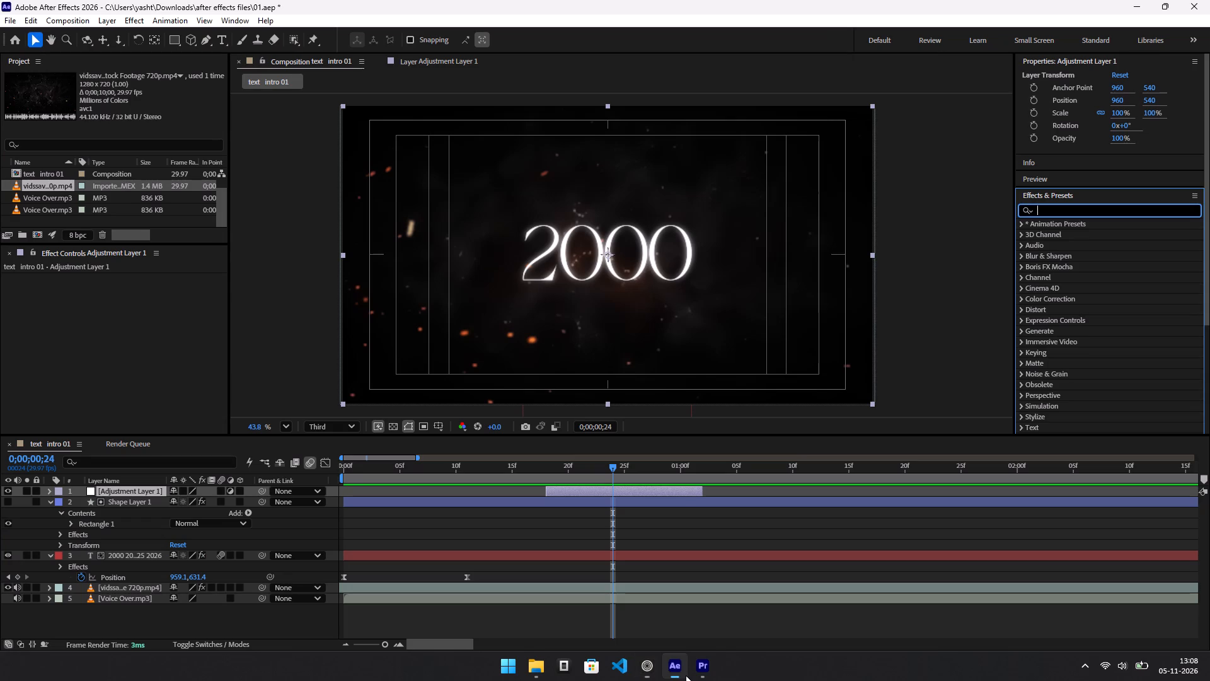
left_click(643, 666)
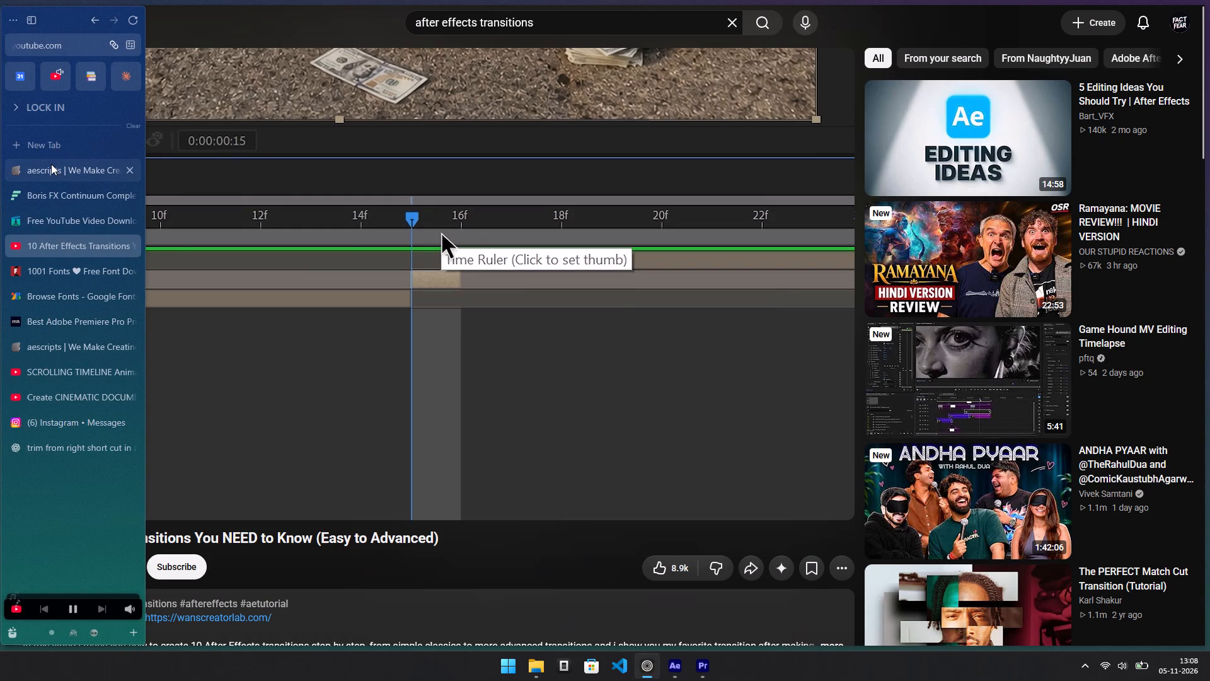
left_click(51, 165)
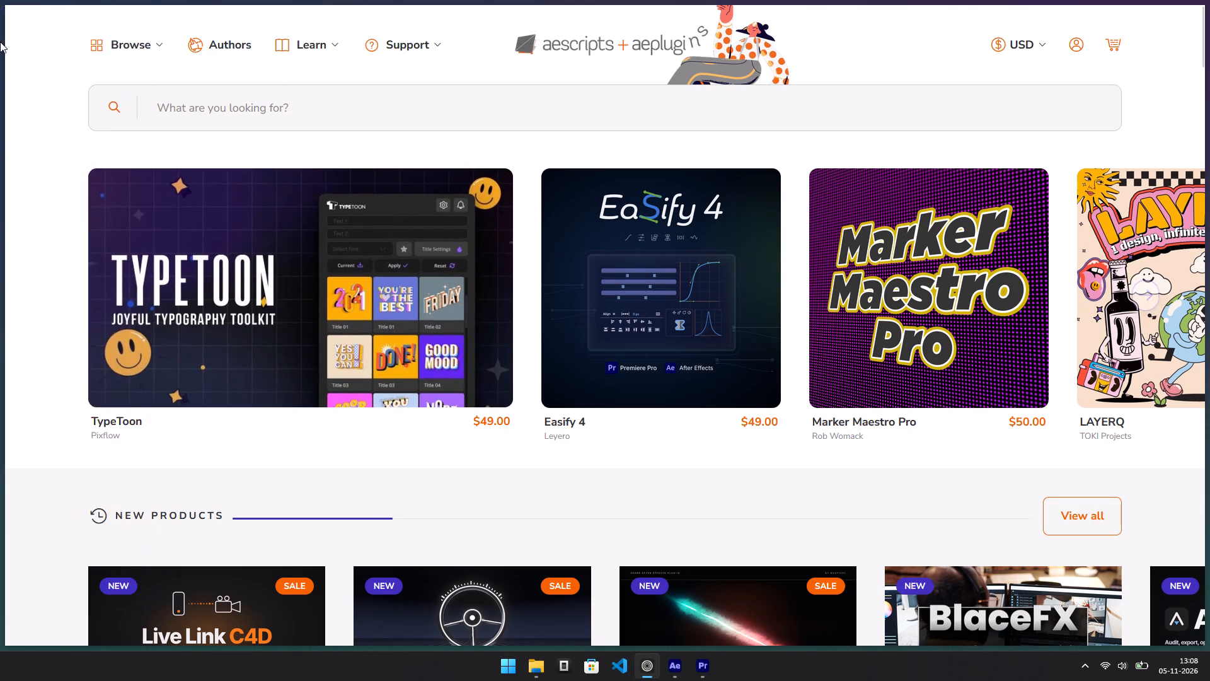
left_click(78, 194)
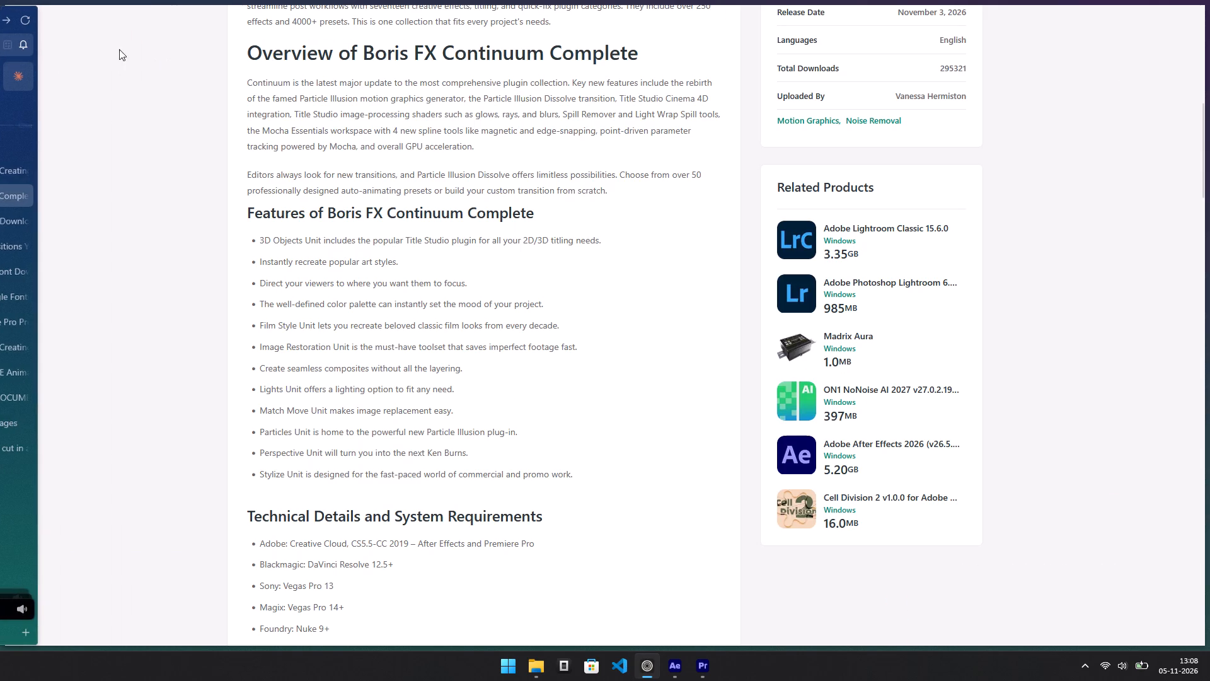
left_click(62, 46)
type("YOU")
key("Return")
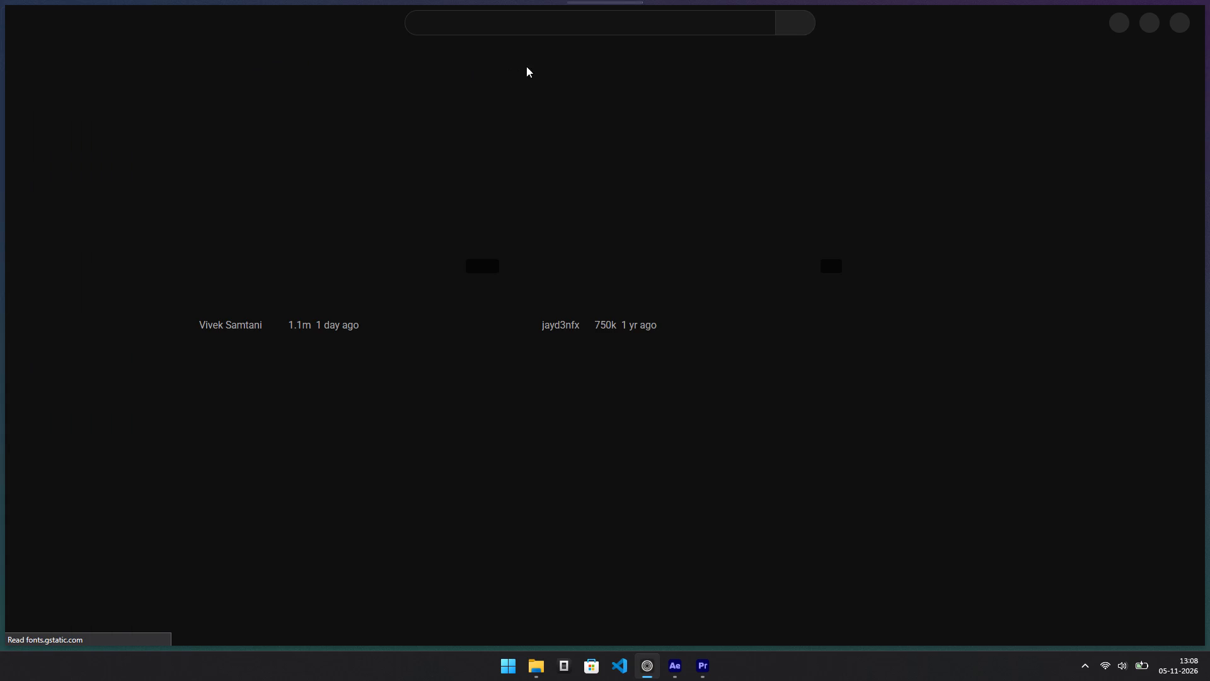
Search YouTube for "netflix background video".
left_click(548, 23)
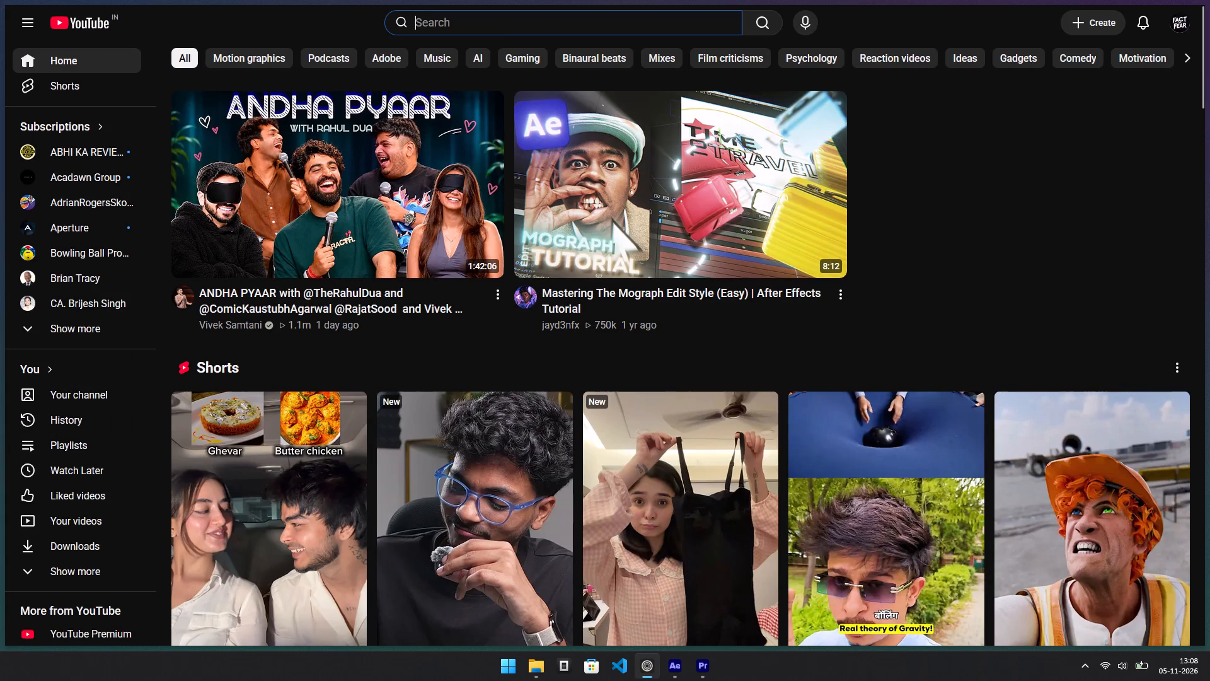
type("netflix")
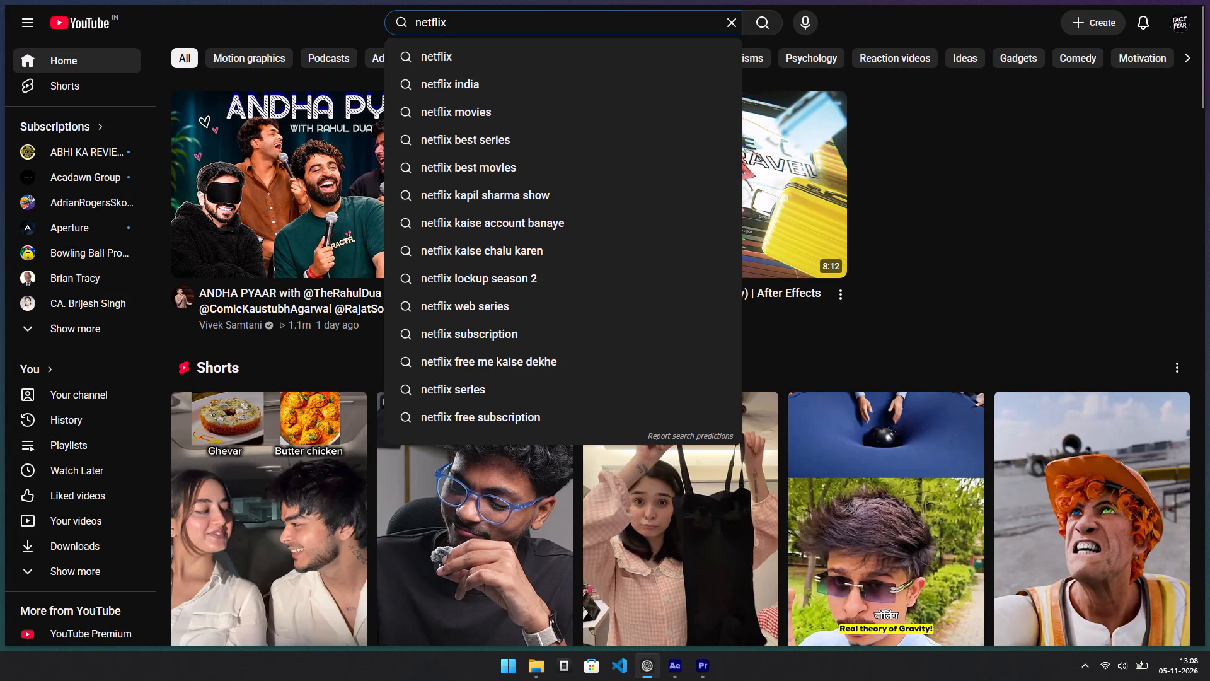
key("space")
type("background")
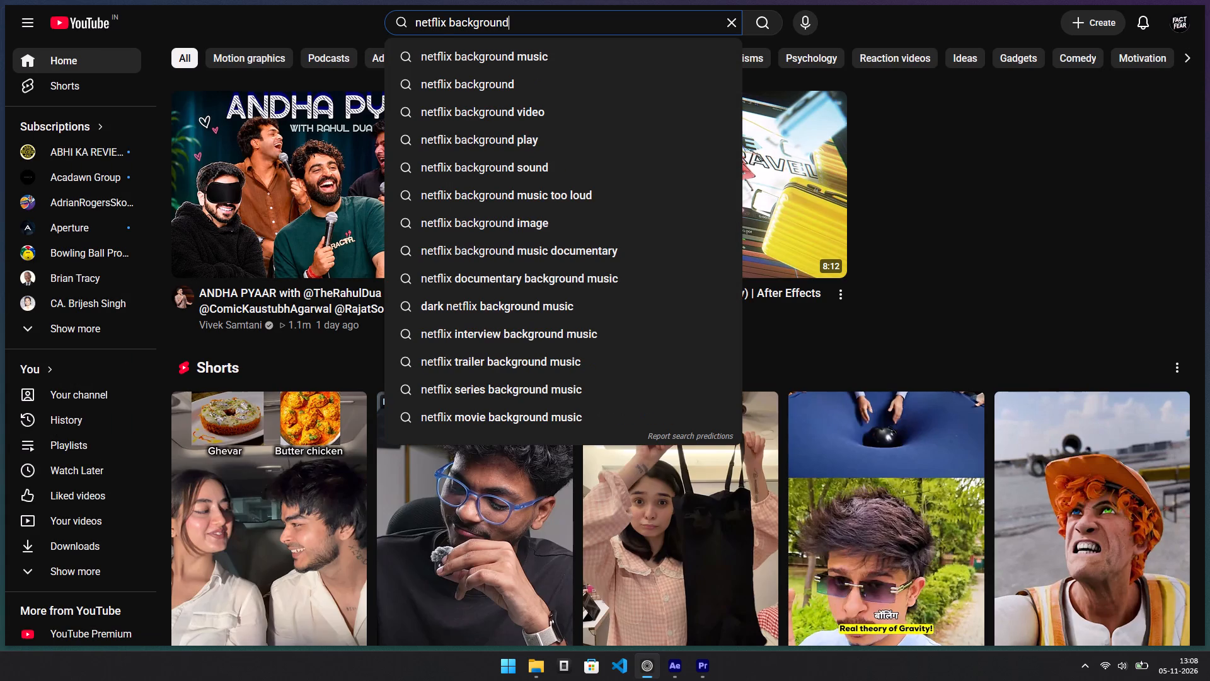
key("space")
type("video")
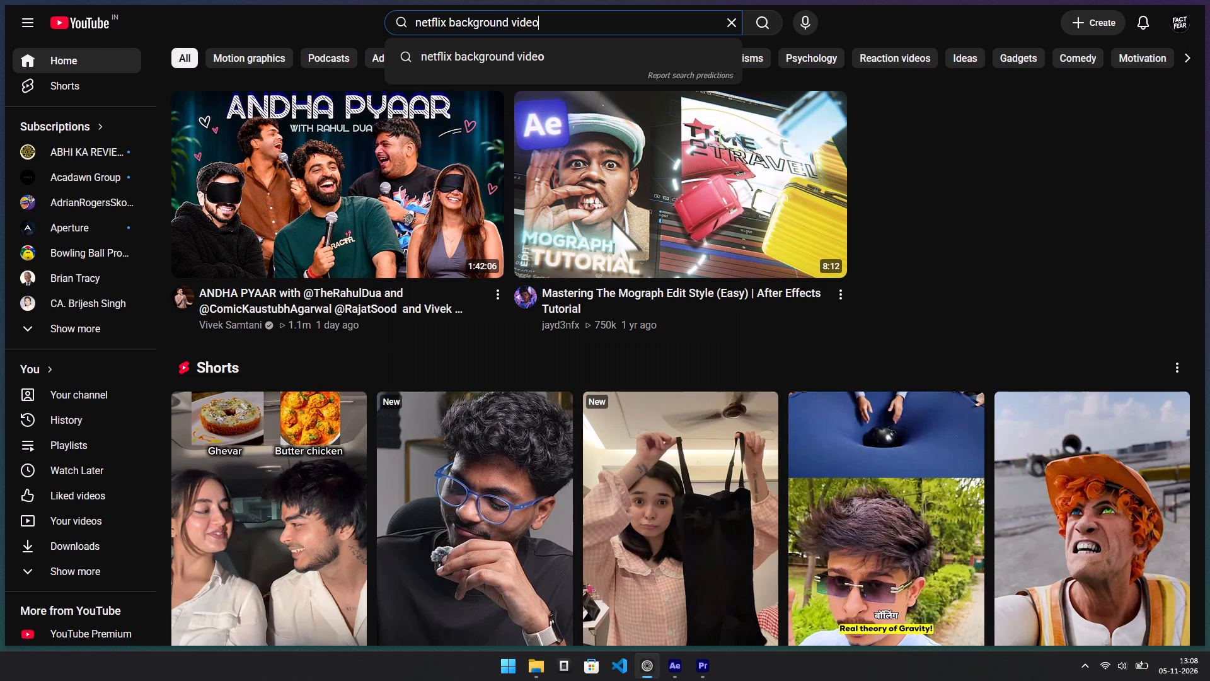
key("Return")
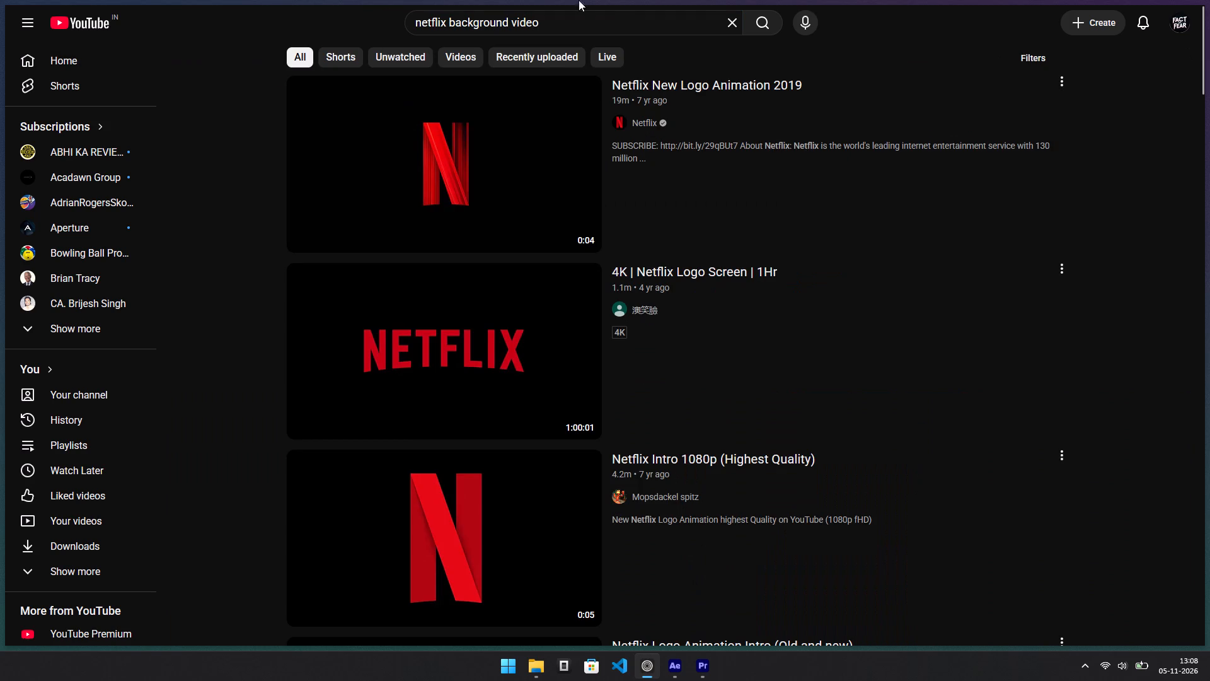
Look through the search results for a suitable Netflix-style background video.
scroll(627, 0, "down", 6)
scroll(548, 187, "down", 10)
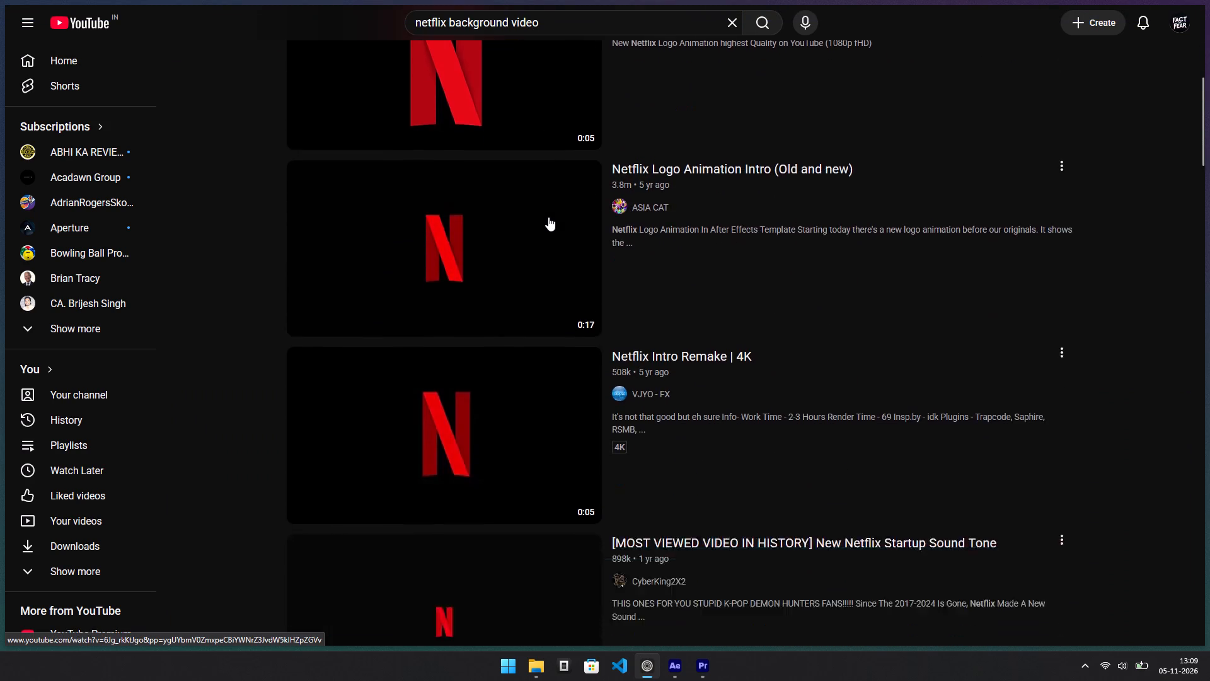
scroll(548, 217, "down", 4)
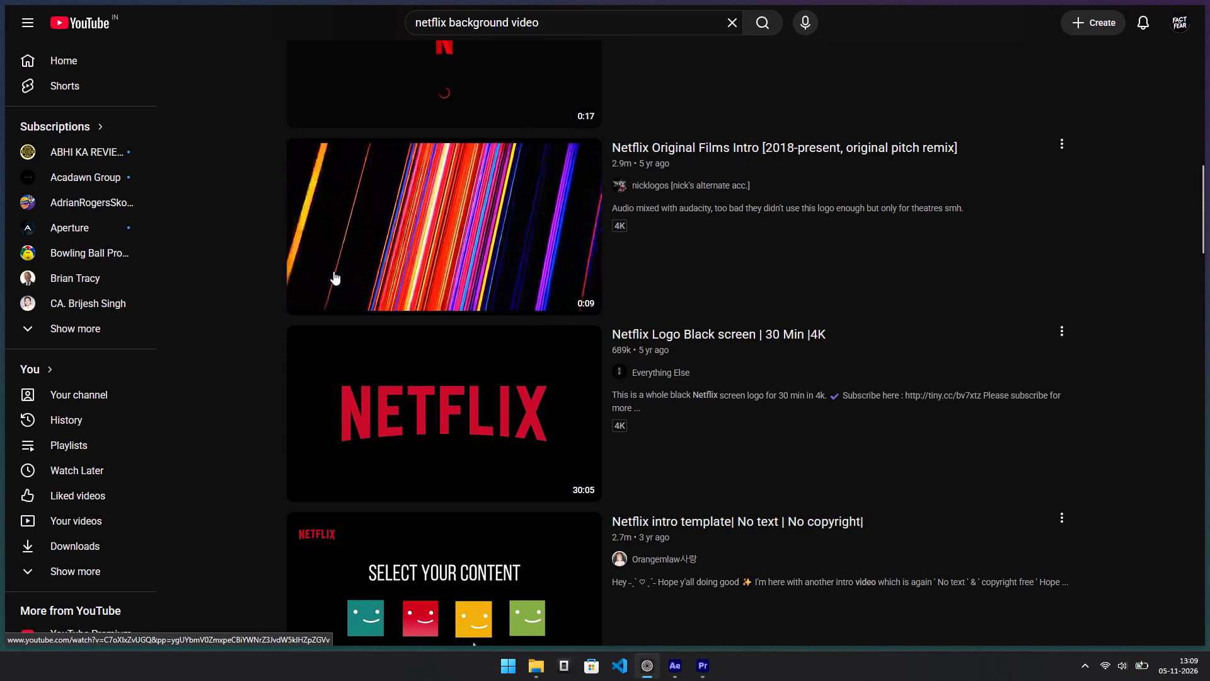
scroll(333, 271, "down", 15)
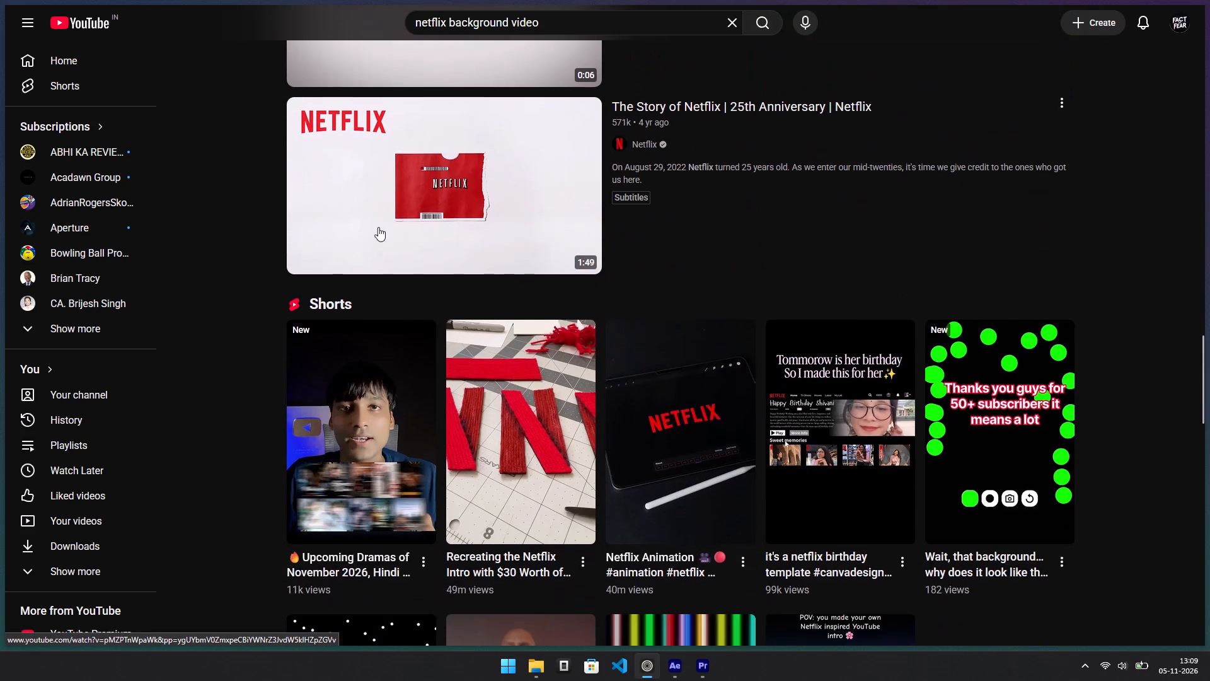
scroll(476, 113, "up", 1)
Refine the YouTube search to "netflix background video glow".
left_click(551, 21)
key("space")
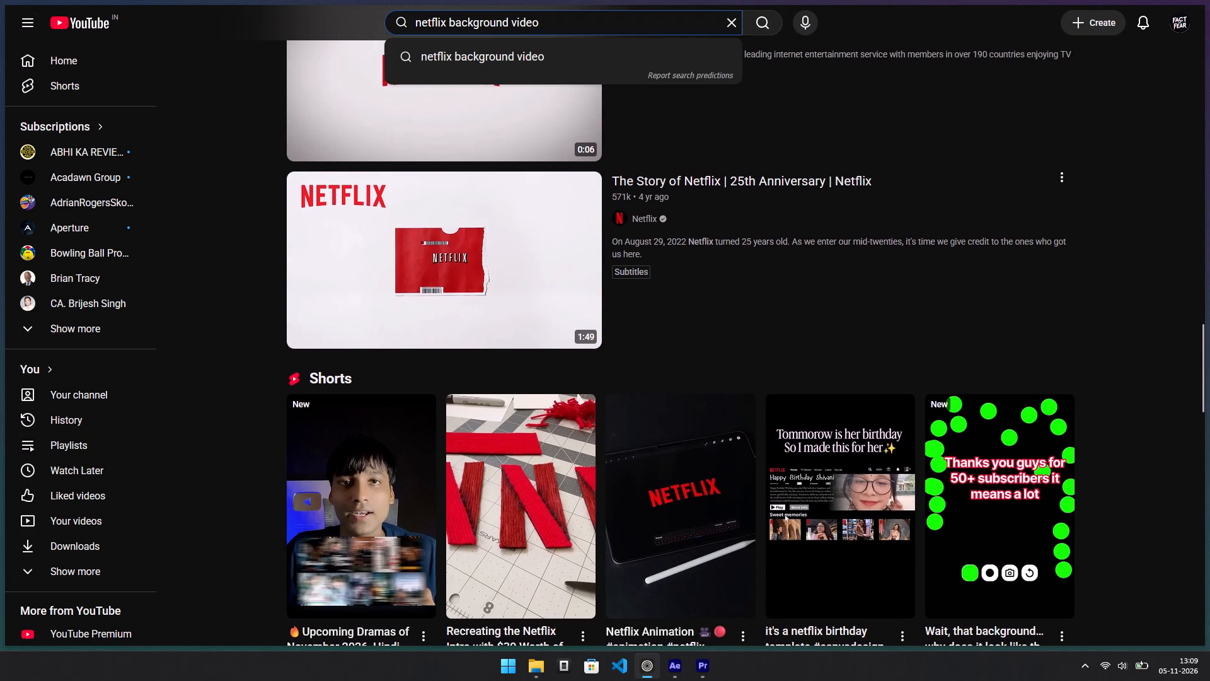
type("gl")
type("ow")
key("Return")
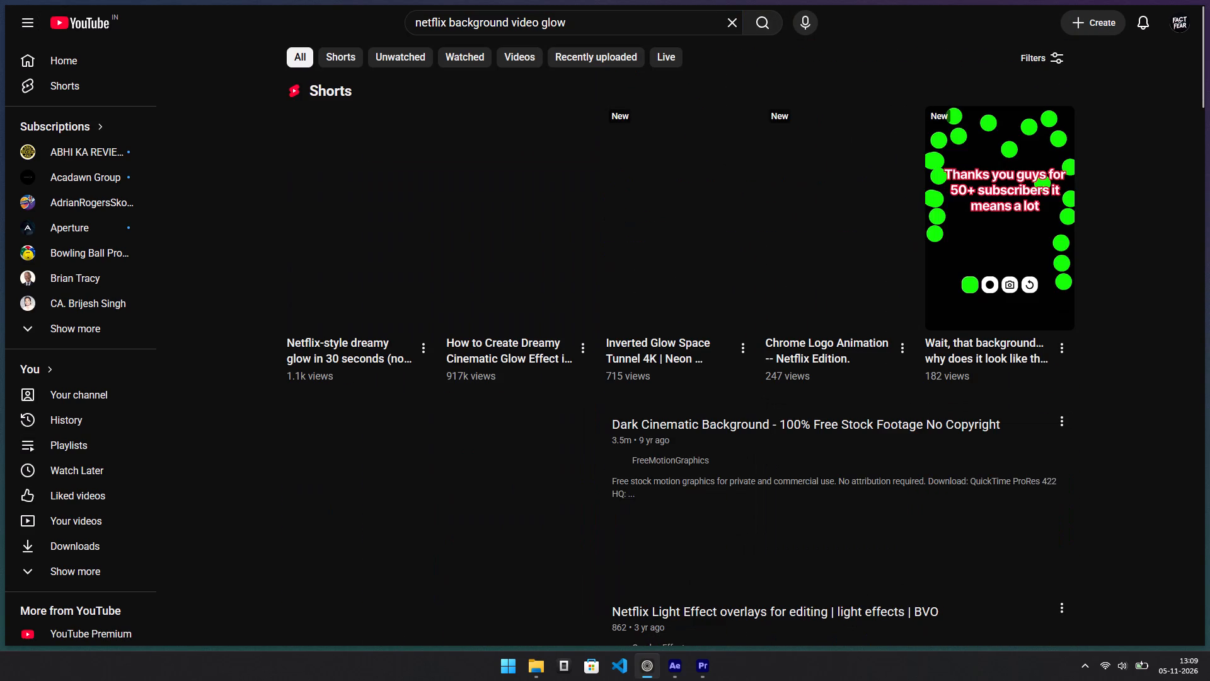
Preview the video "Netflix Light Effect overlays for editing | light effects | BVO" and return to the results.
scroll(521, 215, "down", 7)
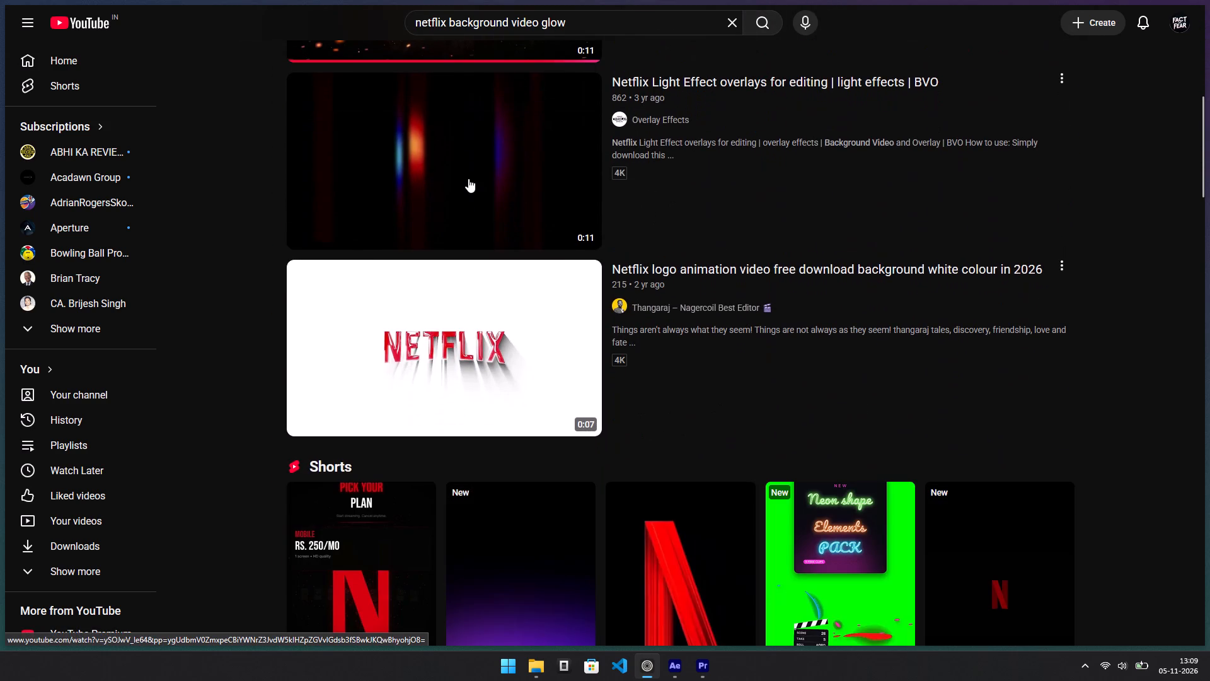
left_click(468, 178)
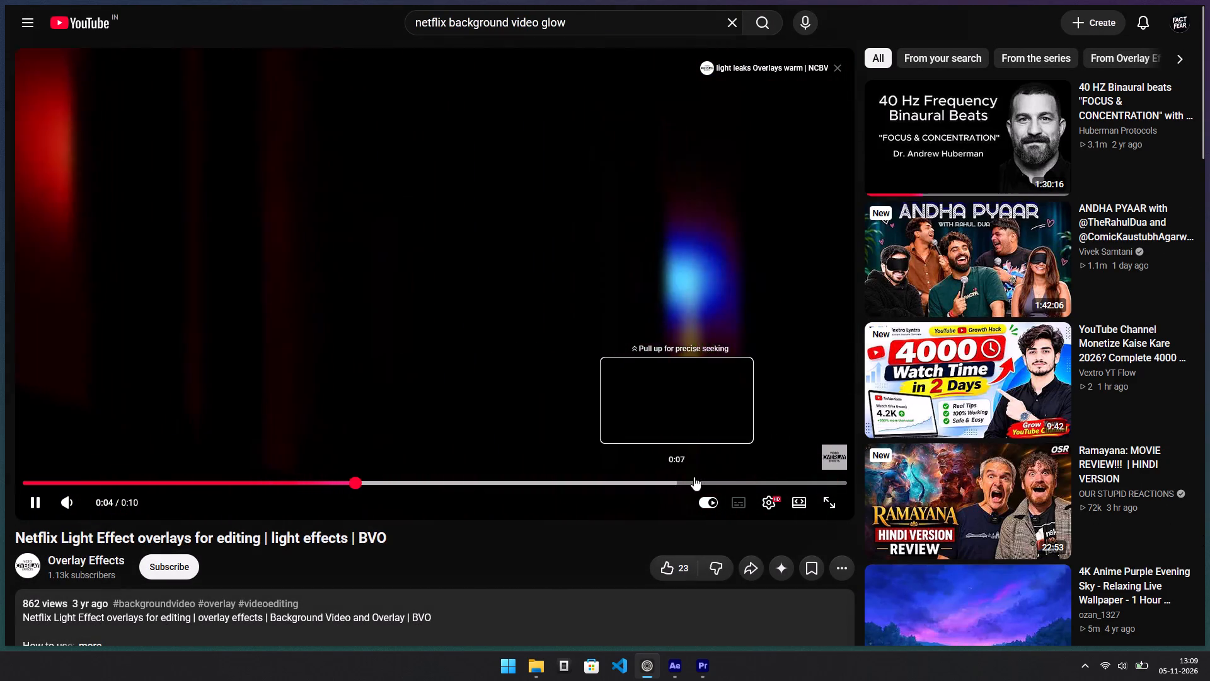
left_click(89, 255)
Find "Netflix New Logo Animation 2019" further down the results, preview it, and return to the results.
scroll(89, 254, "down", 4)
scroll(379, 337, "down", 3)
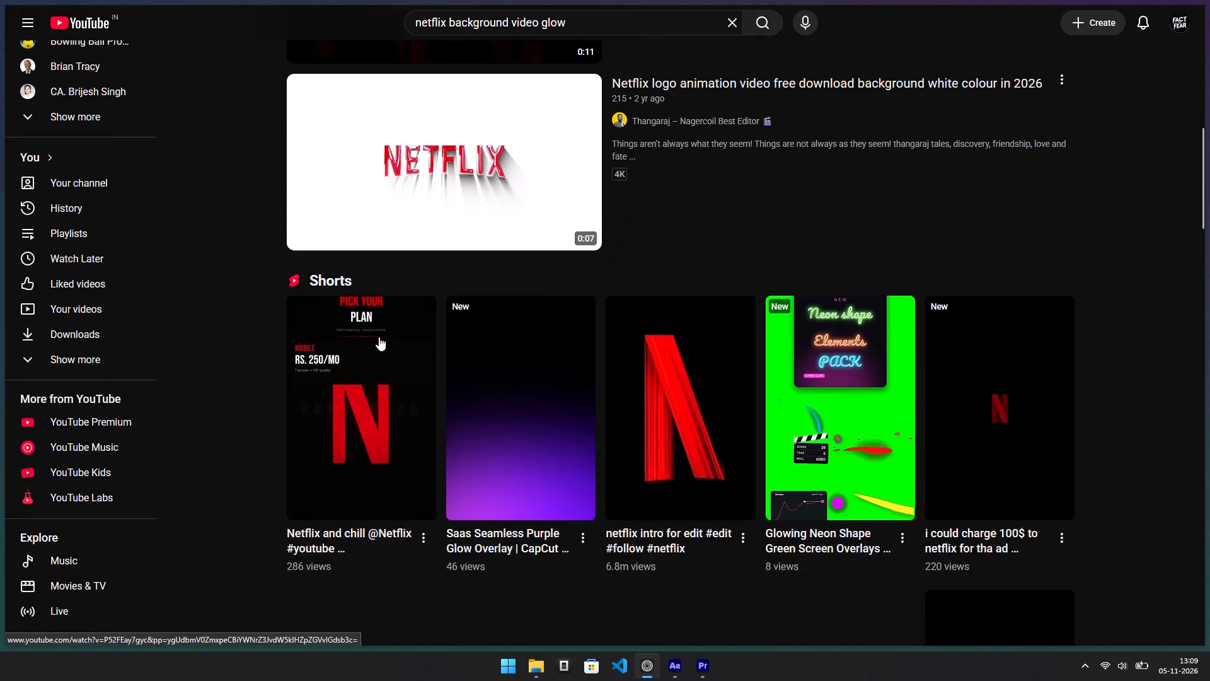
scroll(379, 337, "down", 8)
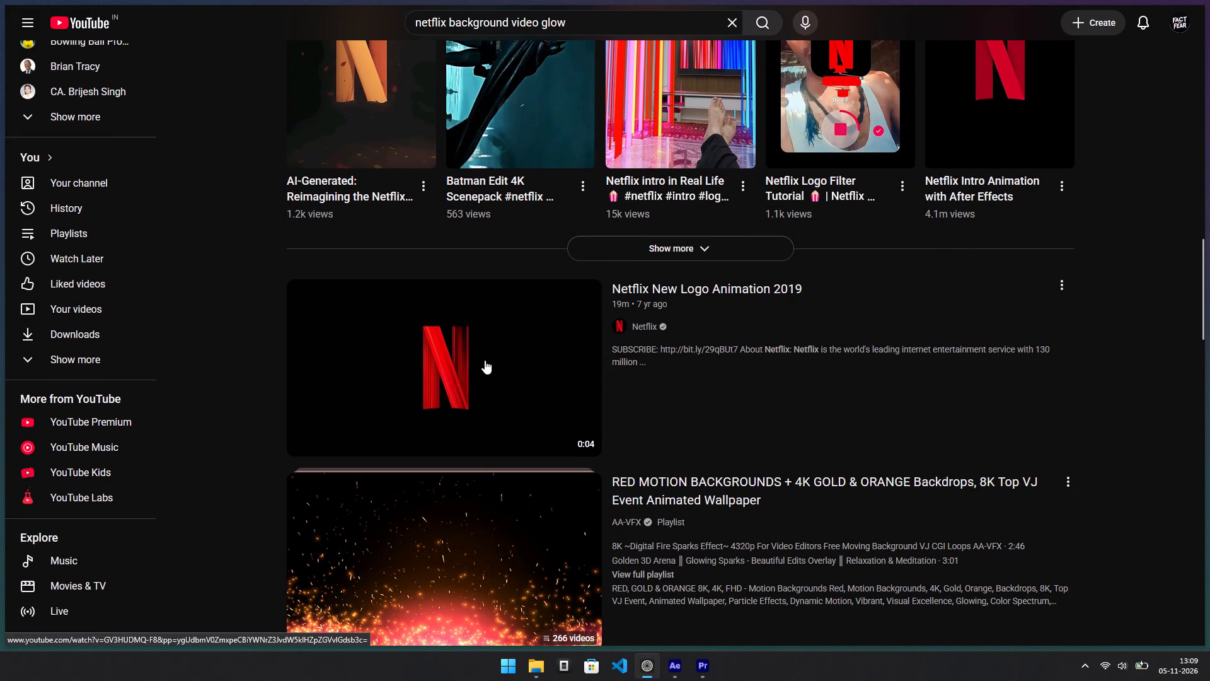
left_click(471, 371)
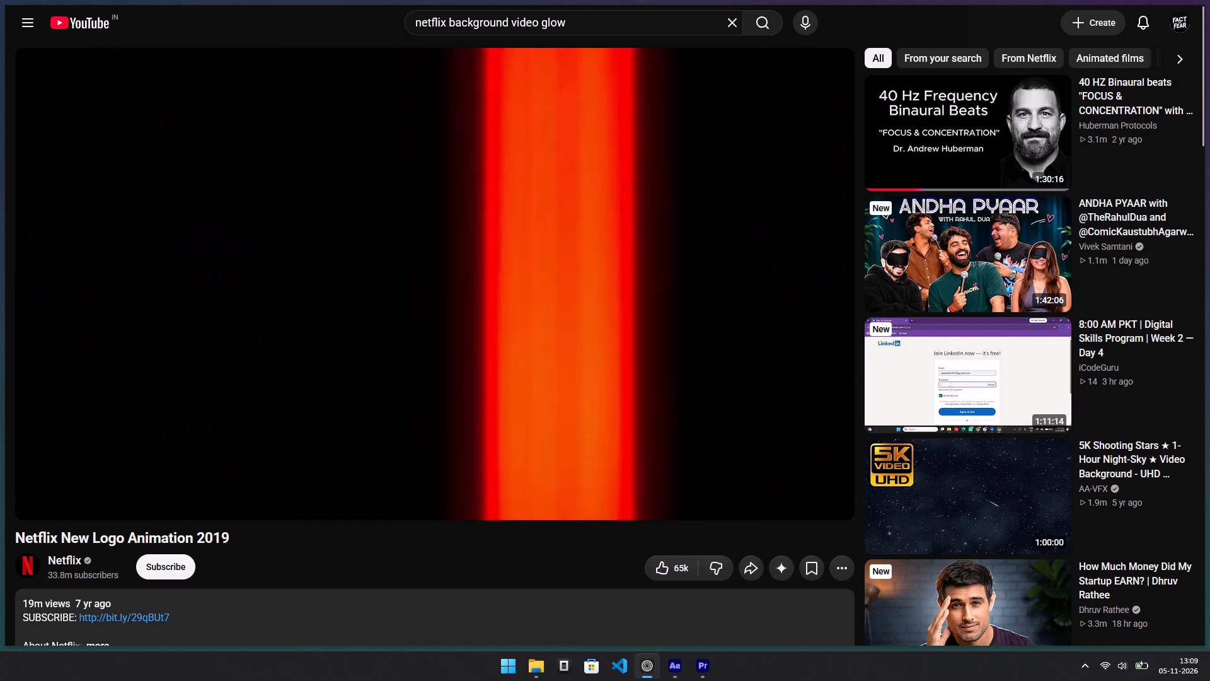
scroll(447, 382, "down", 3)
left_click(444, 383)
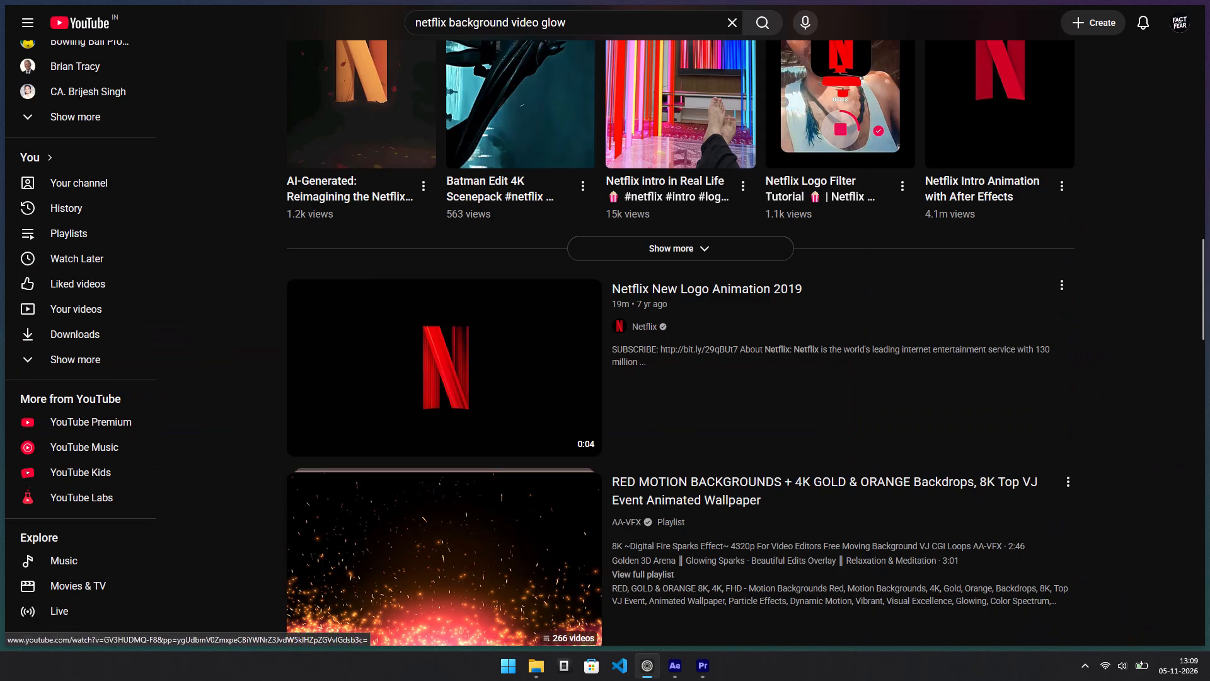
Examine the remaining "netflix background video glow" results, including Shorts and playlists, for a usable glowing background clip.
scroll(428, 376, "down", 15)
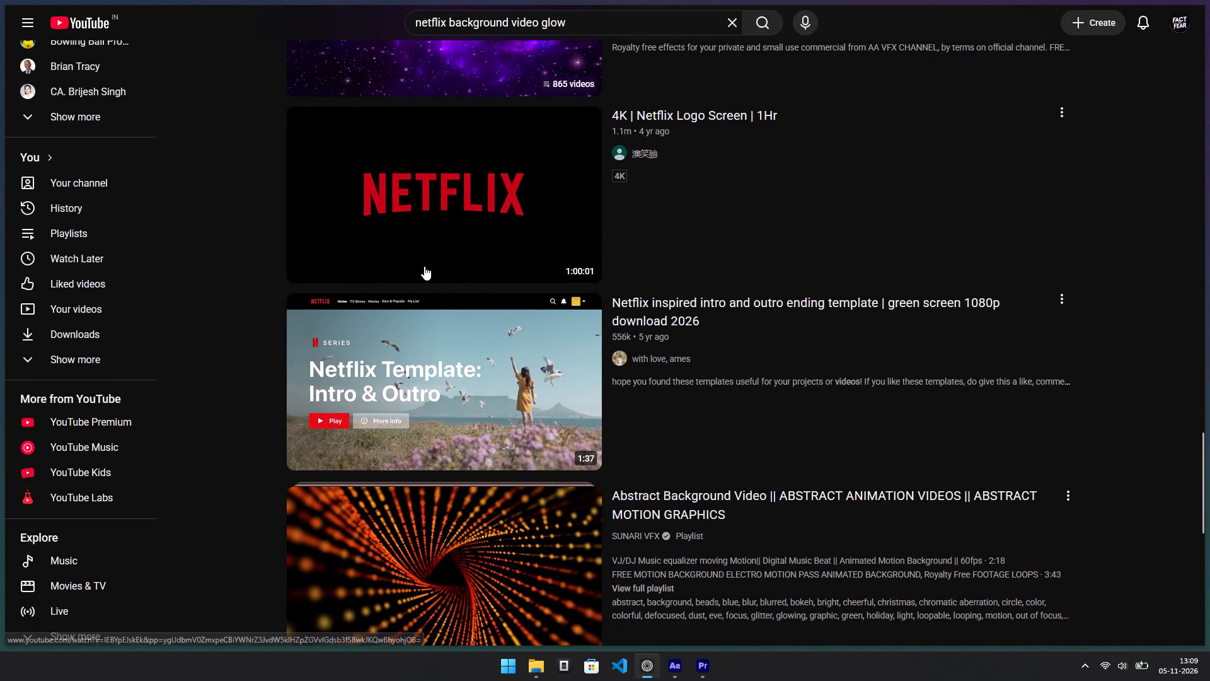
scroll(424, 242, "down", 4)
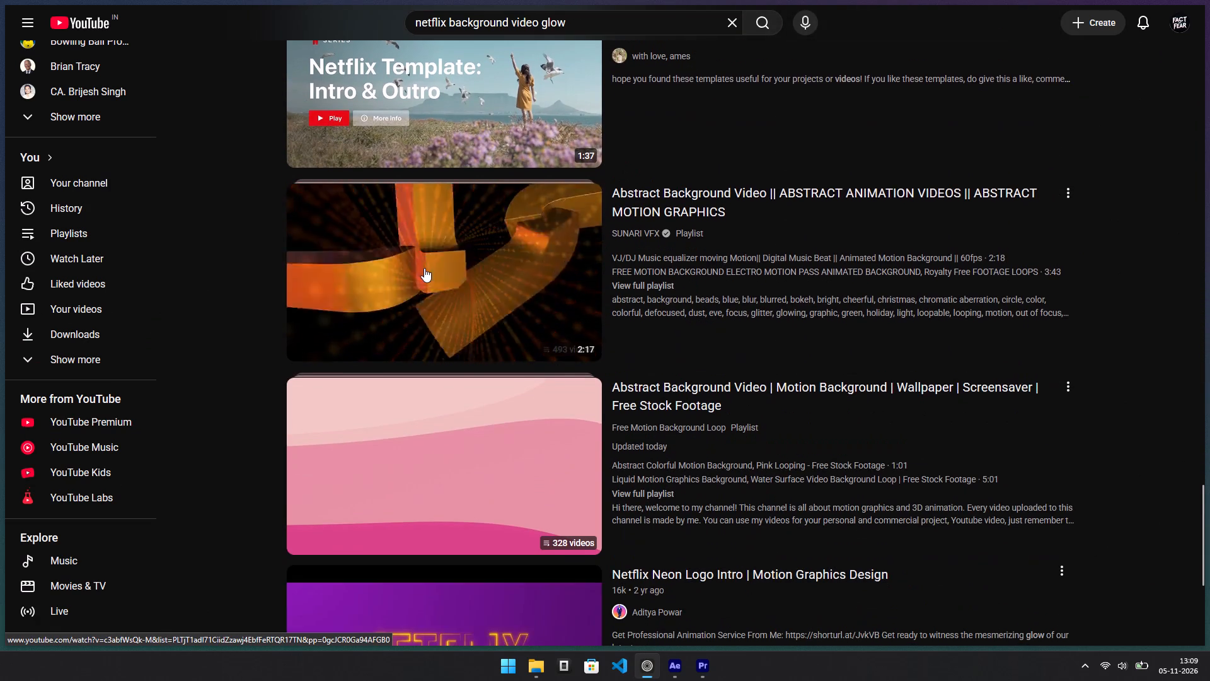
scroll(424, 268, "up", 2)
scroll(424, 268, "down", 10)
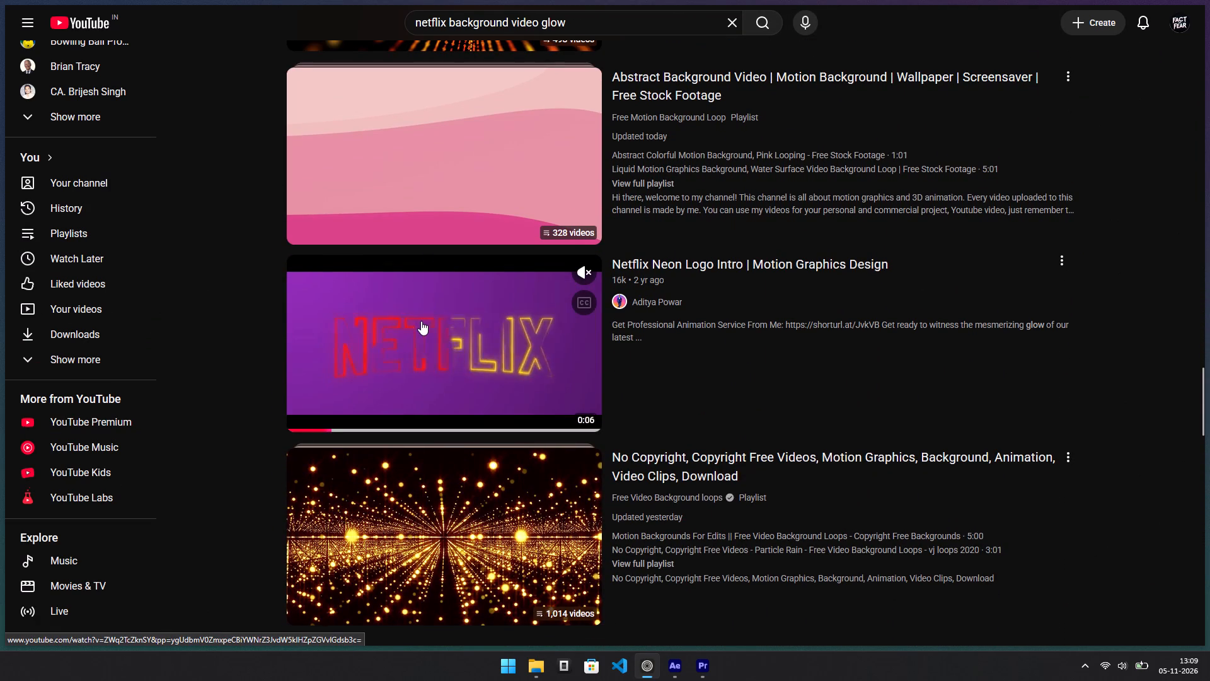
scroll(421, 321, "down", 5)
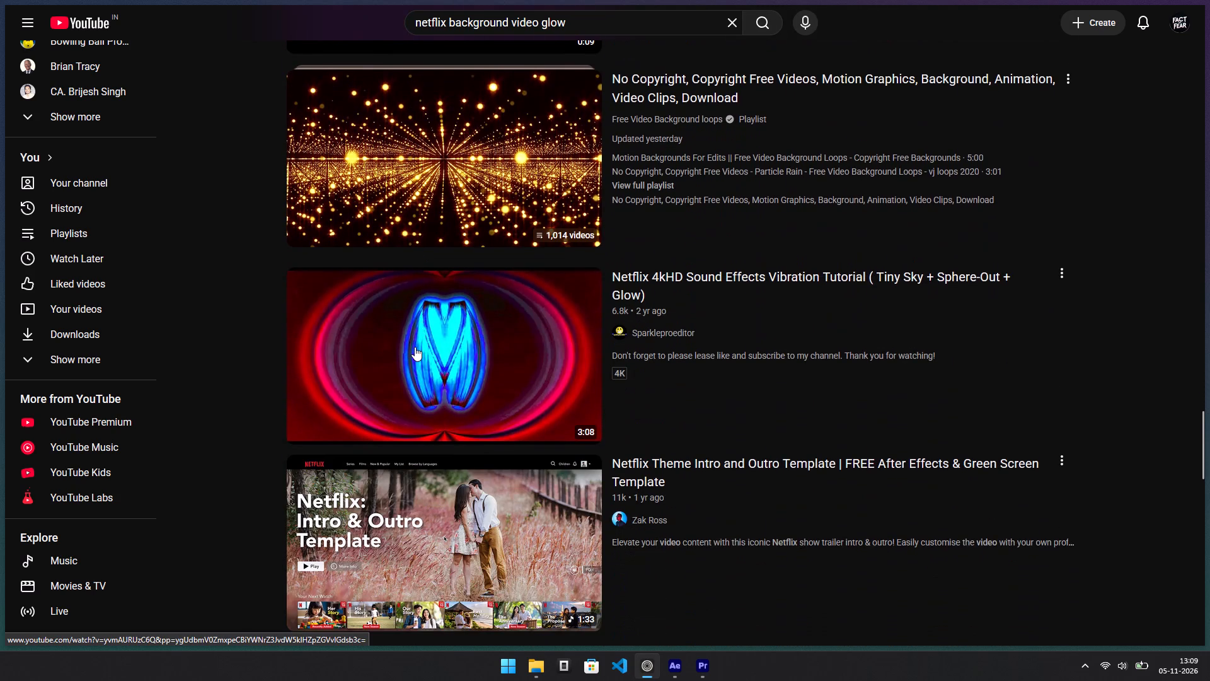
scroll(415, 347, "down", 7)
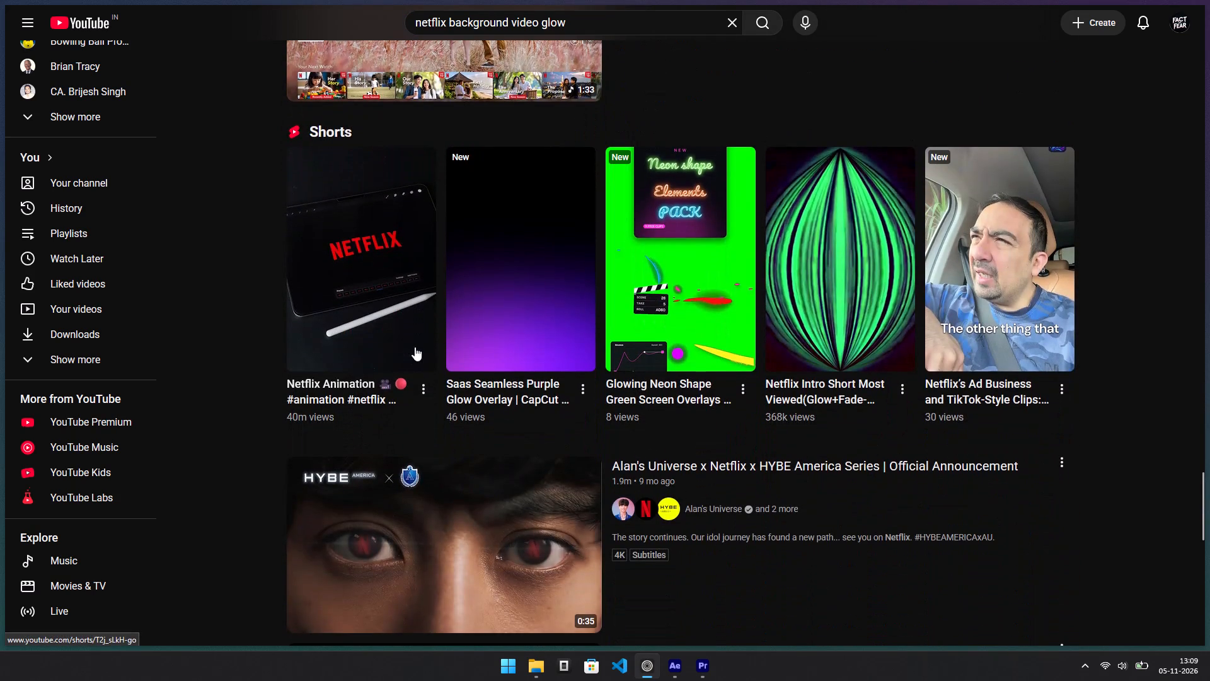
scroll(415, 347, "down", 10)
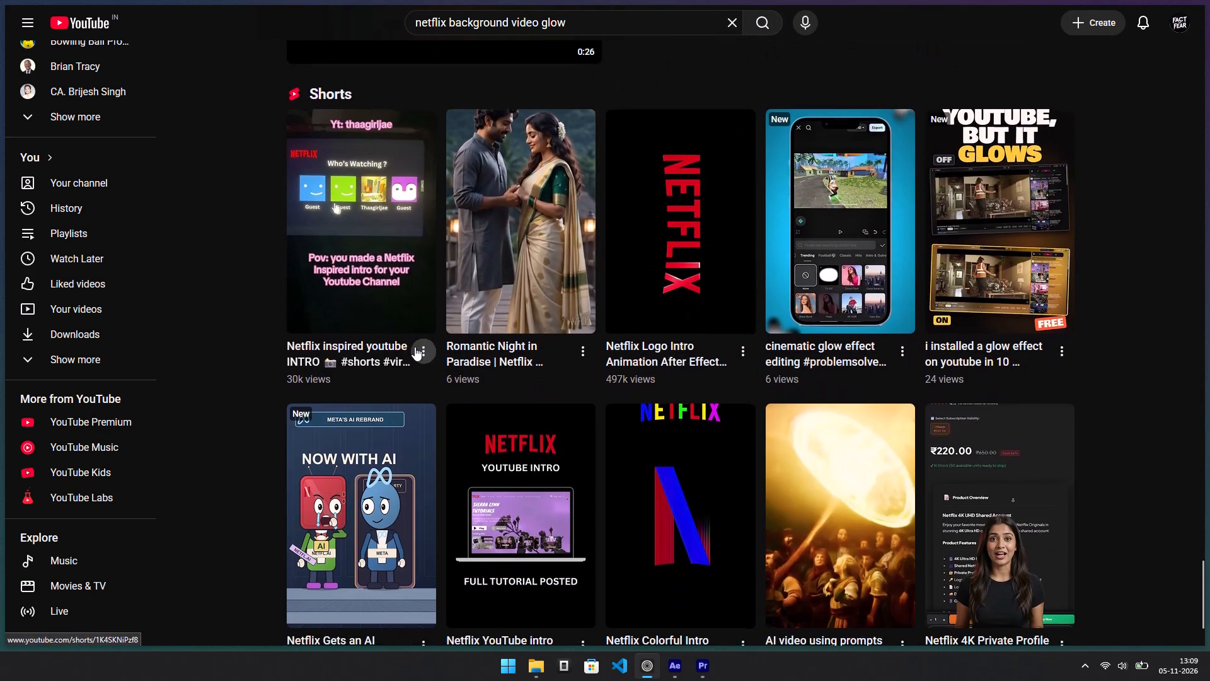
scroll(415, 347, "down", 5)
scroll(503, 348, "down", 5)
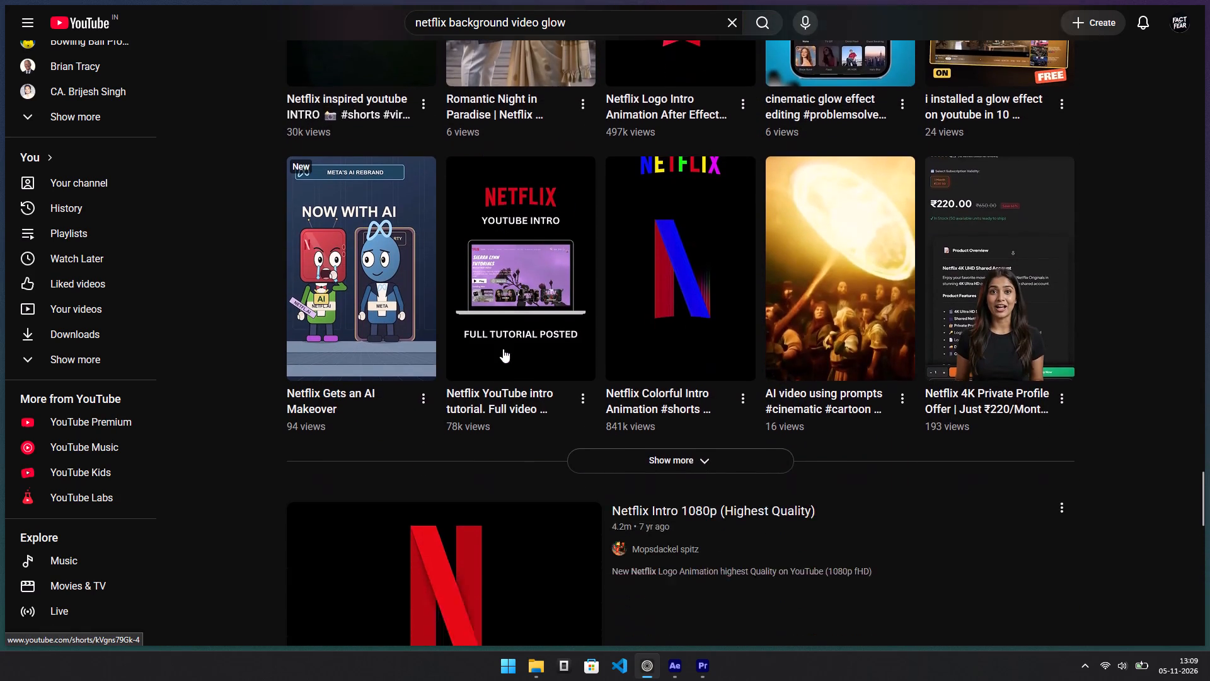
scroll(503, 349, "down", 10)
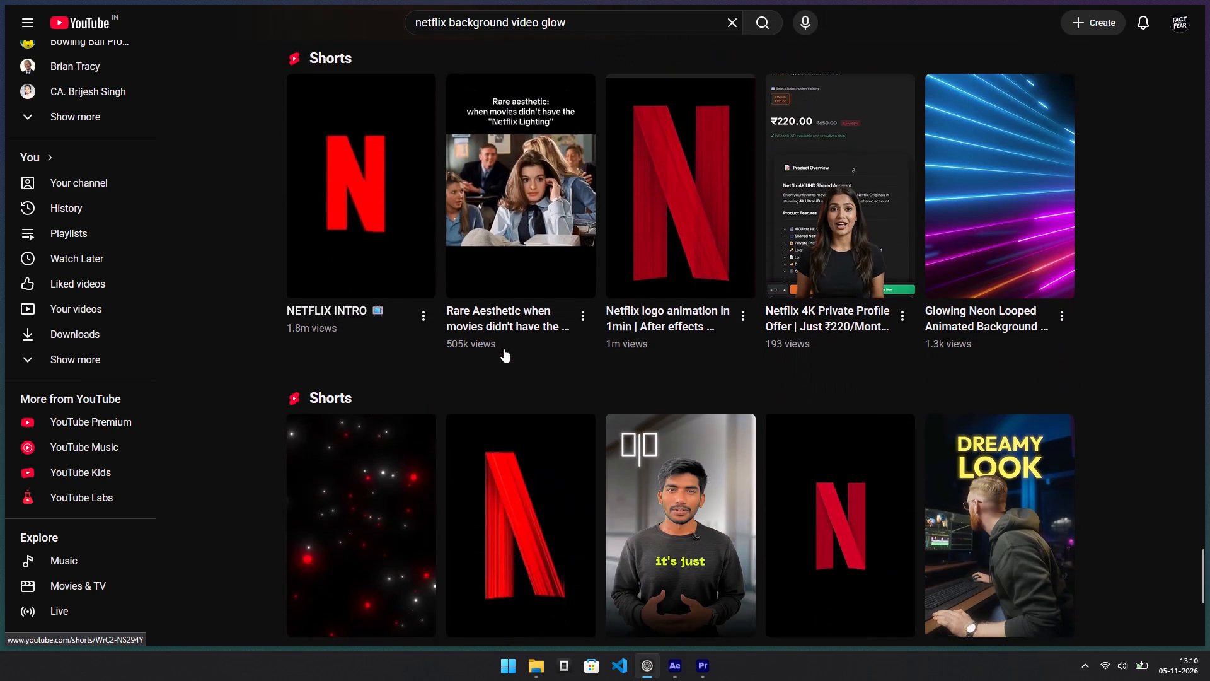
scroll(504, 349, "down", 6)
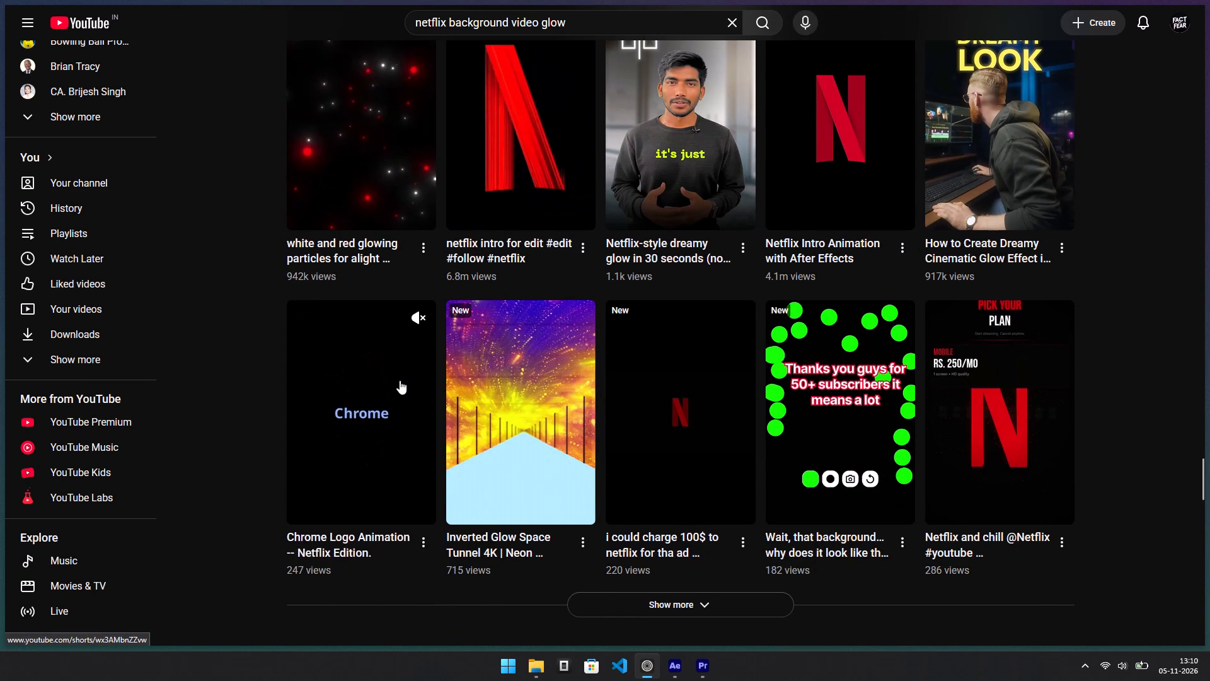
scroll(237, 333, "down", 7)
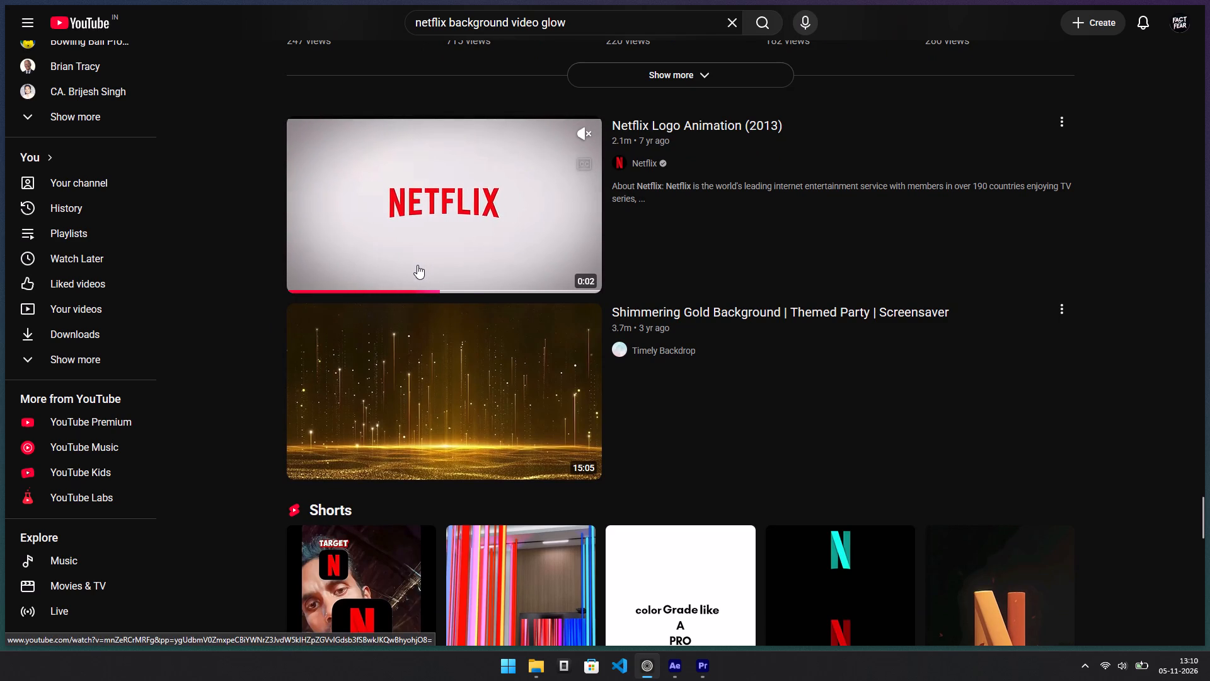
left_click(579, 25)
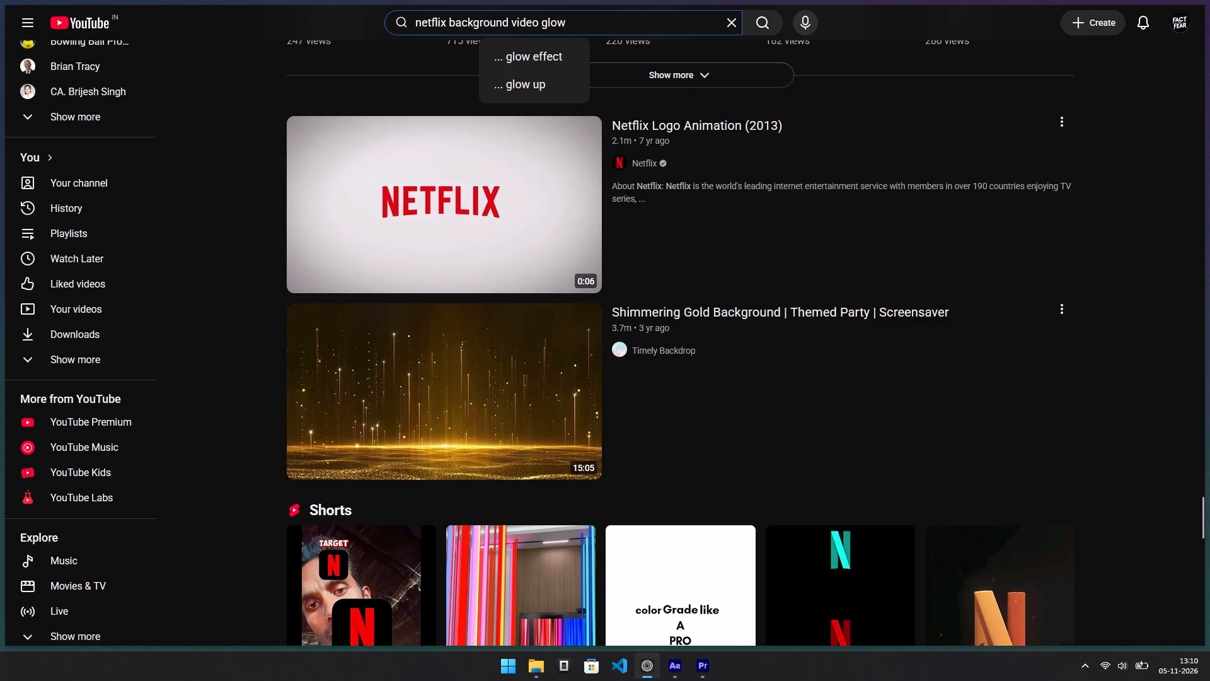
scroll(329, 267, "up", 9)
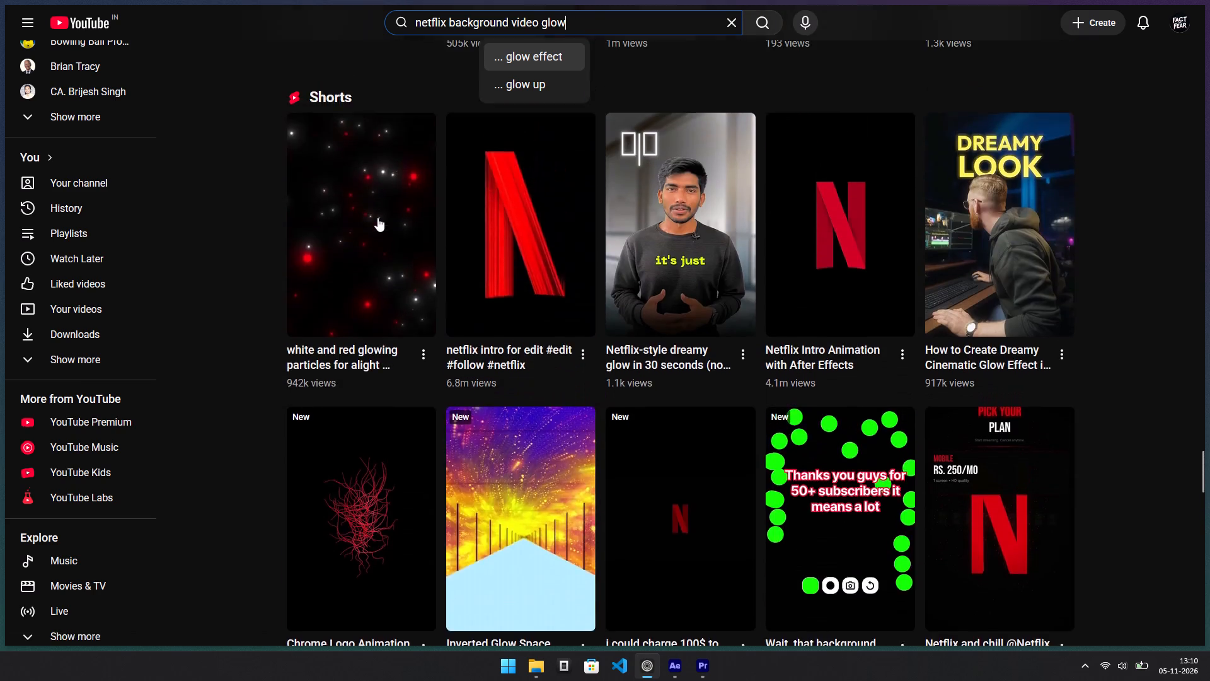
scroll(377, 218, "up", 3)
scroll(413, 143, "up", 3)
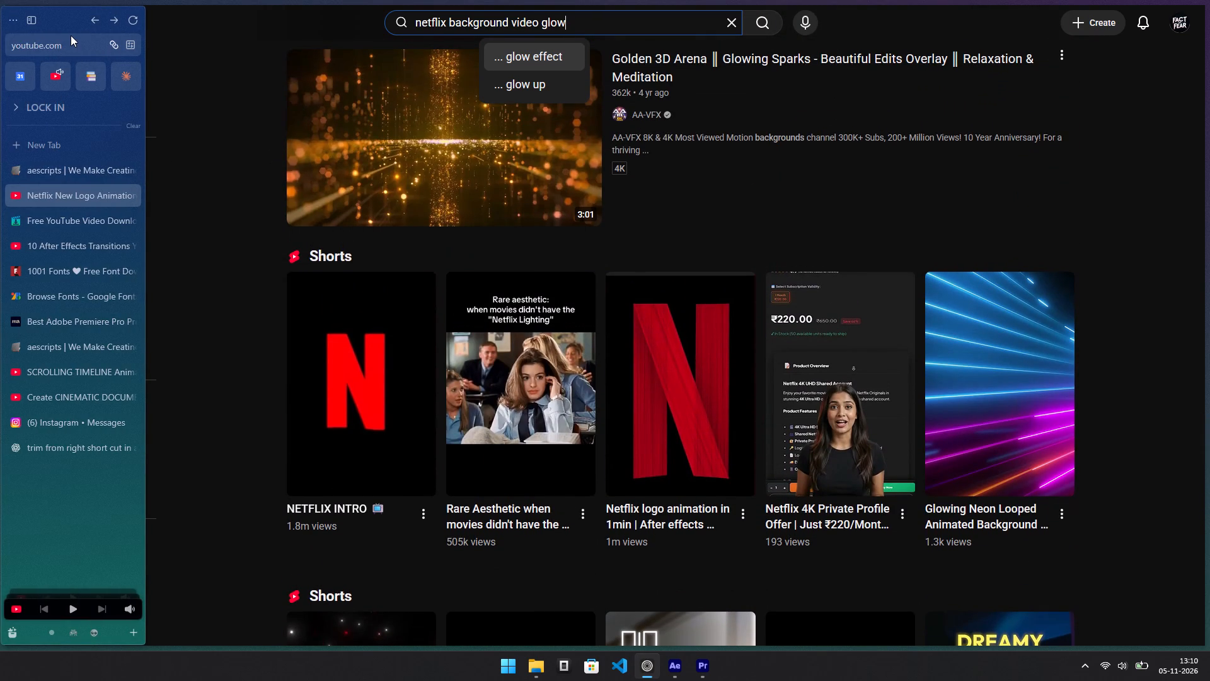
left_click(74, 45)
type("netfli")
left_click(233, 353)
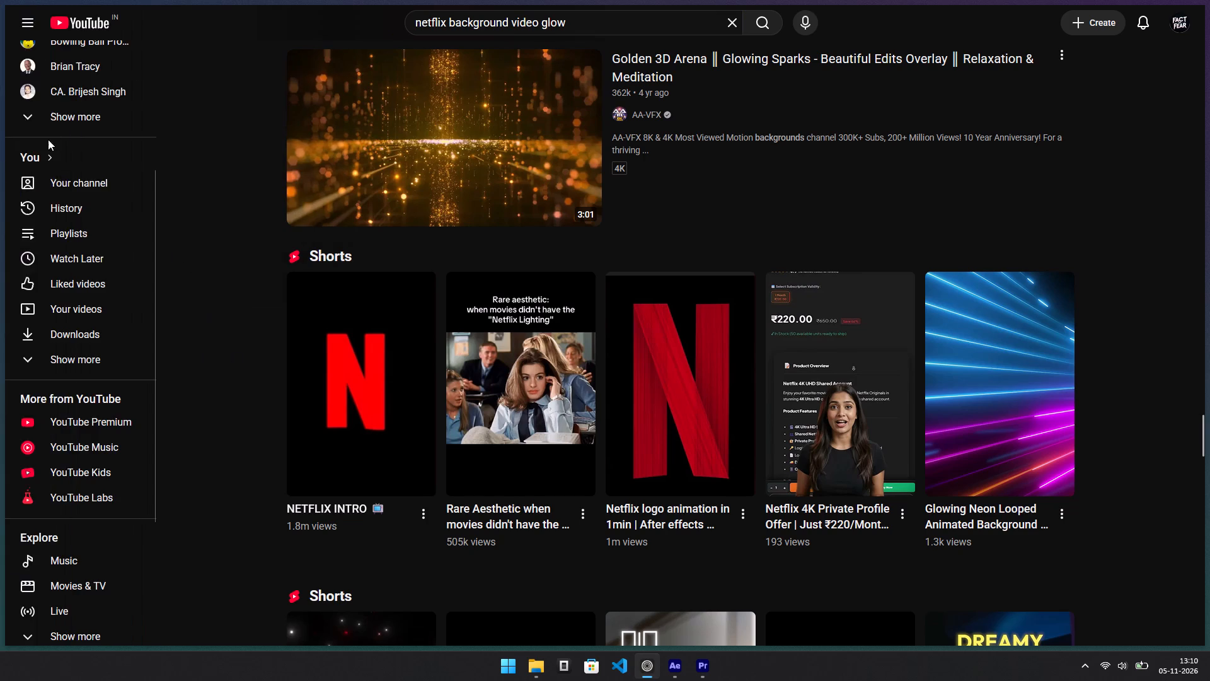
Search Google Images for "netflix logo png" in place of the aescripts page.
left_click(67, 169)
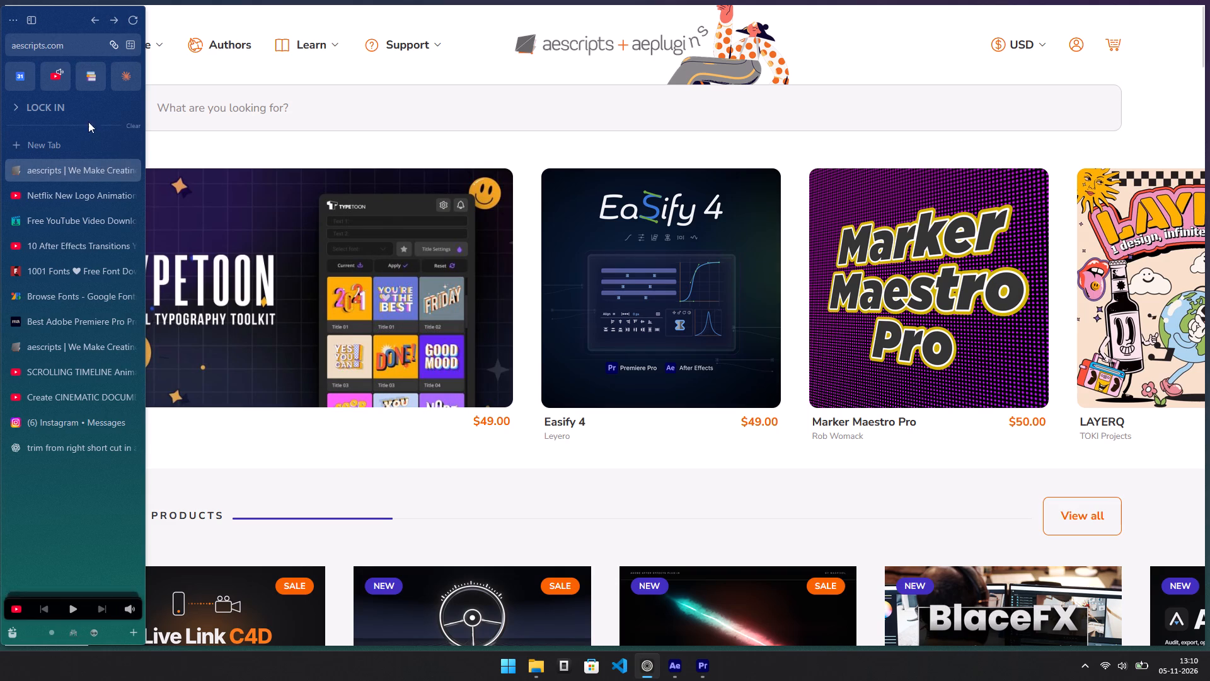
left_click(56, 39)
type("netflix logo png")
key("Return")
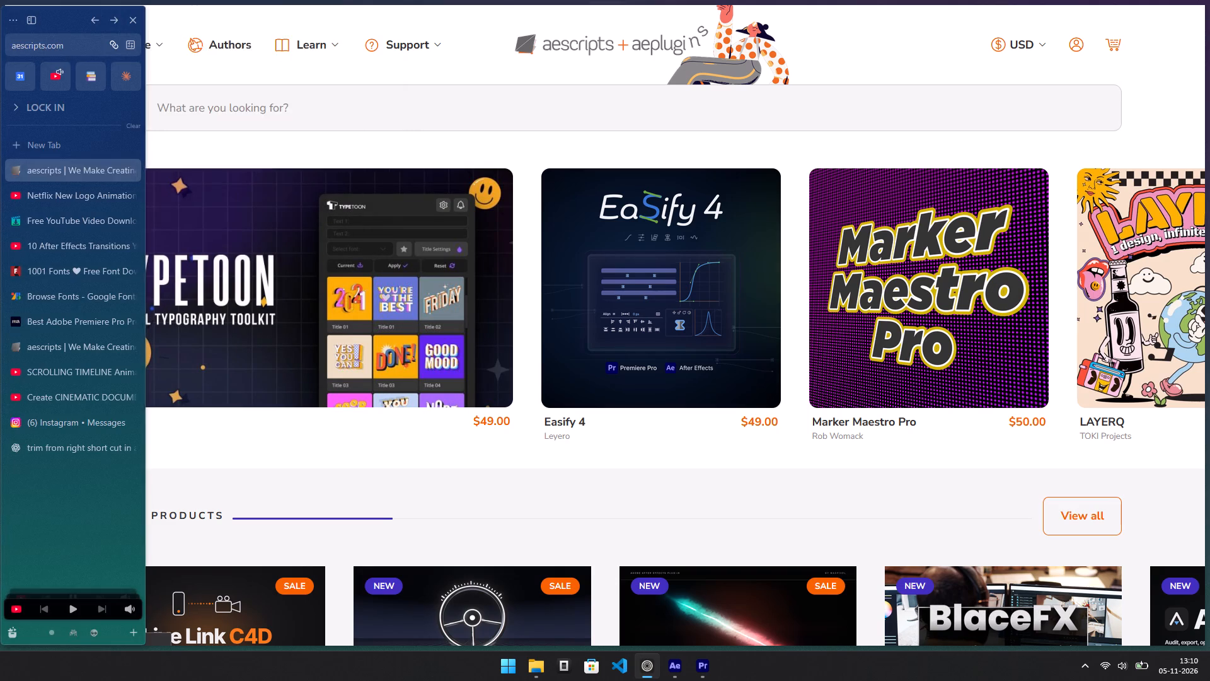
left_click(344, 76)
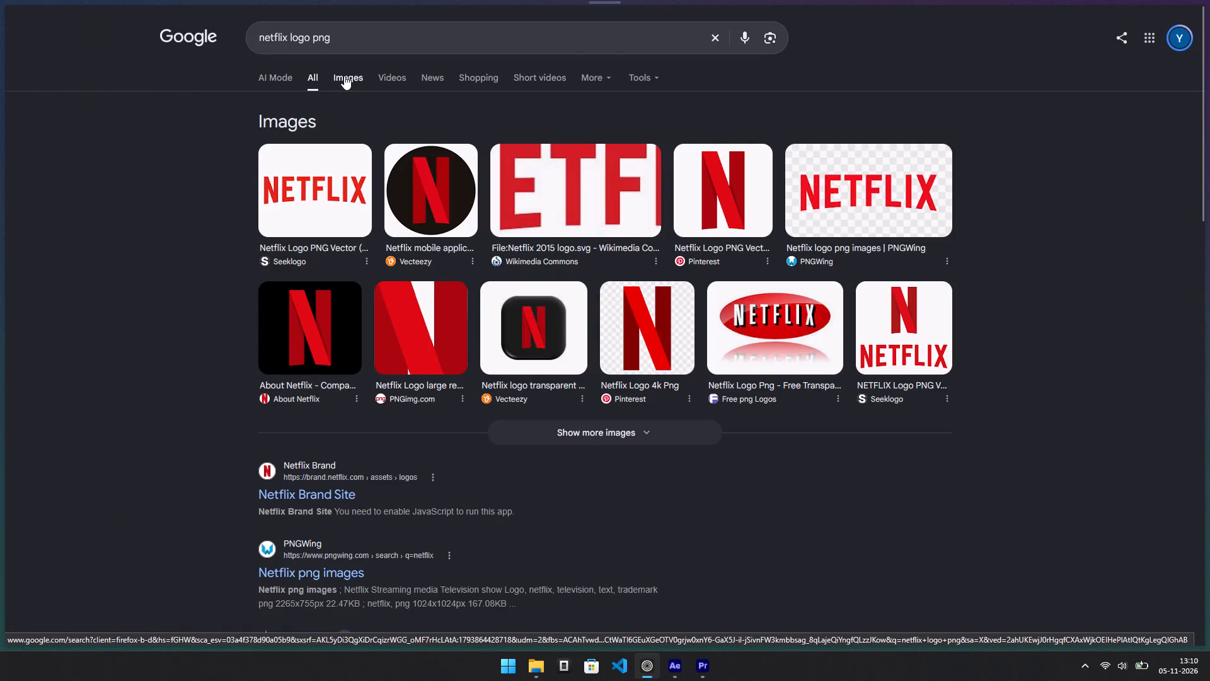
Find the Vecteezy transparent red Netflix N logo among the image results and save it as a file.
left_click(262, 226)
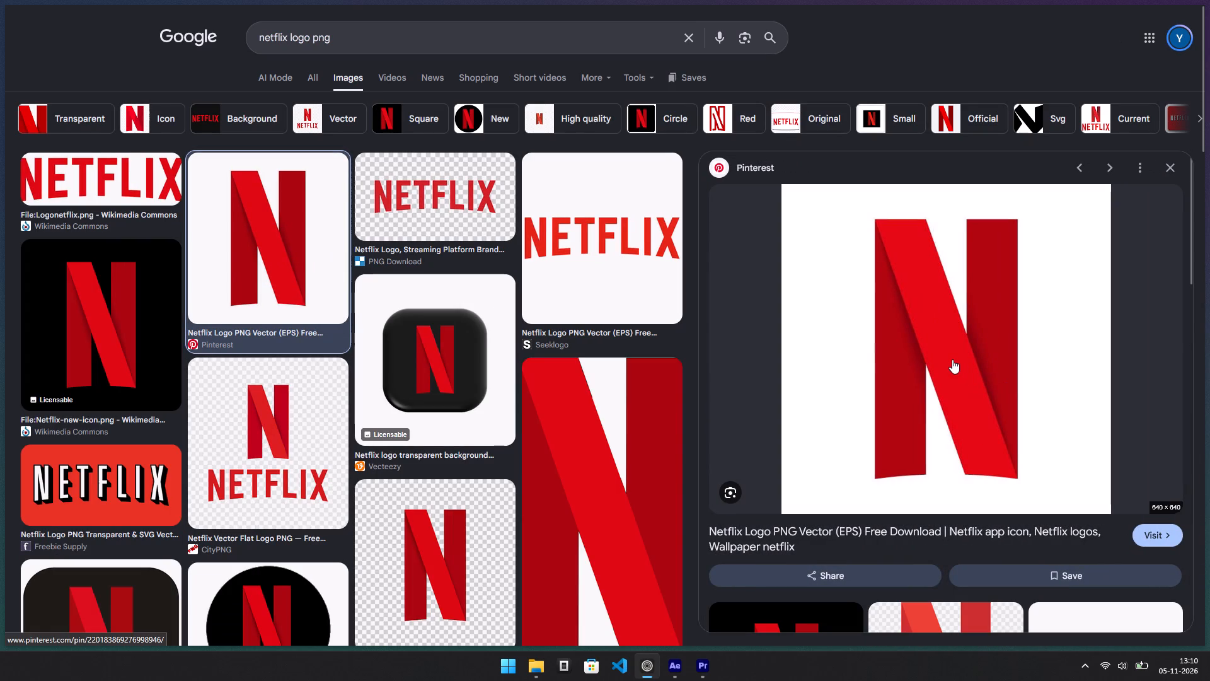
scroll(247, 438, "down", 2)
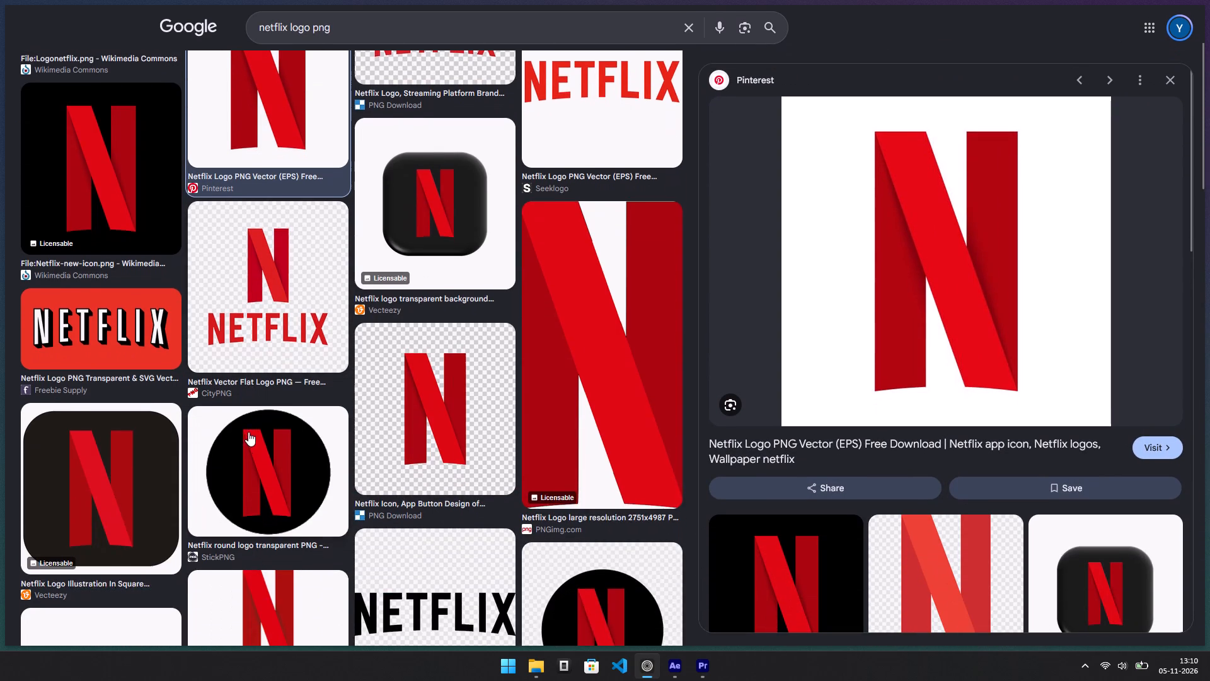
scroll(250, 431, "down", 7)
left_click(113, 190)
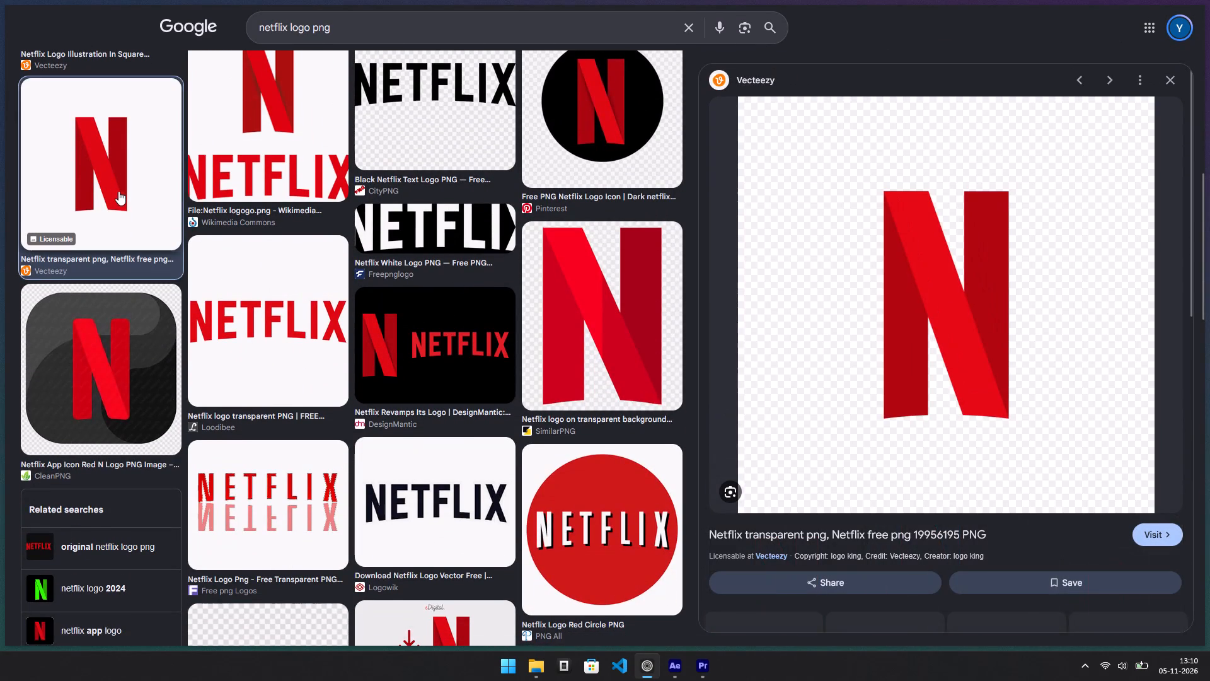
right_click(984, 281)
left_click(1061, 449)
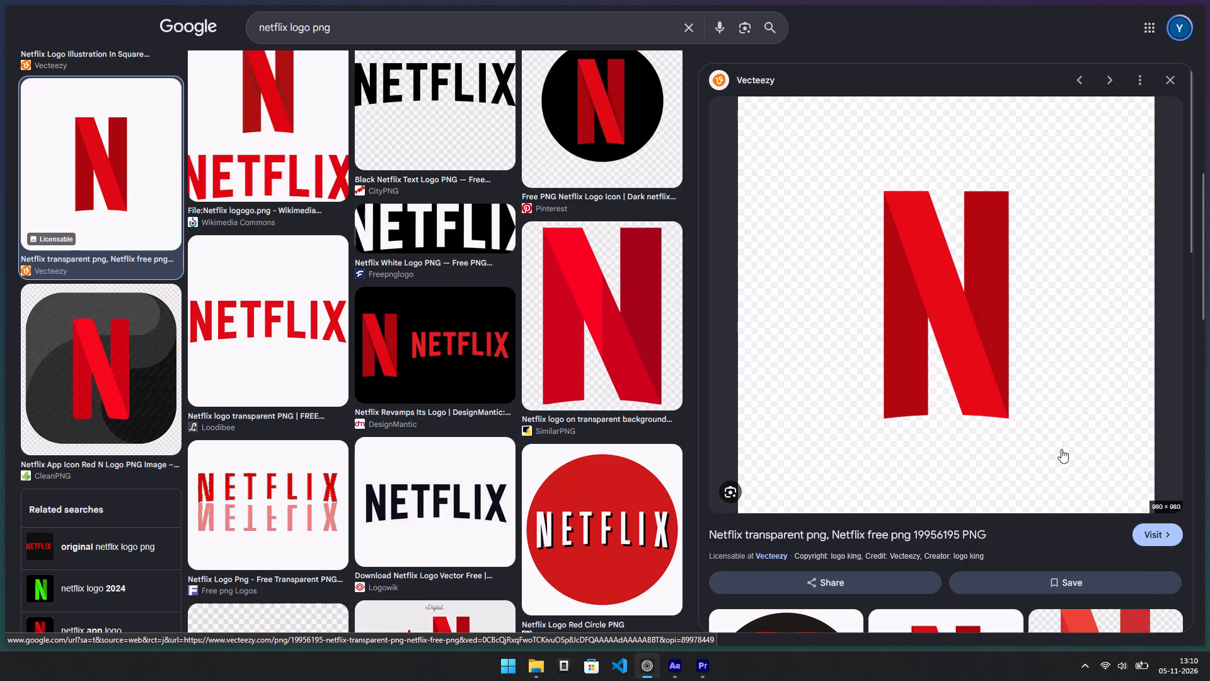
left_click(524, 319)
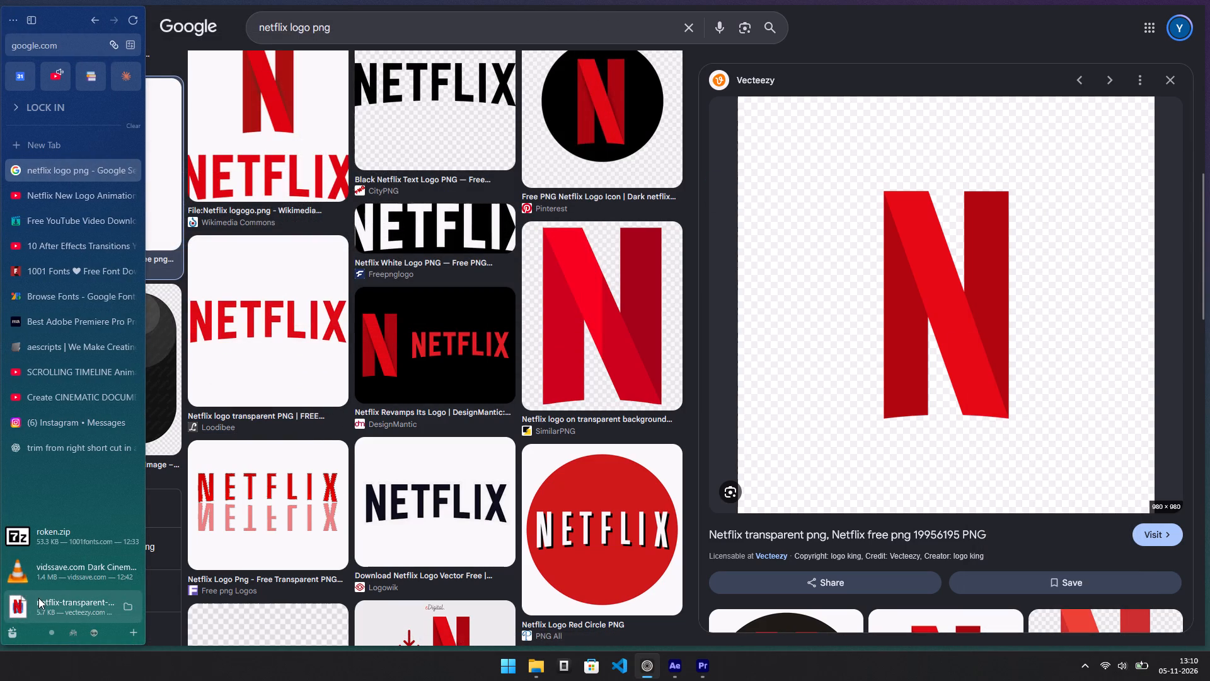
Import the downloaded Netflix logo file into the After Effects project.
left_click_drag(38, 599, 677, 671)
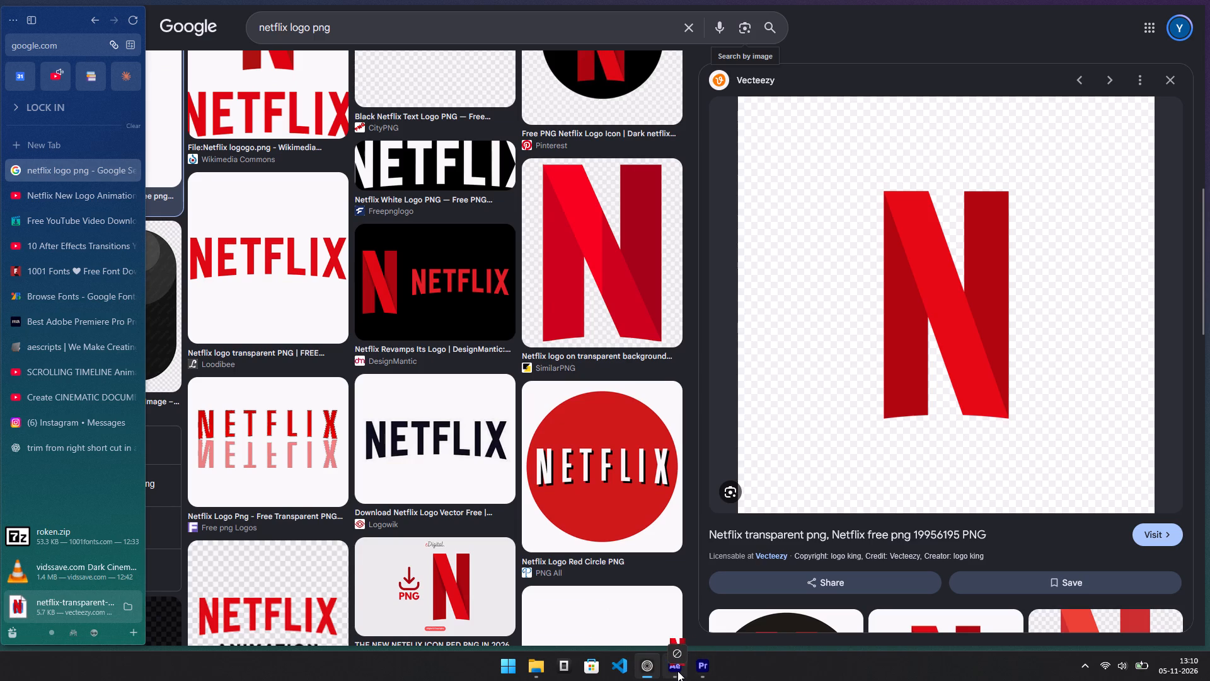
left_click_drag(677, 671, 60, 180)
scroll(69, 216, "down", 2)
scroll(71, 216, "up", 2)
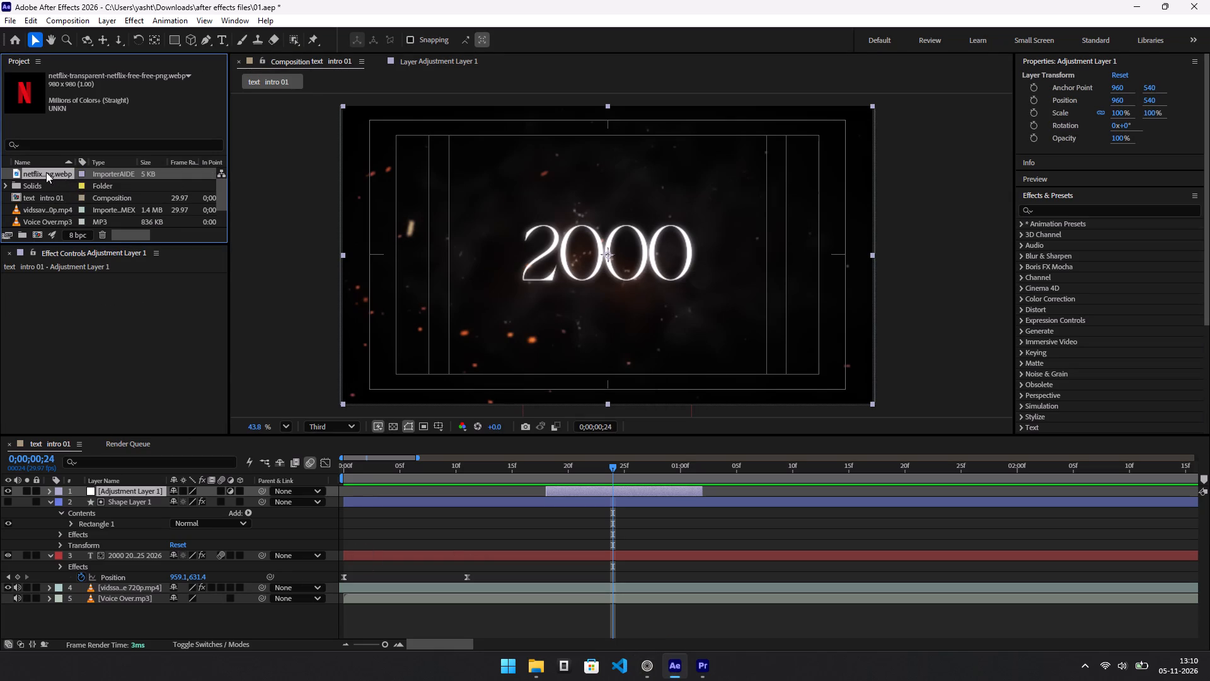
Add the Netflix logo to the text intro 01 composition as the top layer, starting at about frame 15.
left_click_drag(46, 172, 534, 486)
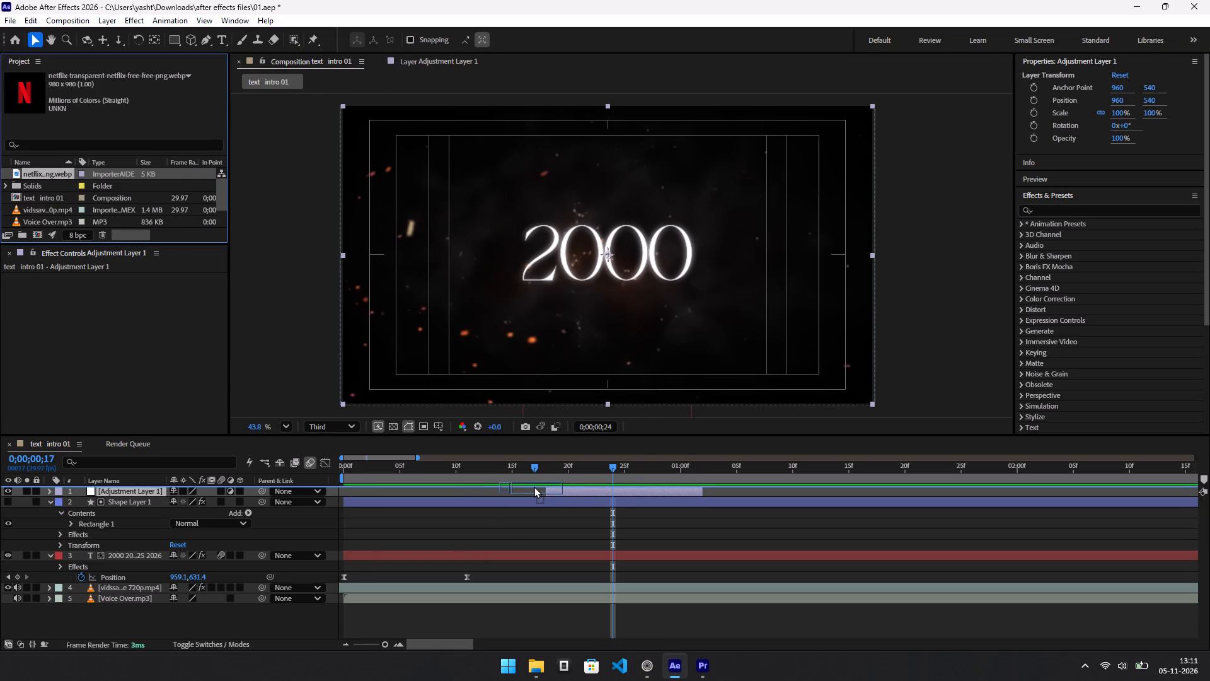
left_click_drag(534, 486, 507, 491)
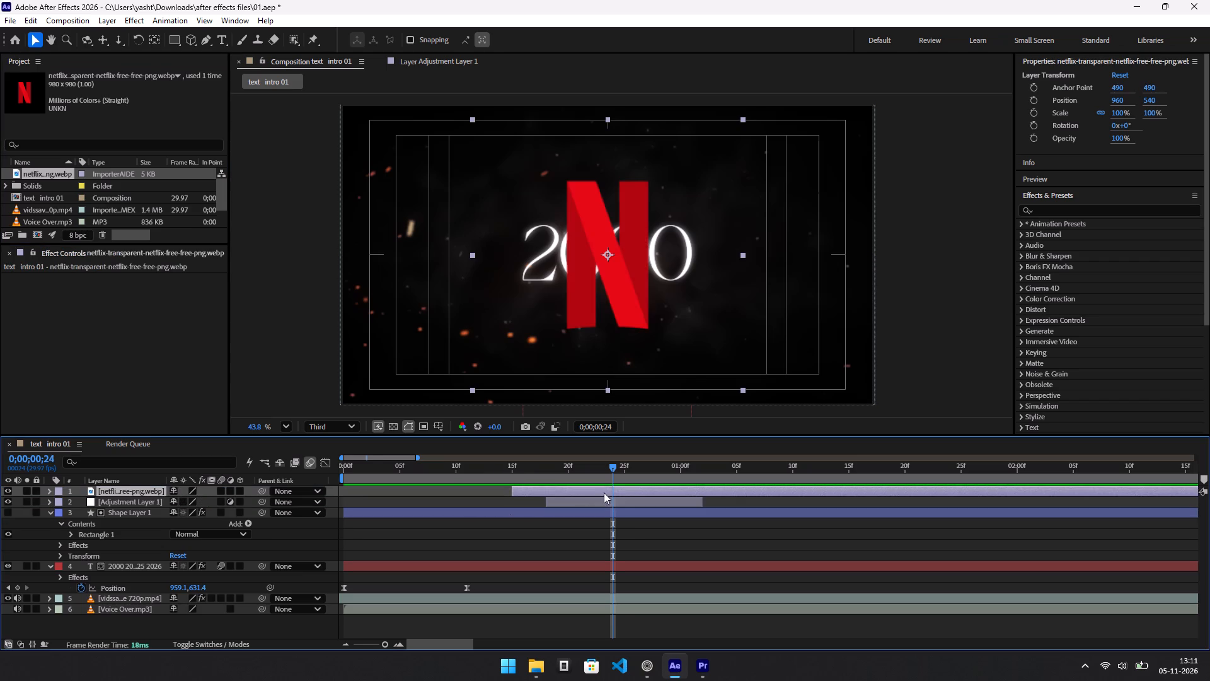
Delete Adjustment Layer 1 from the text intro 01 composition.
left_click(620, 501)
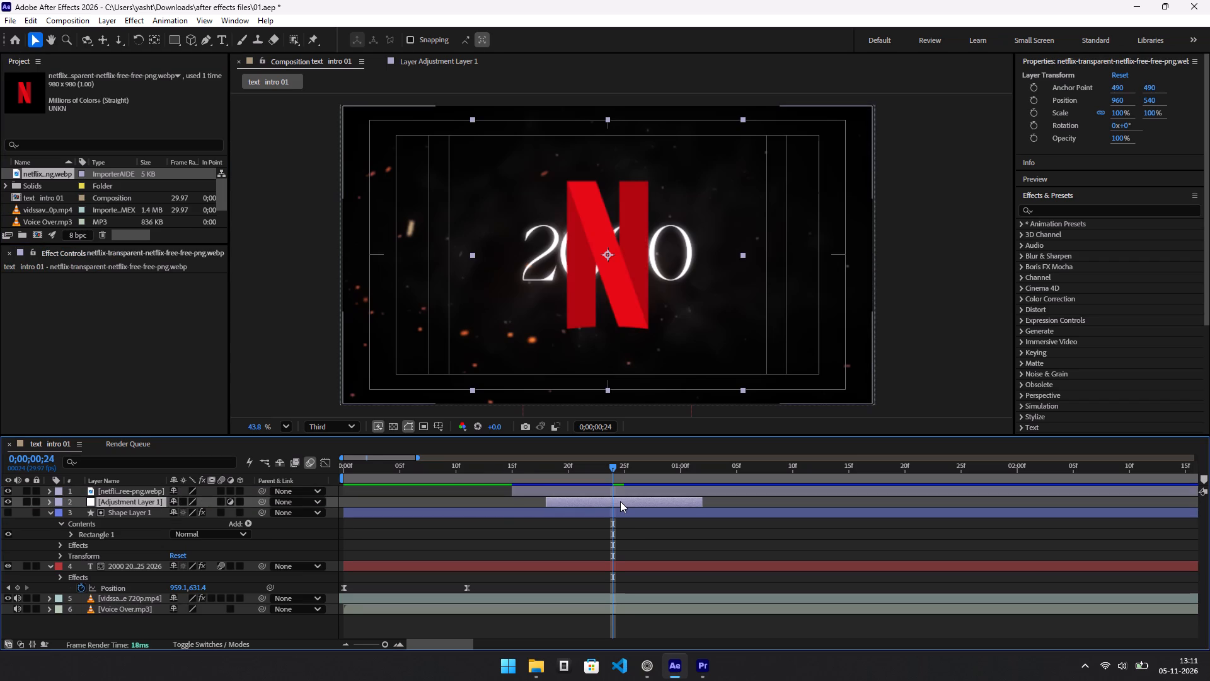
key("Delete")
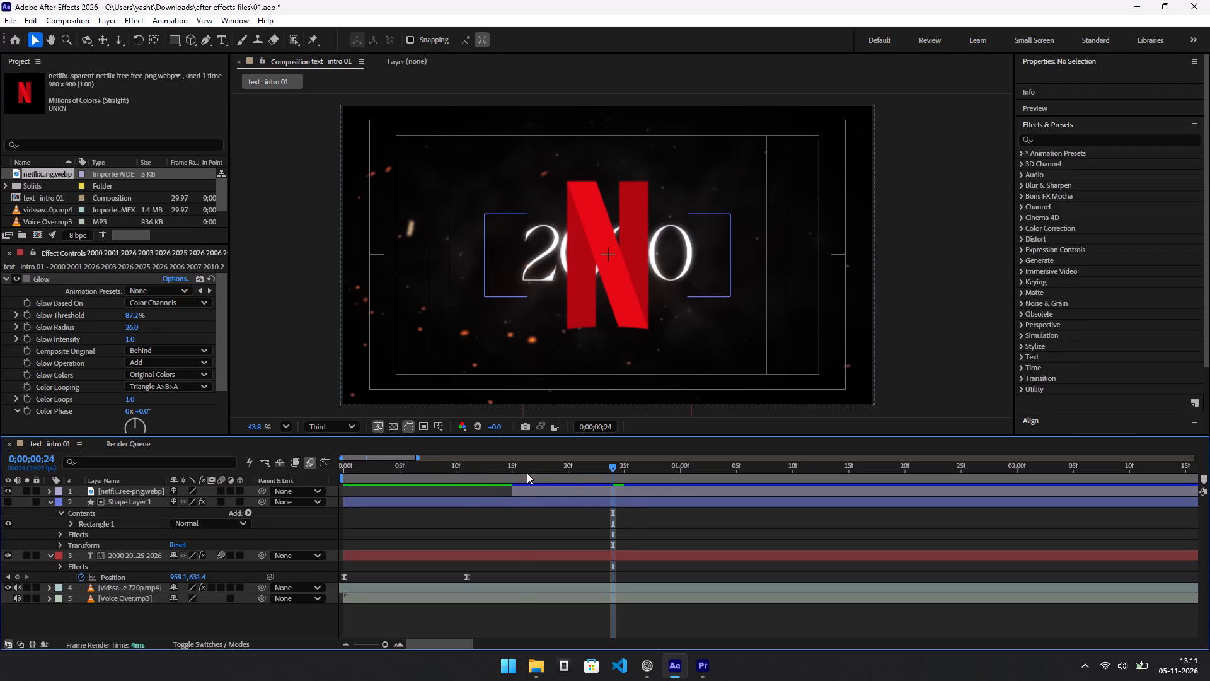
Preview the logo's entrance from frame 14 and shift the Netflix logo layer to start at 0;00;00;19.
left_click_drag(527, 472, 500, 477)
key("space")
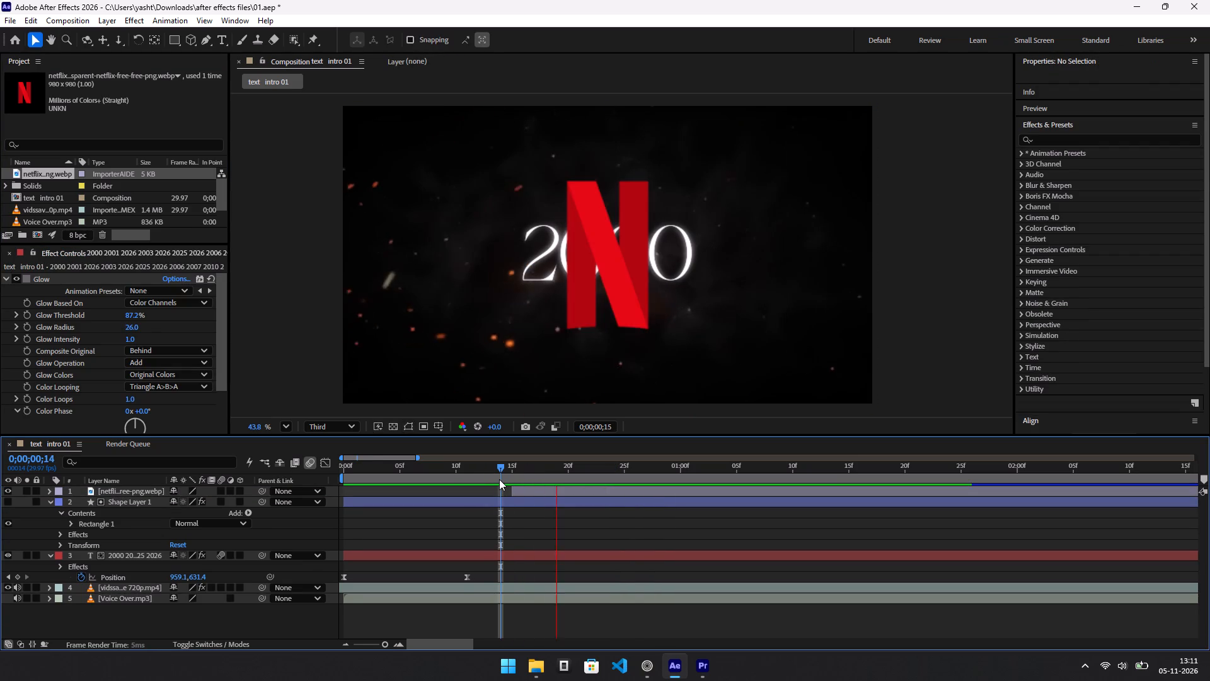
key("space")
left_click_drag(625, 477, 540, 477)
left_click(570, 493)
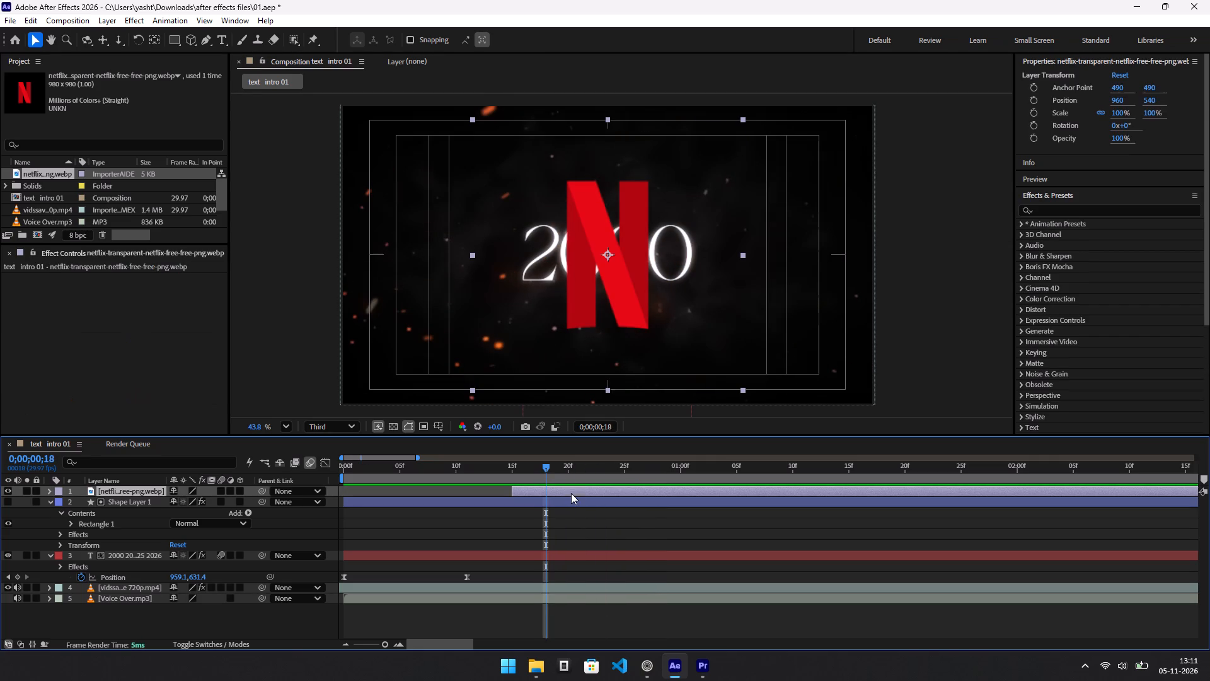
left_click_drag(577, 485, 633, 485)
left_click_drag(607, 487, 647, 490)
left_click_drag(647, 490, 662, 490)
left_click_drag(662, 490, 649, 490)
left_click_drag(546, 469, 552, 469)
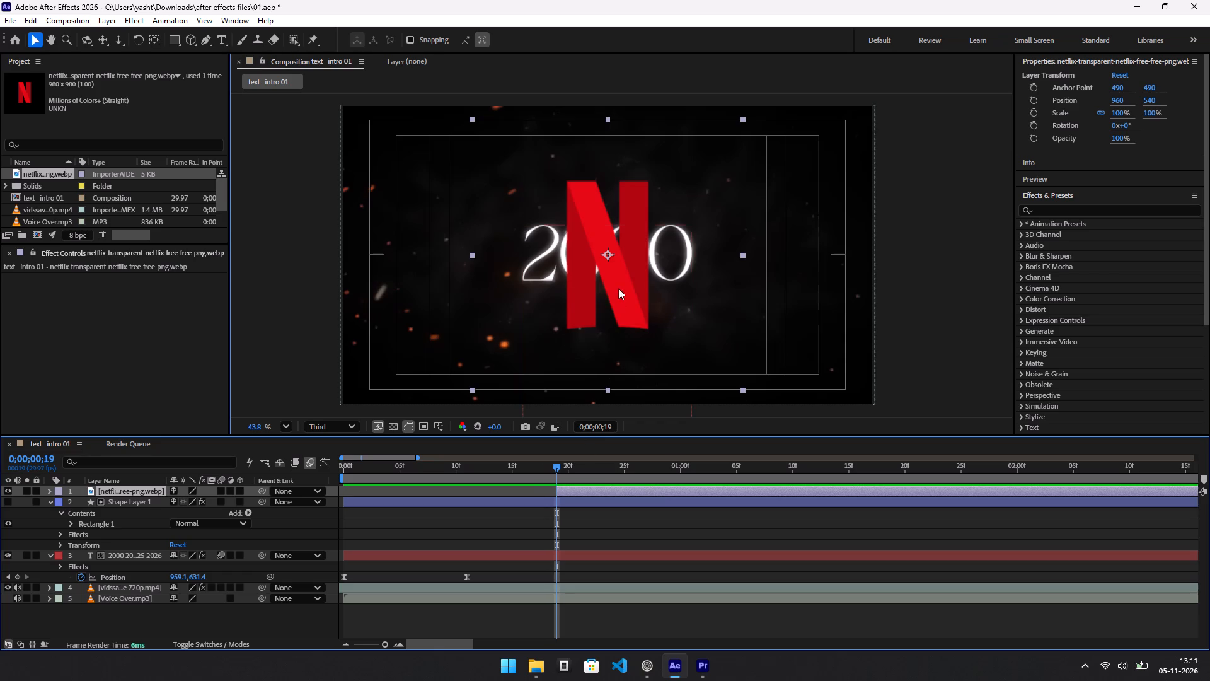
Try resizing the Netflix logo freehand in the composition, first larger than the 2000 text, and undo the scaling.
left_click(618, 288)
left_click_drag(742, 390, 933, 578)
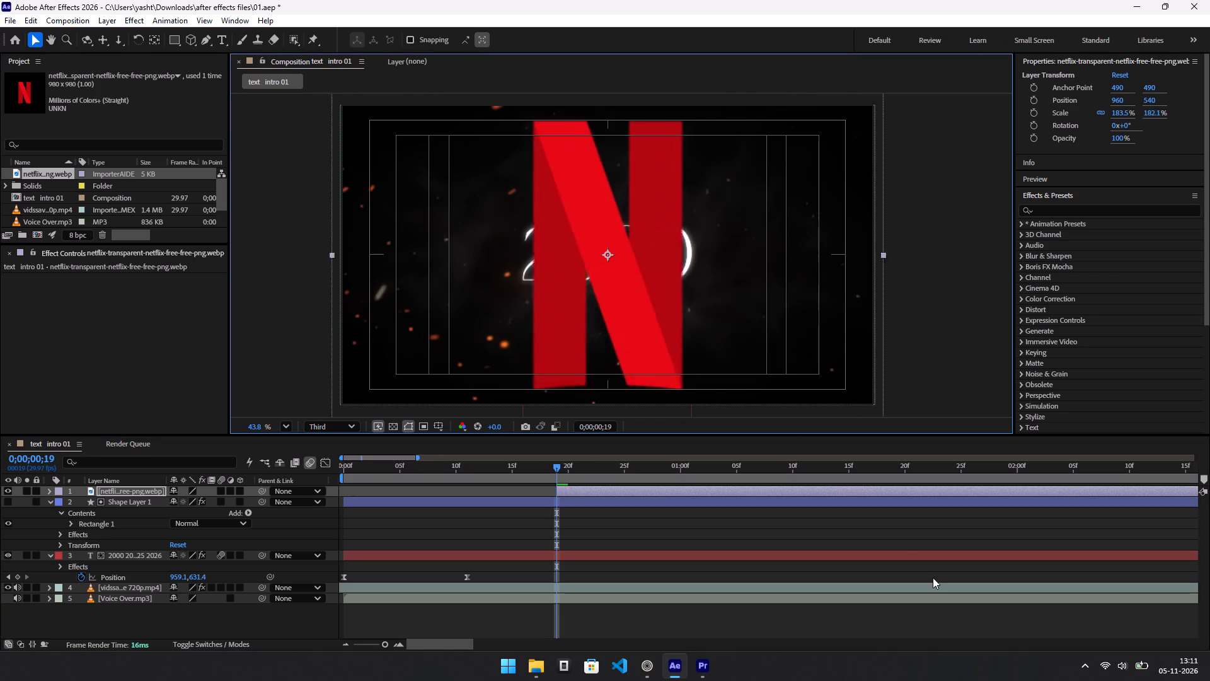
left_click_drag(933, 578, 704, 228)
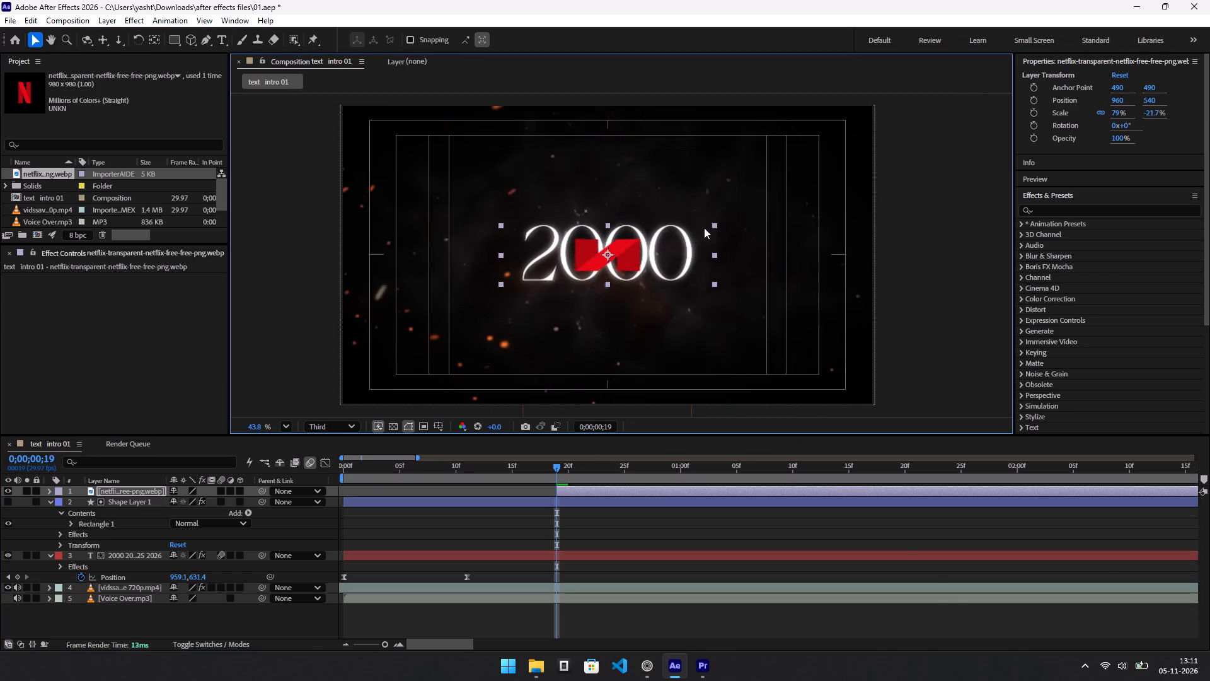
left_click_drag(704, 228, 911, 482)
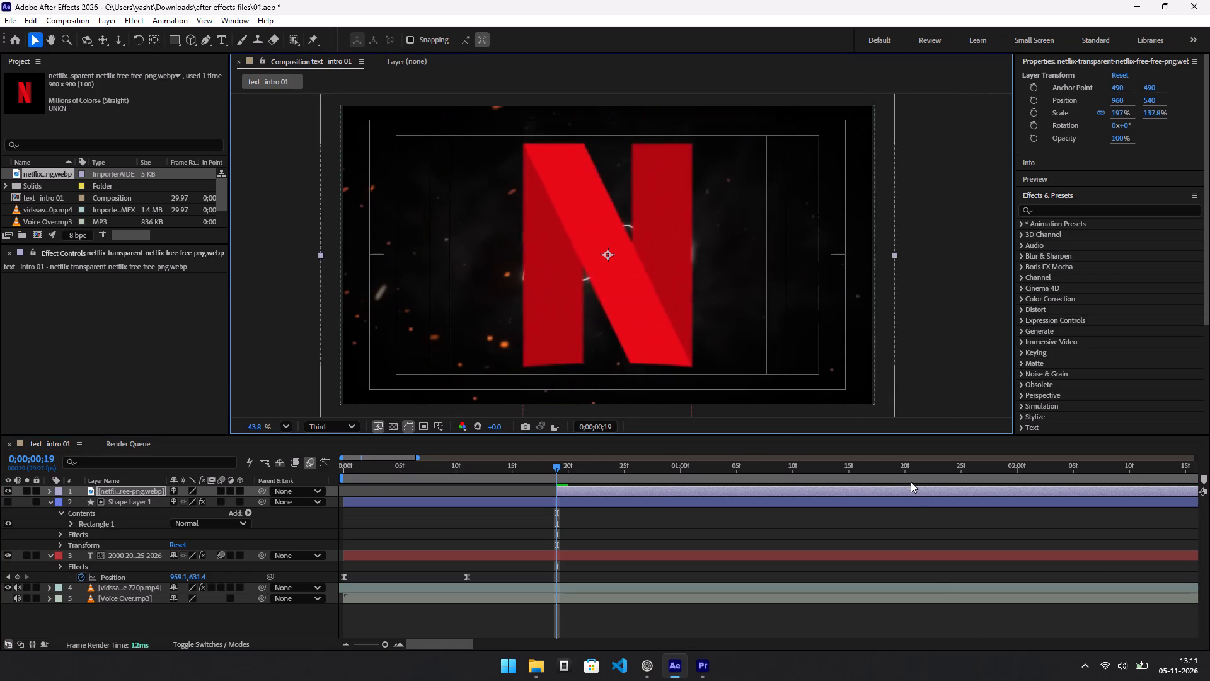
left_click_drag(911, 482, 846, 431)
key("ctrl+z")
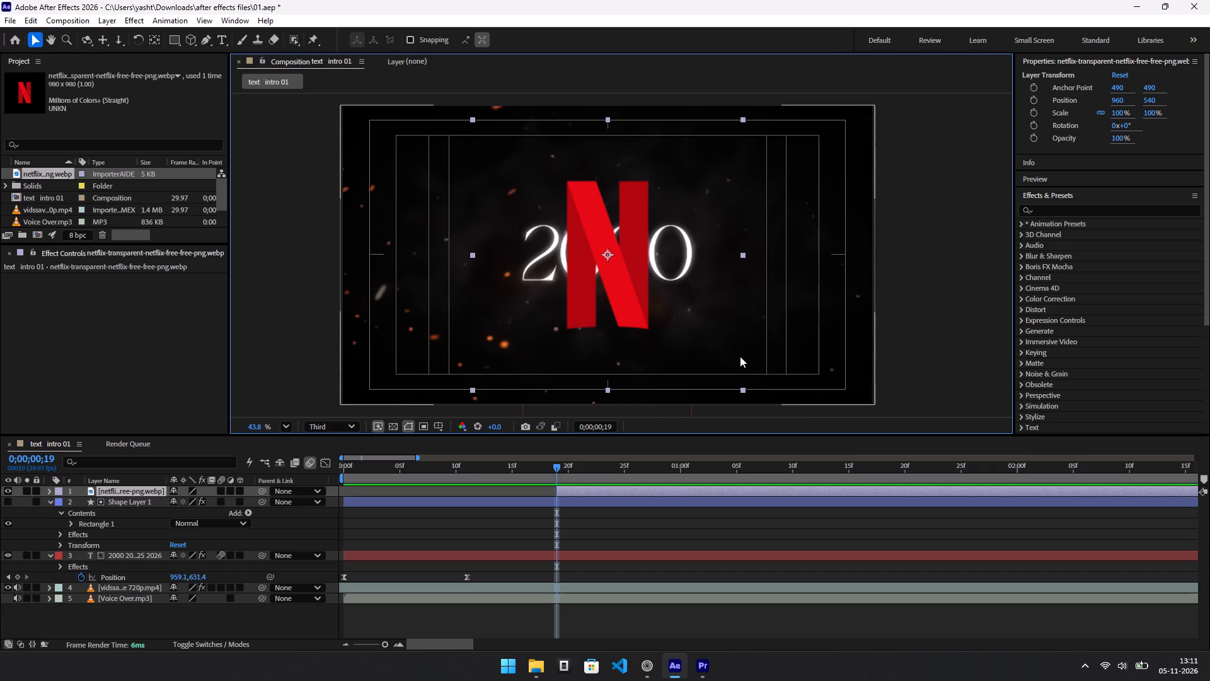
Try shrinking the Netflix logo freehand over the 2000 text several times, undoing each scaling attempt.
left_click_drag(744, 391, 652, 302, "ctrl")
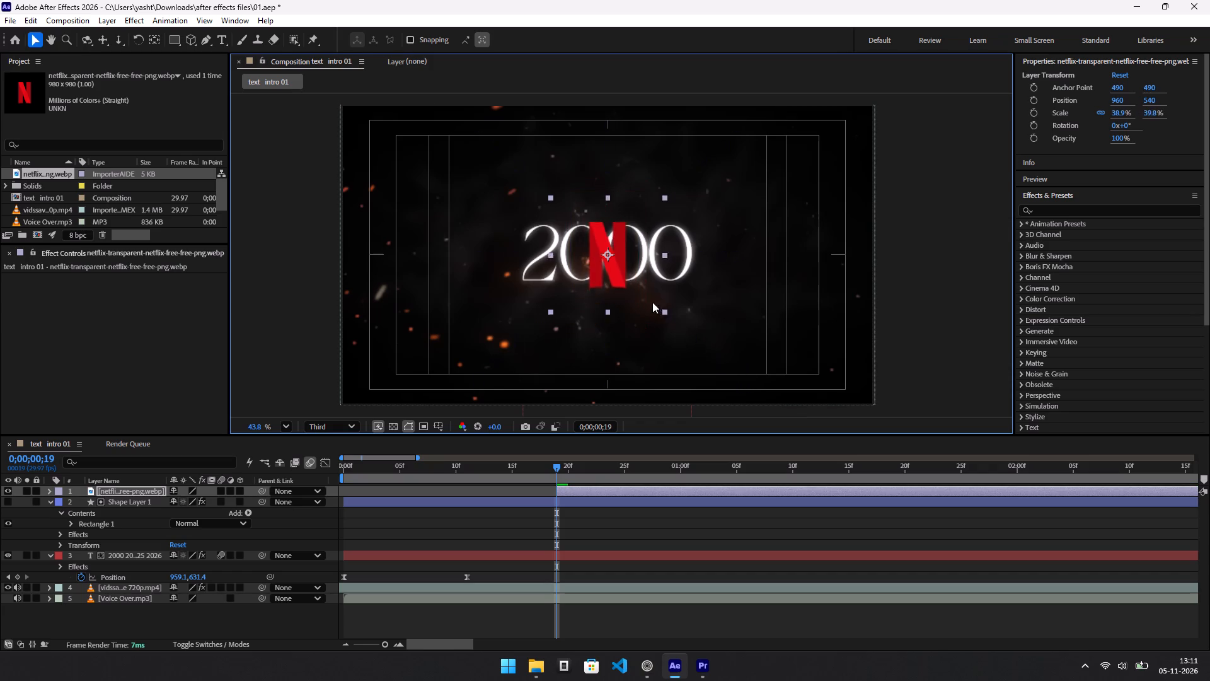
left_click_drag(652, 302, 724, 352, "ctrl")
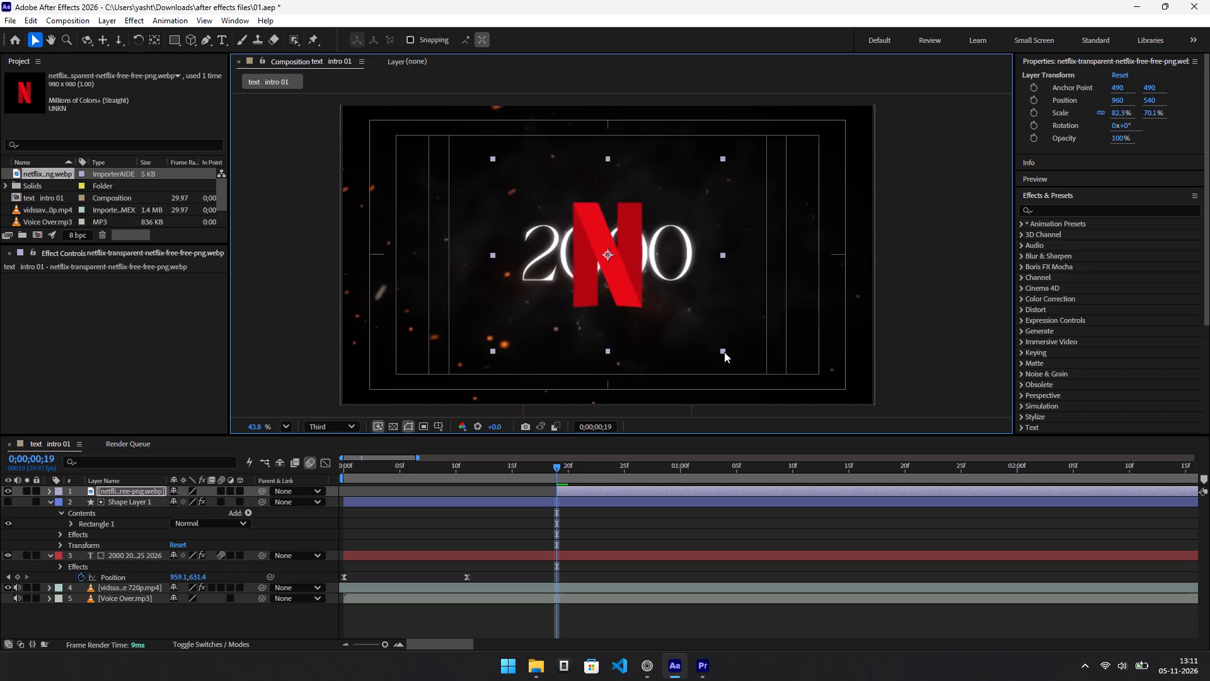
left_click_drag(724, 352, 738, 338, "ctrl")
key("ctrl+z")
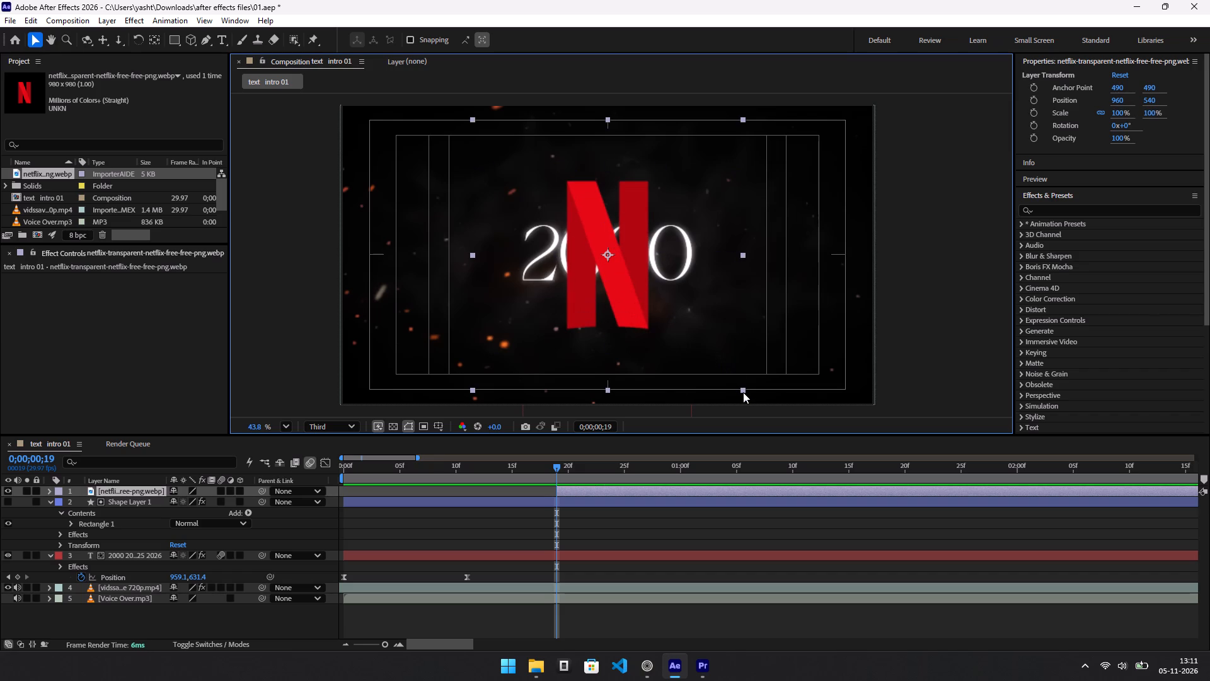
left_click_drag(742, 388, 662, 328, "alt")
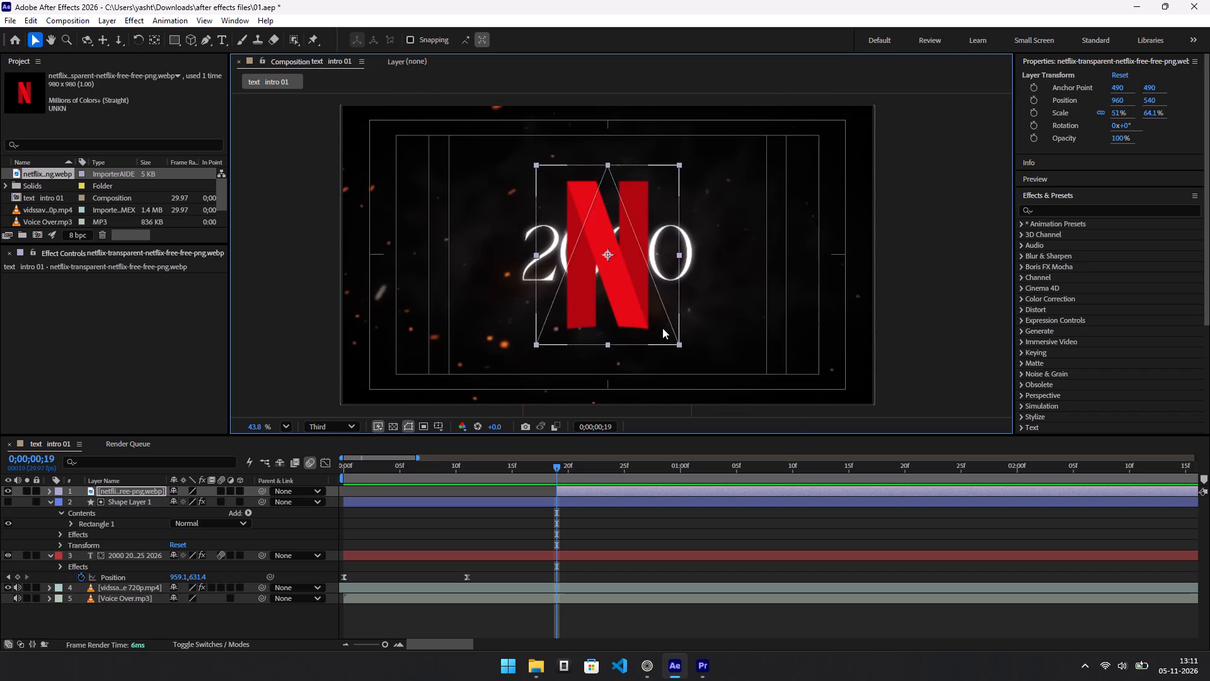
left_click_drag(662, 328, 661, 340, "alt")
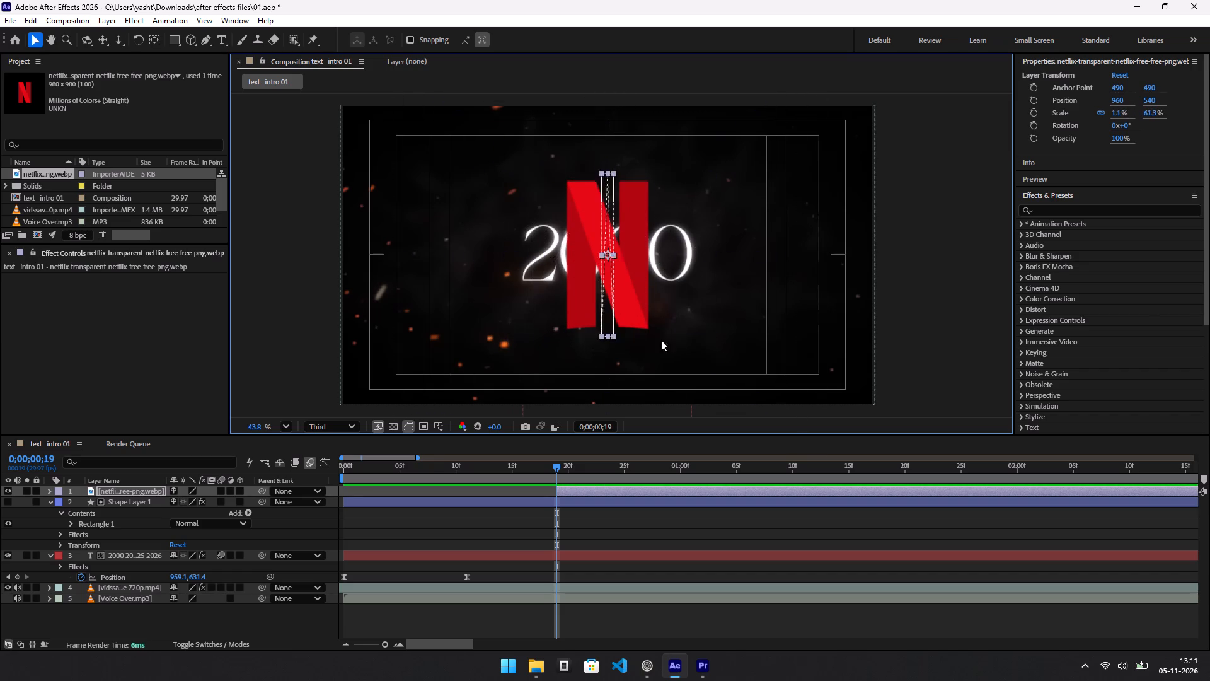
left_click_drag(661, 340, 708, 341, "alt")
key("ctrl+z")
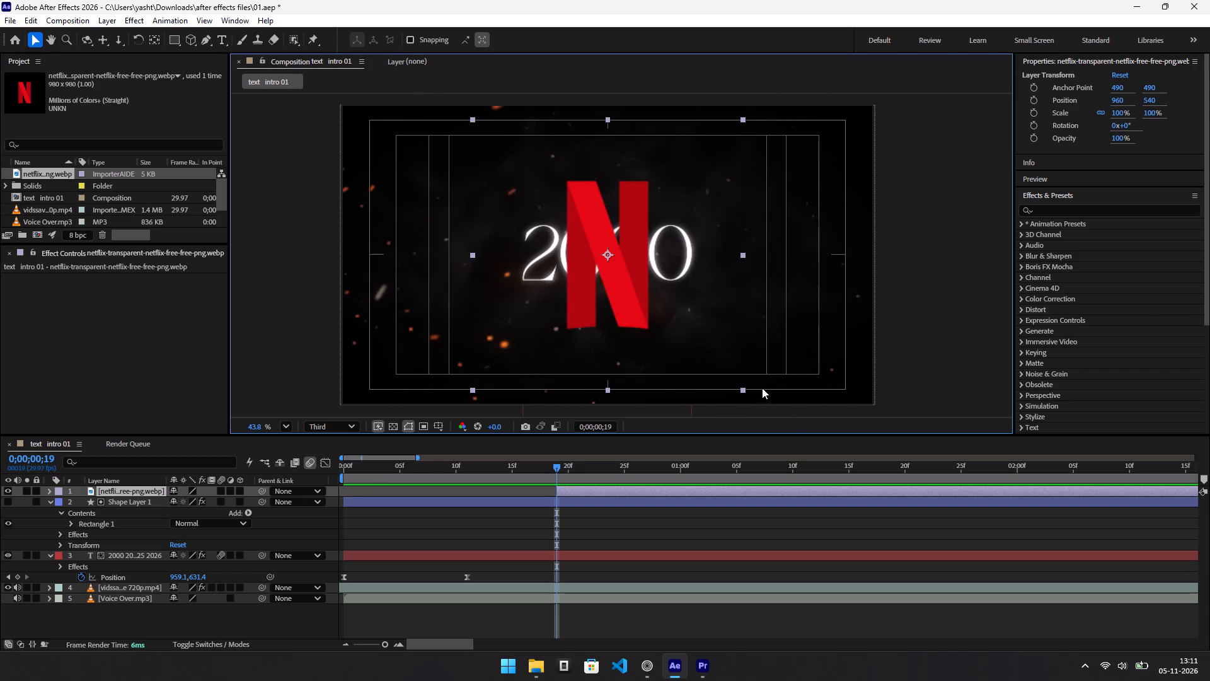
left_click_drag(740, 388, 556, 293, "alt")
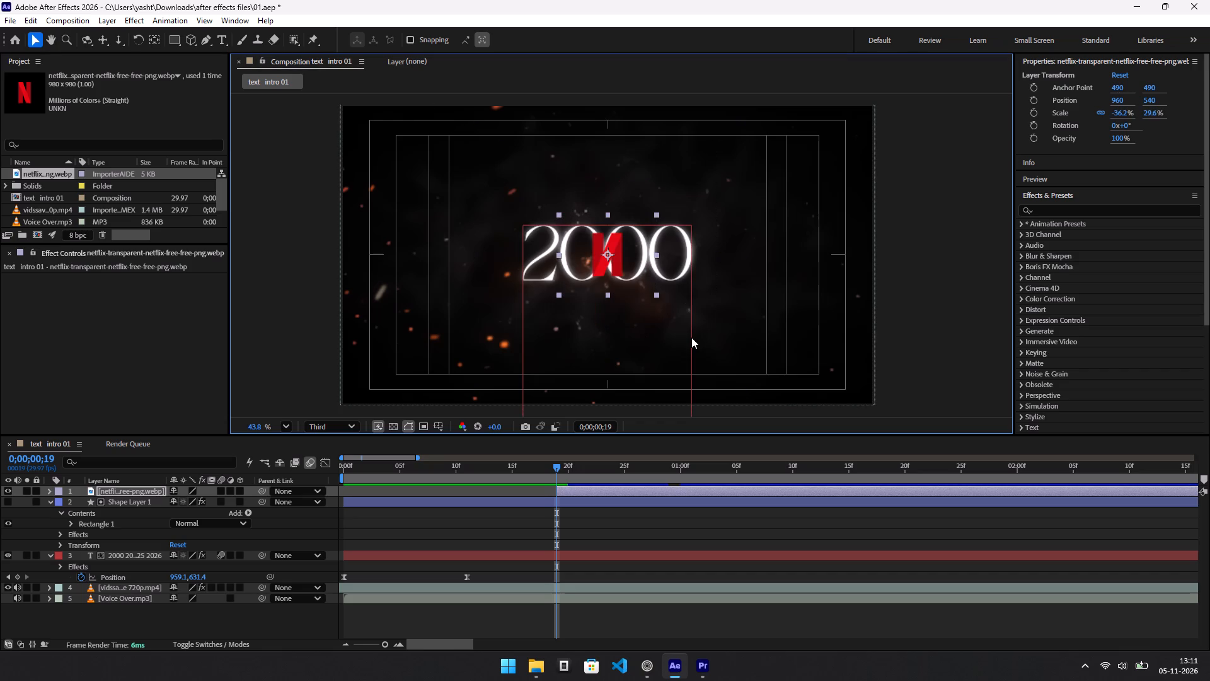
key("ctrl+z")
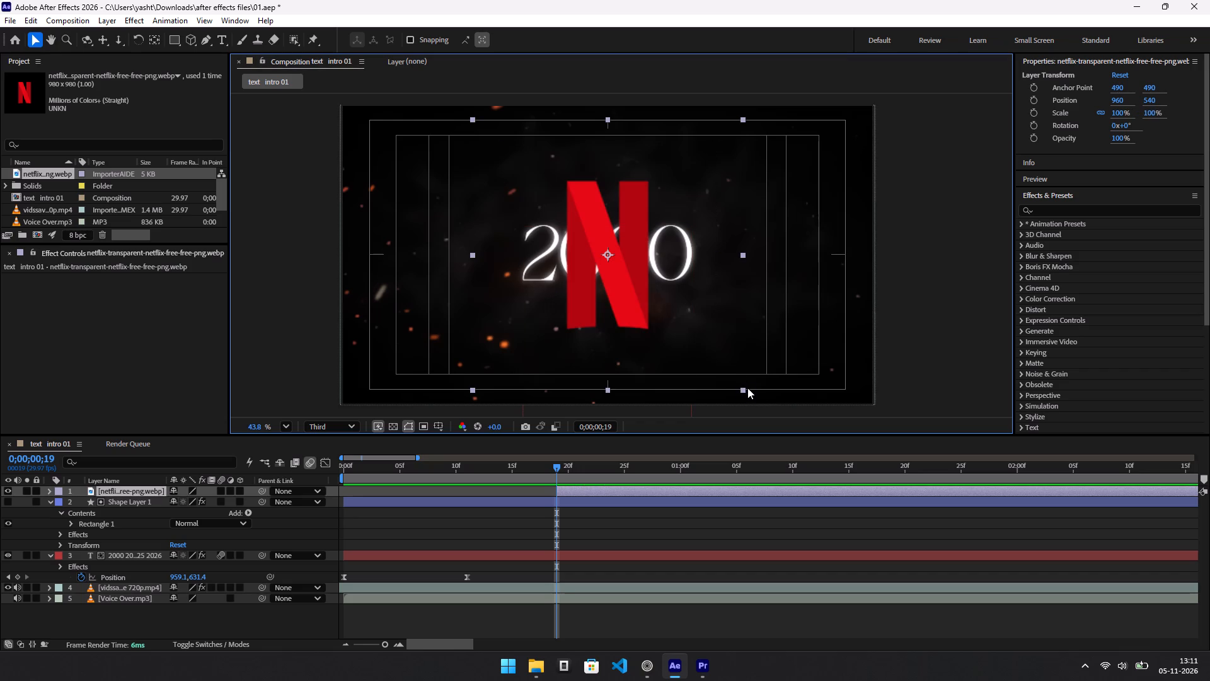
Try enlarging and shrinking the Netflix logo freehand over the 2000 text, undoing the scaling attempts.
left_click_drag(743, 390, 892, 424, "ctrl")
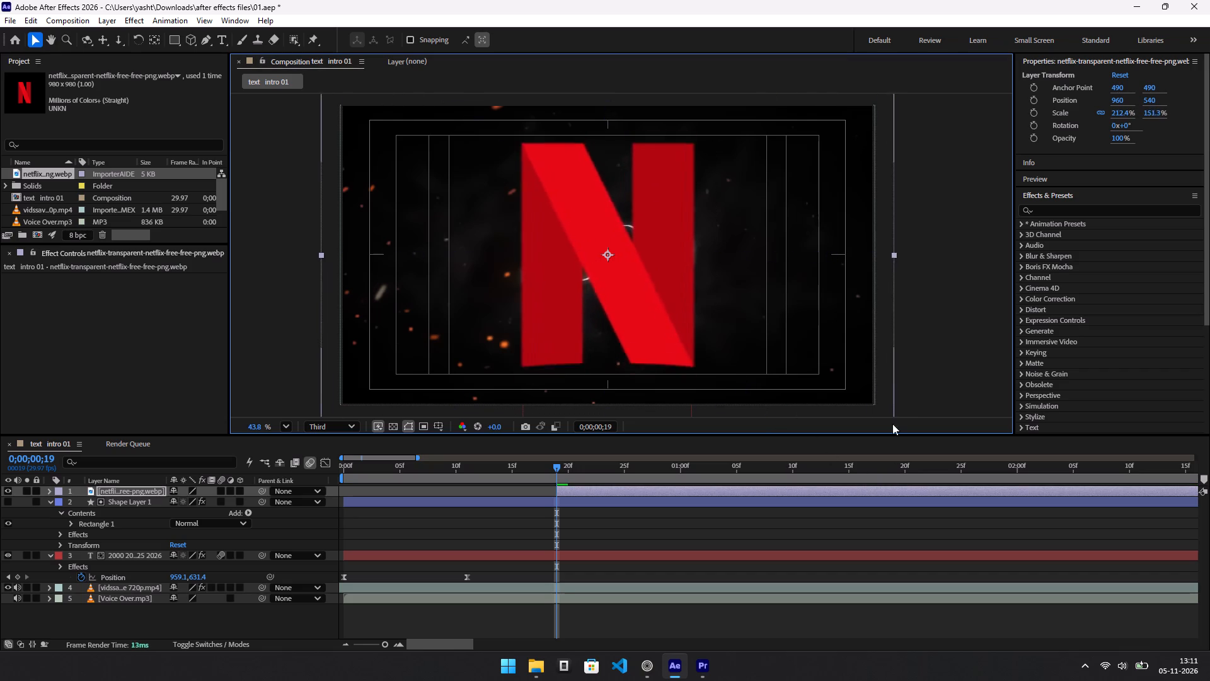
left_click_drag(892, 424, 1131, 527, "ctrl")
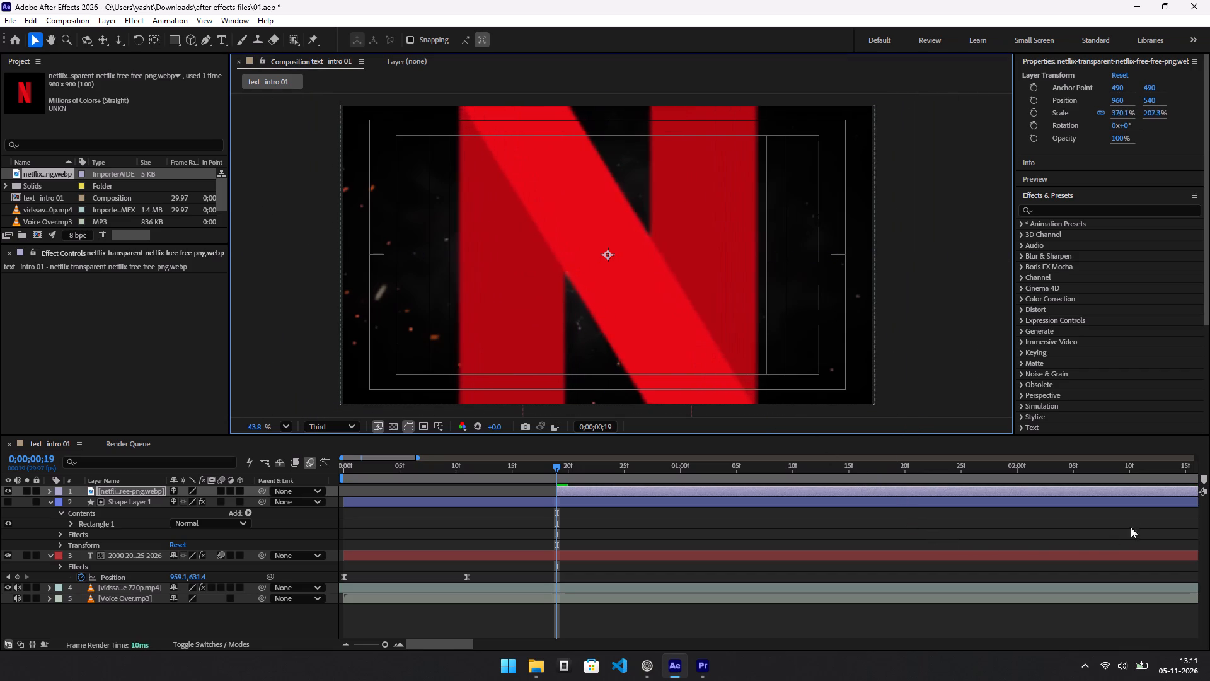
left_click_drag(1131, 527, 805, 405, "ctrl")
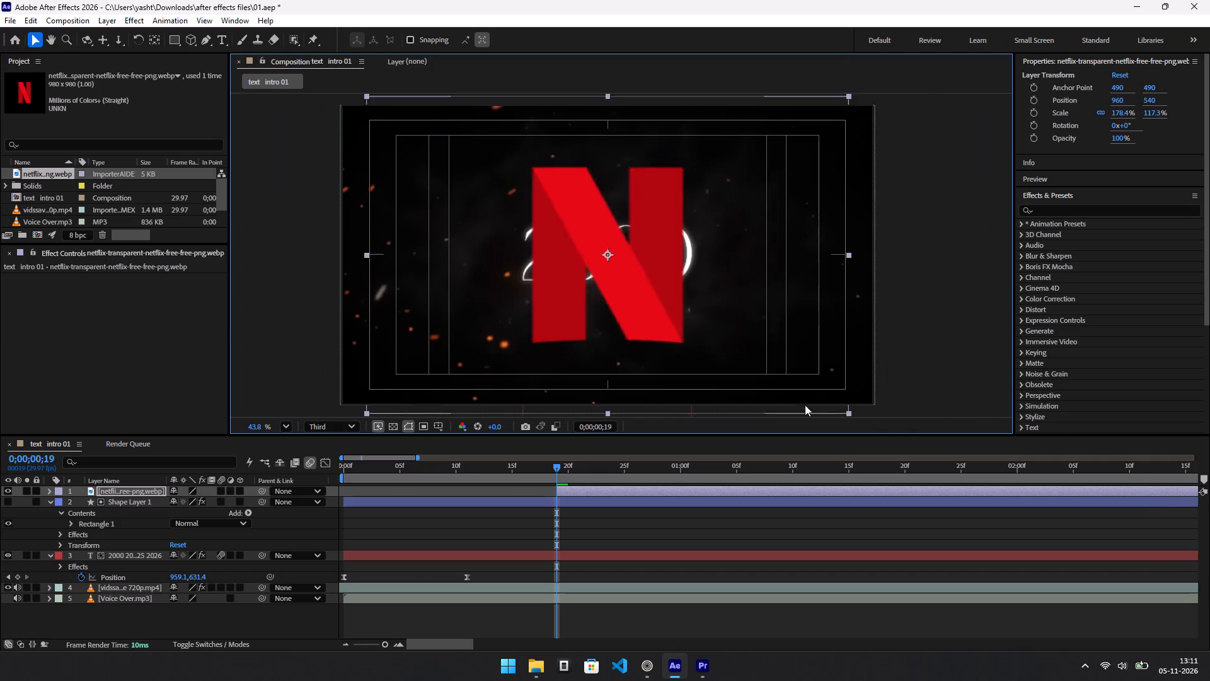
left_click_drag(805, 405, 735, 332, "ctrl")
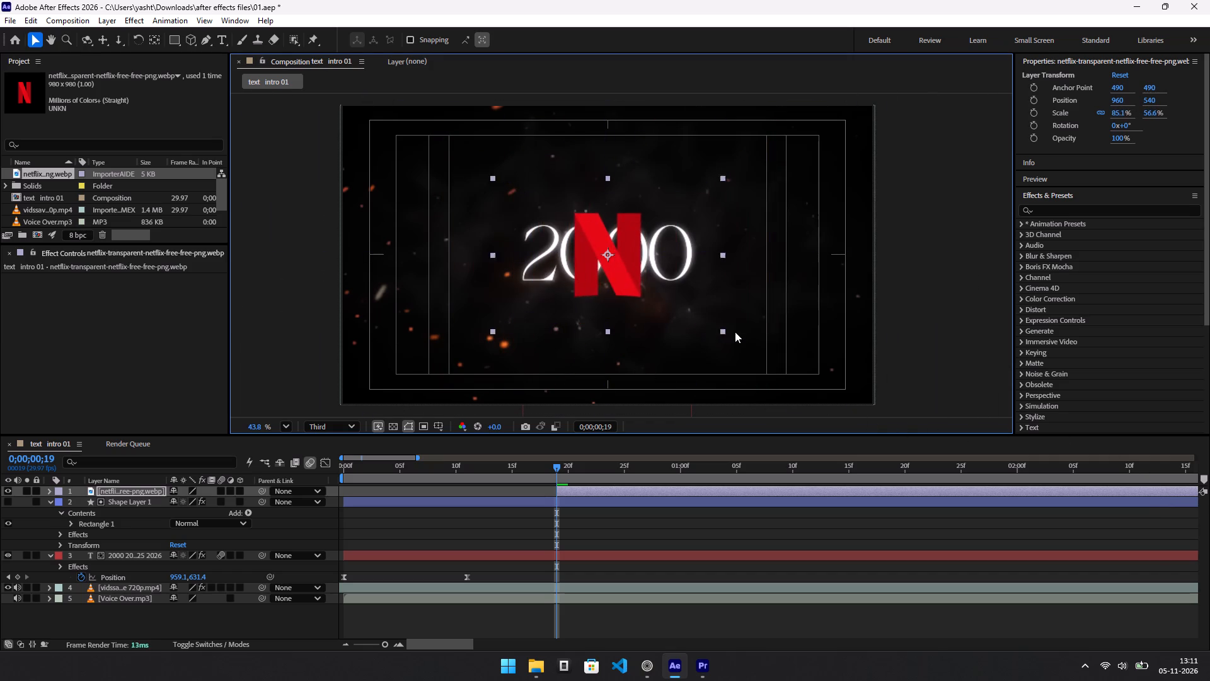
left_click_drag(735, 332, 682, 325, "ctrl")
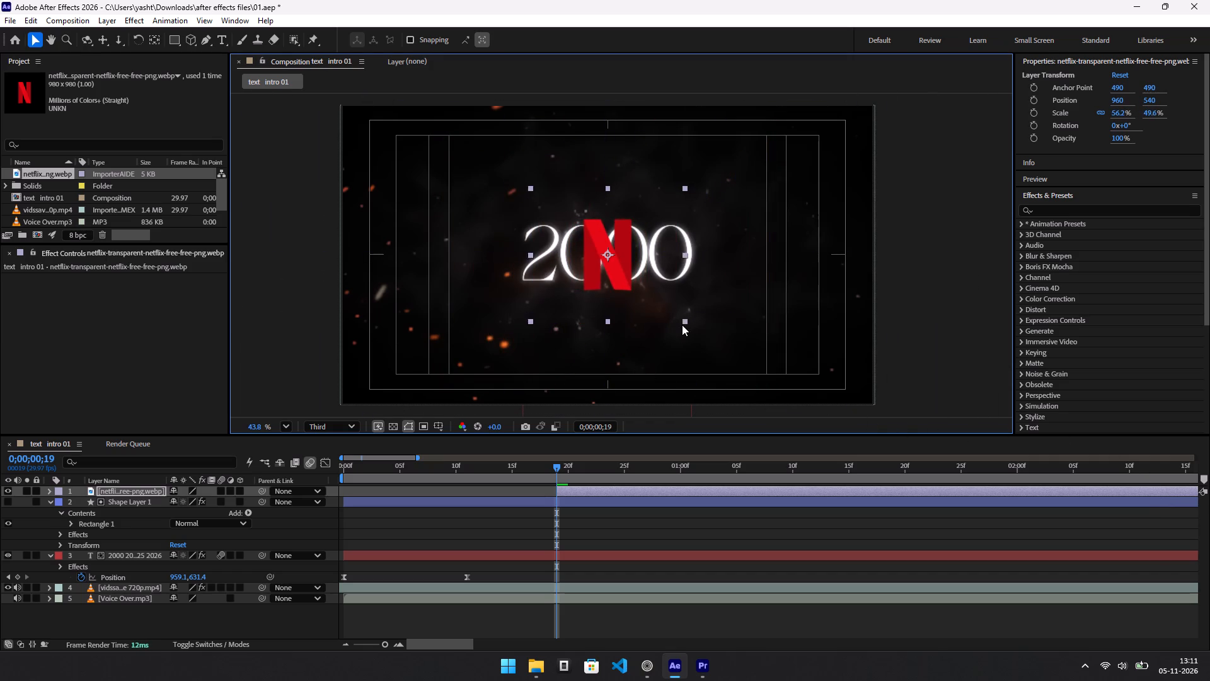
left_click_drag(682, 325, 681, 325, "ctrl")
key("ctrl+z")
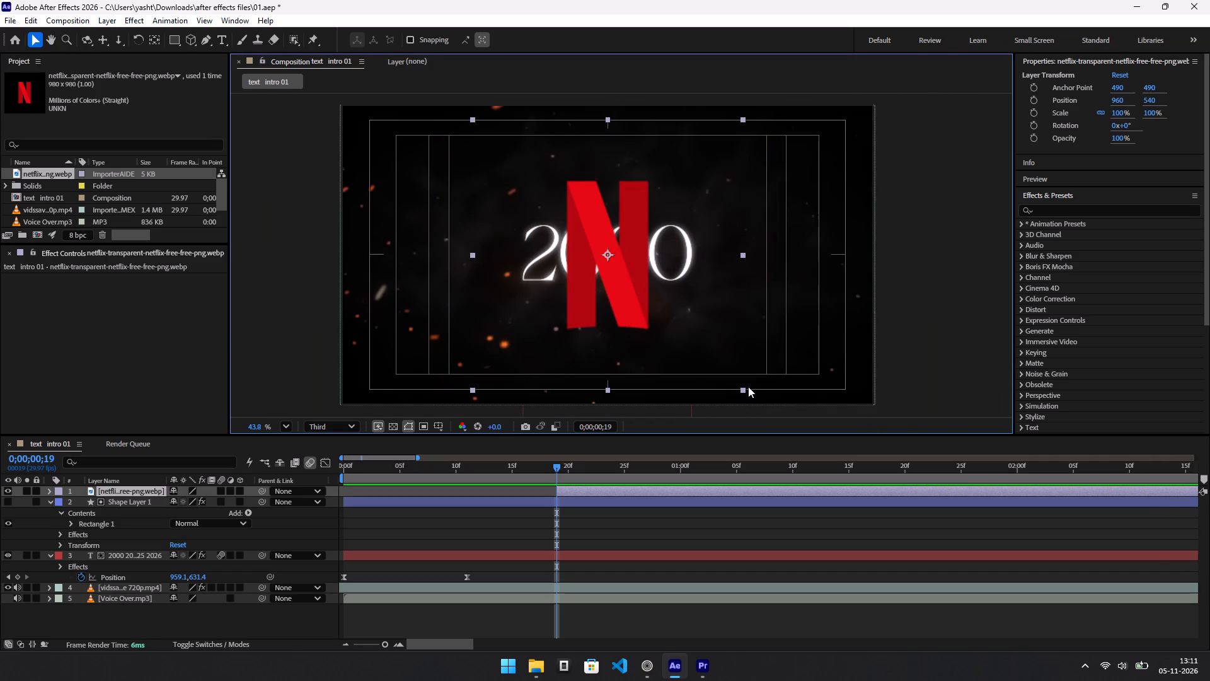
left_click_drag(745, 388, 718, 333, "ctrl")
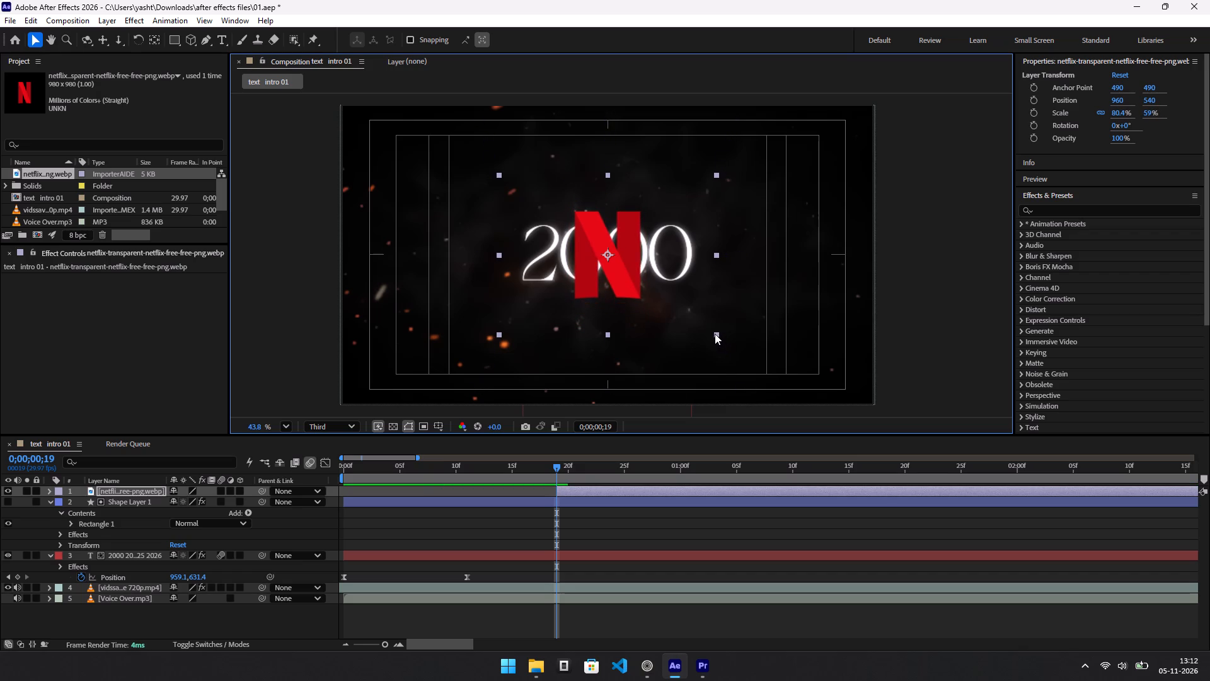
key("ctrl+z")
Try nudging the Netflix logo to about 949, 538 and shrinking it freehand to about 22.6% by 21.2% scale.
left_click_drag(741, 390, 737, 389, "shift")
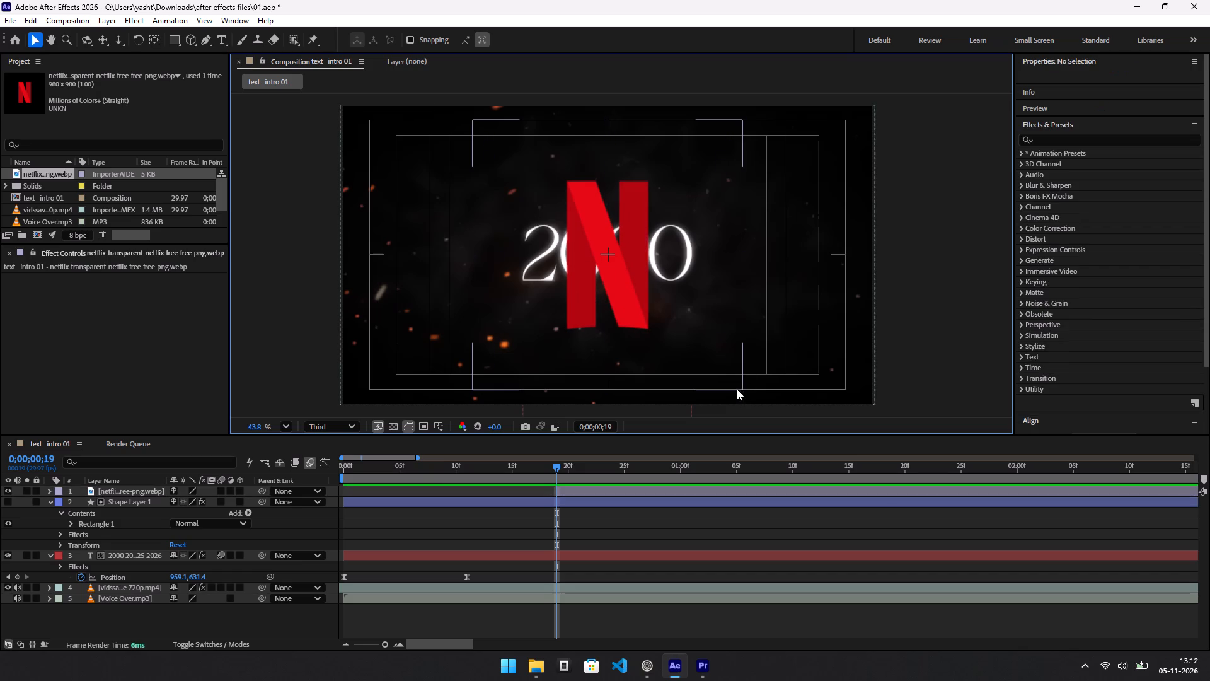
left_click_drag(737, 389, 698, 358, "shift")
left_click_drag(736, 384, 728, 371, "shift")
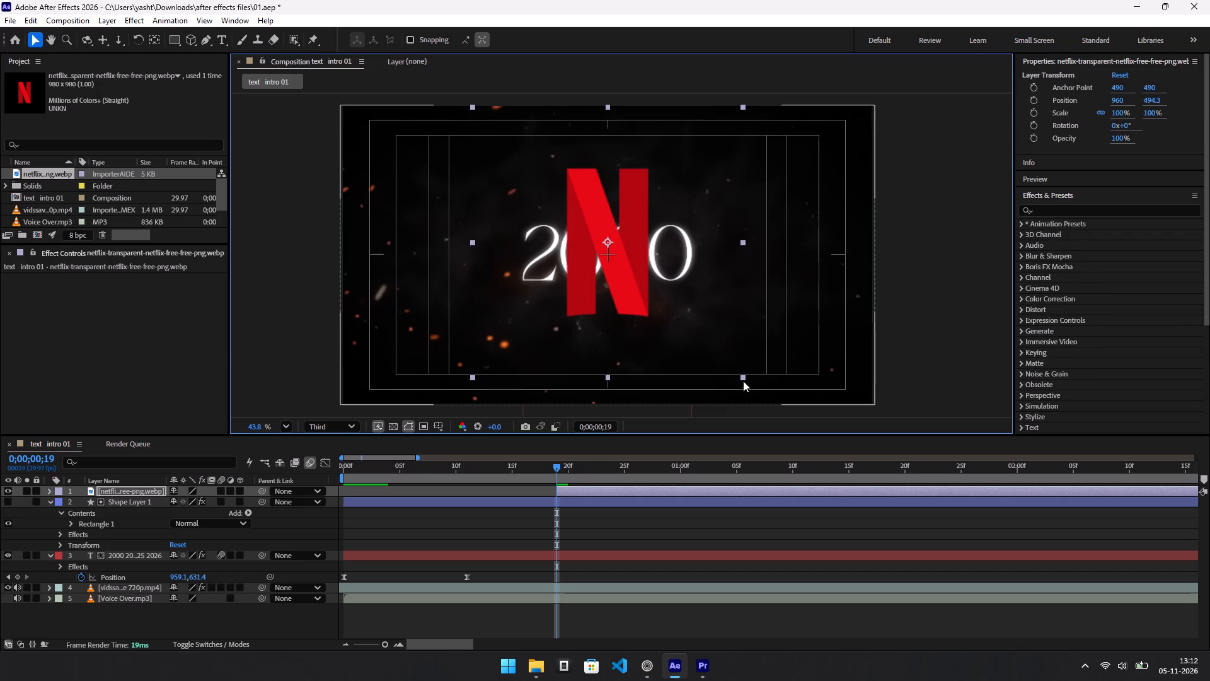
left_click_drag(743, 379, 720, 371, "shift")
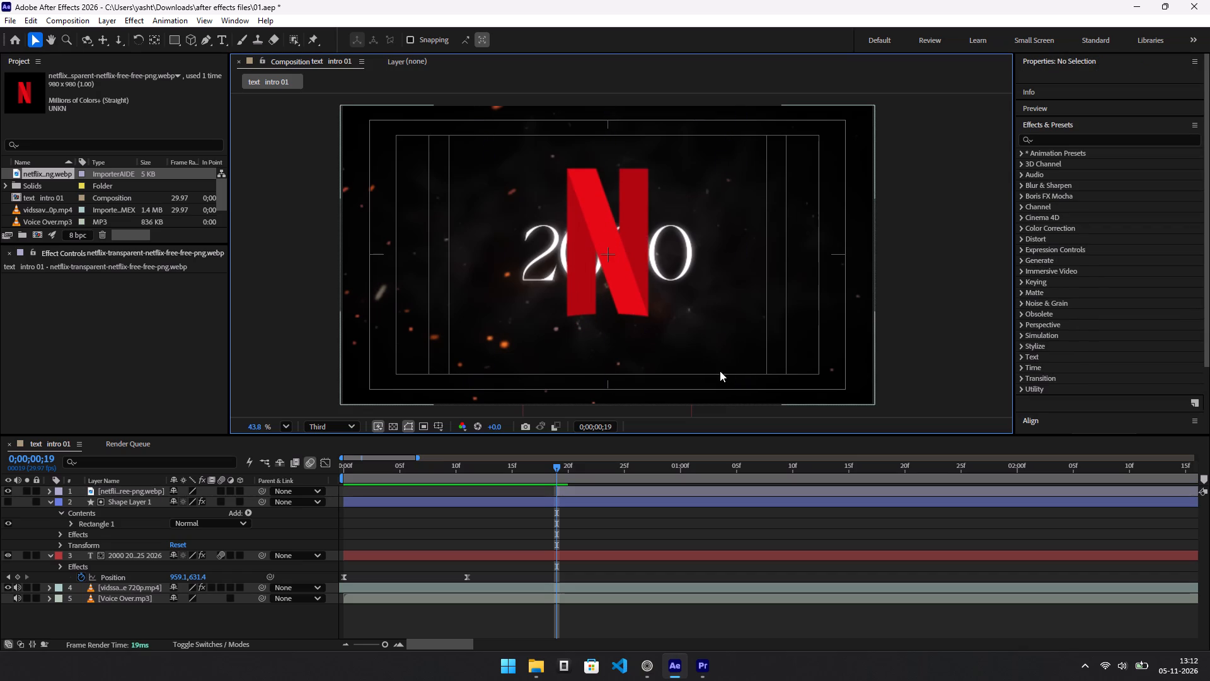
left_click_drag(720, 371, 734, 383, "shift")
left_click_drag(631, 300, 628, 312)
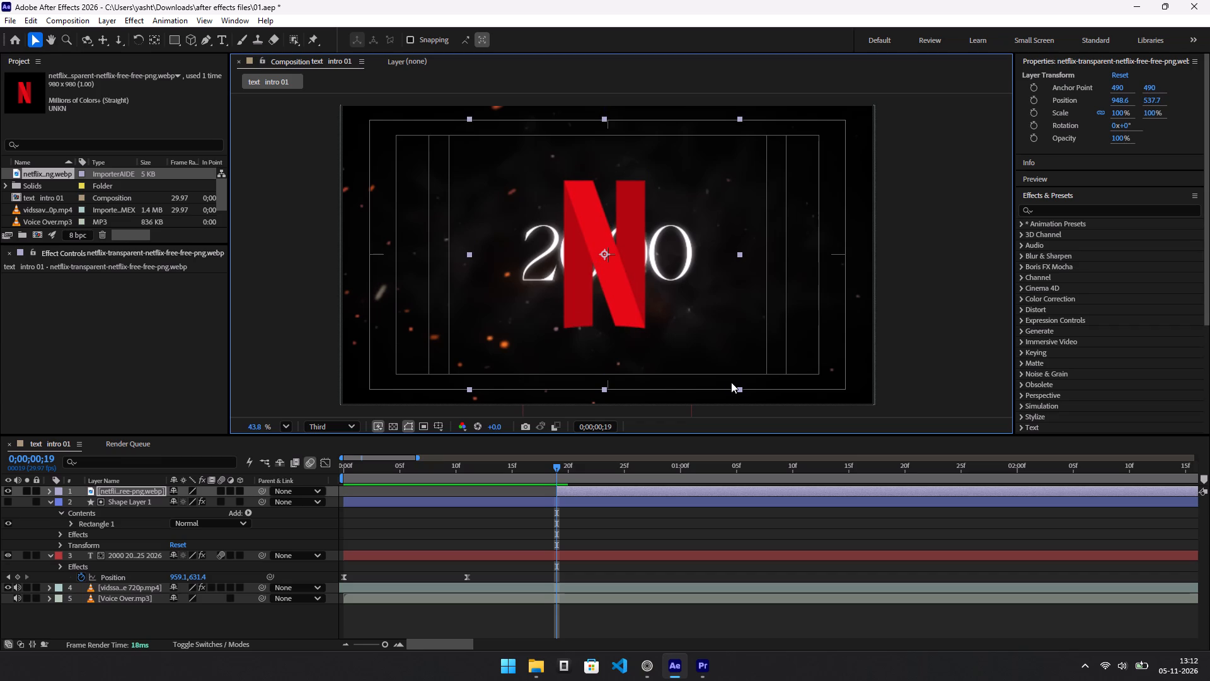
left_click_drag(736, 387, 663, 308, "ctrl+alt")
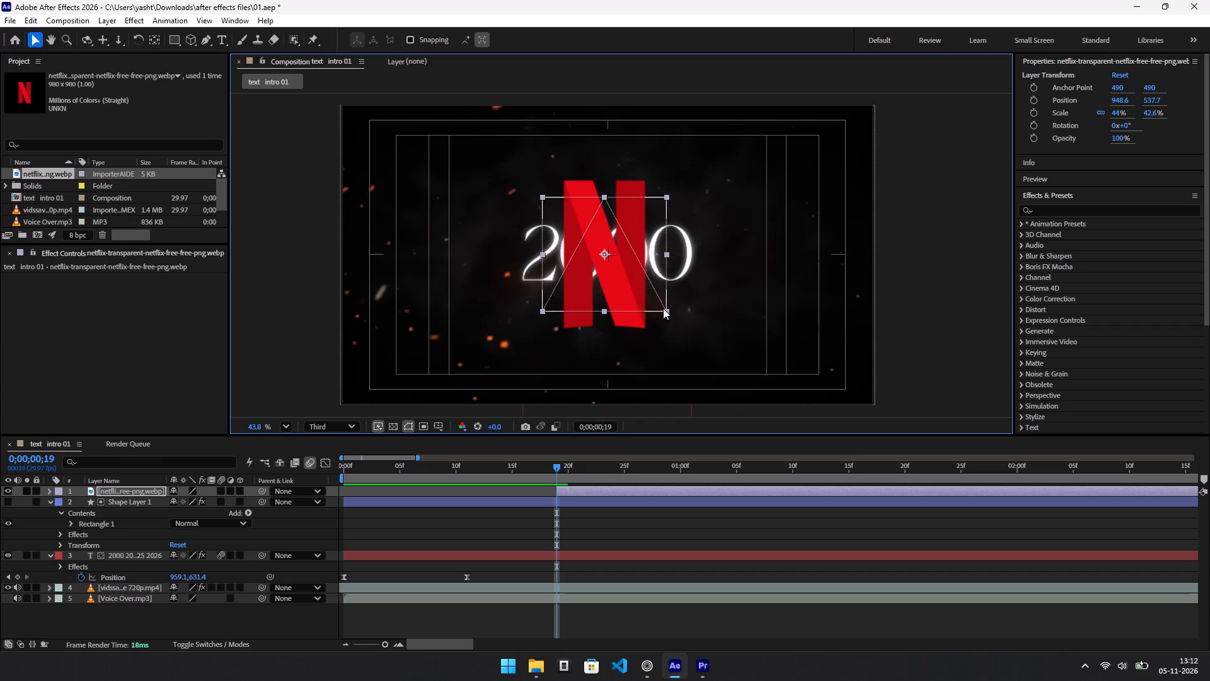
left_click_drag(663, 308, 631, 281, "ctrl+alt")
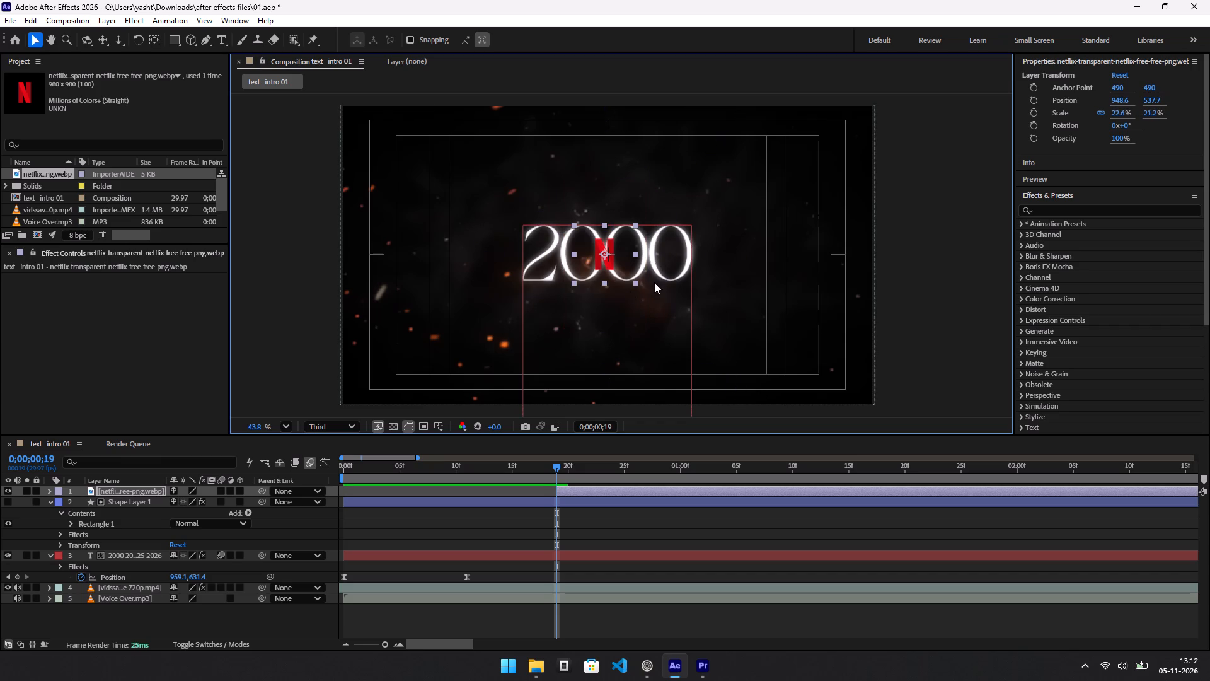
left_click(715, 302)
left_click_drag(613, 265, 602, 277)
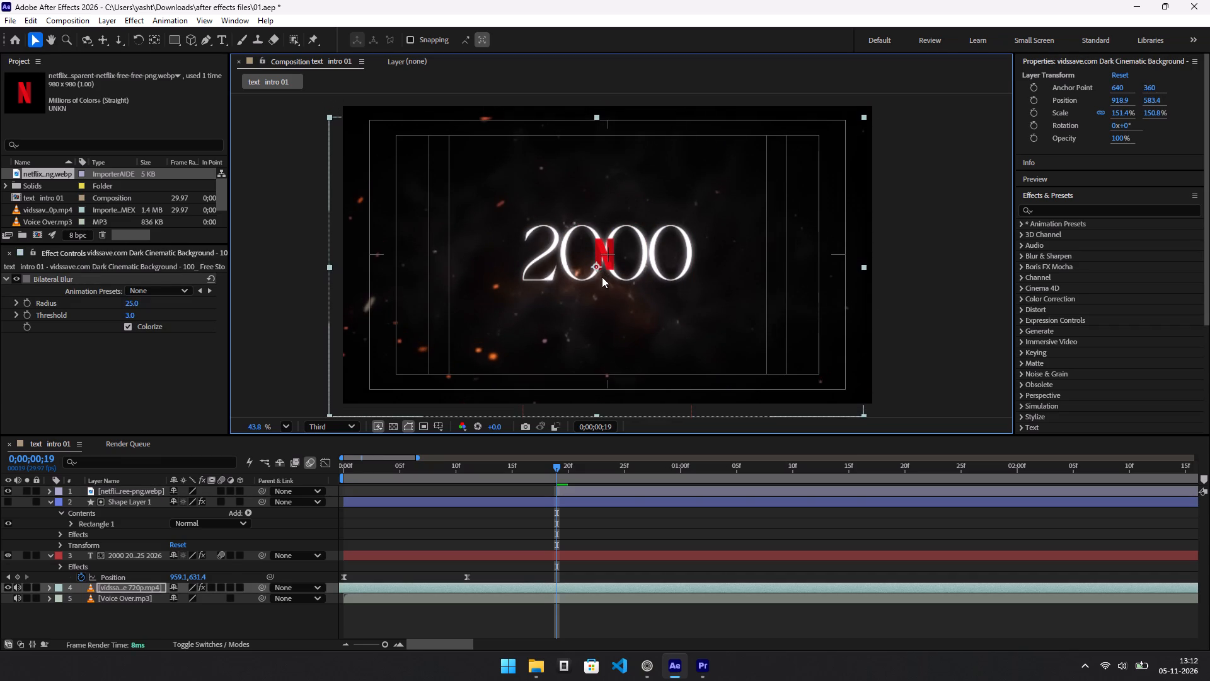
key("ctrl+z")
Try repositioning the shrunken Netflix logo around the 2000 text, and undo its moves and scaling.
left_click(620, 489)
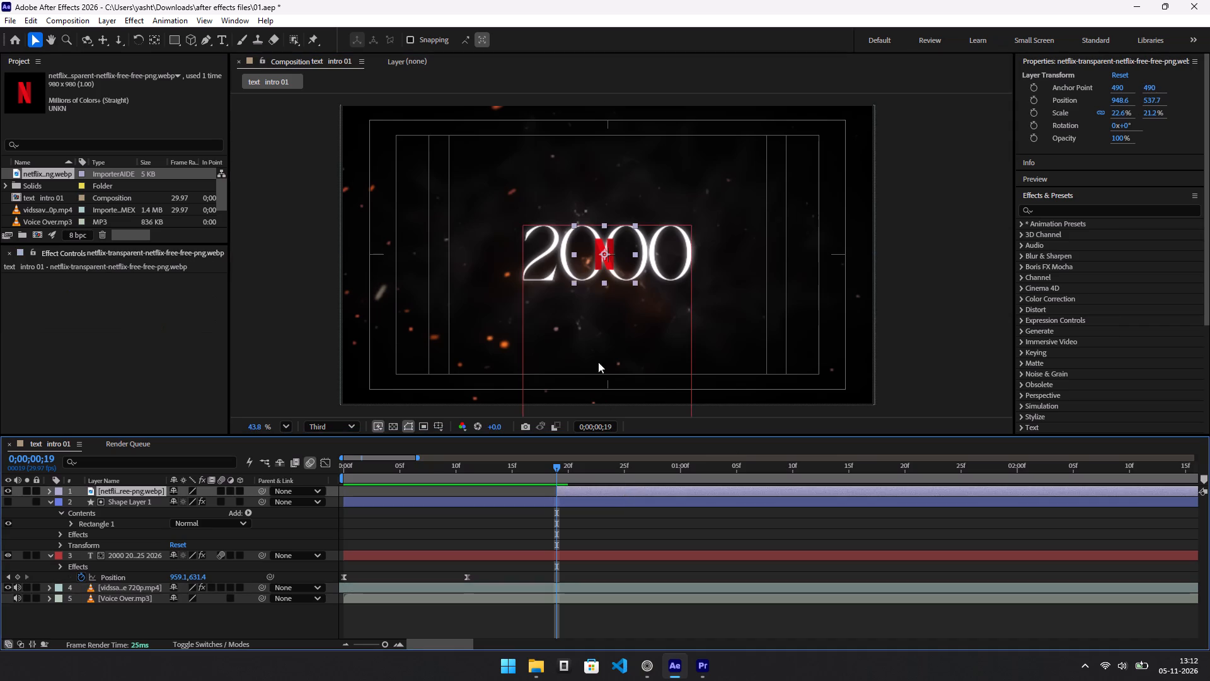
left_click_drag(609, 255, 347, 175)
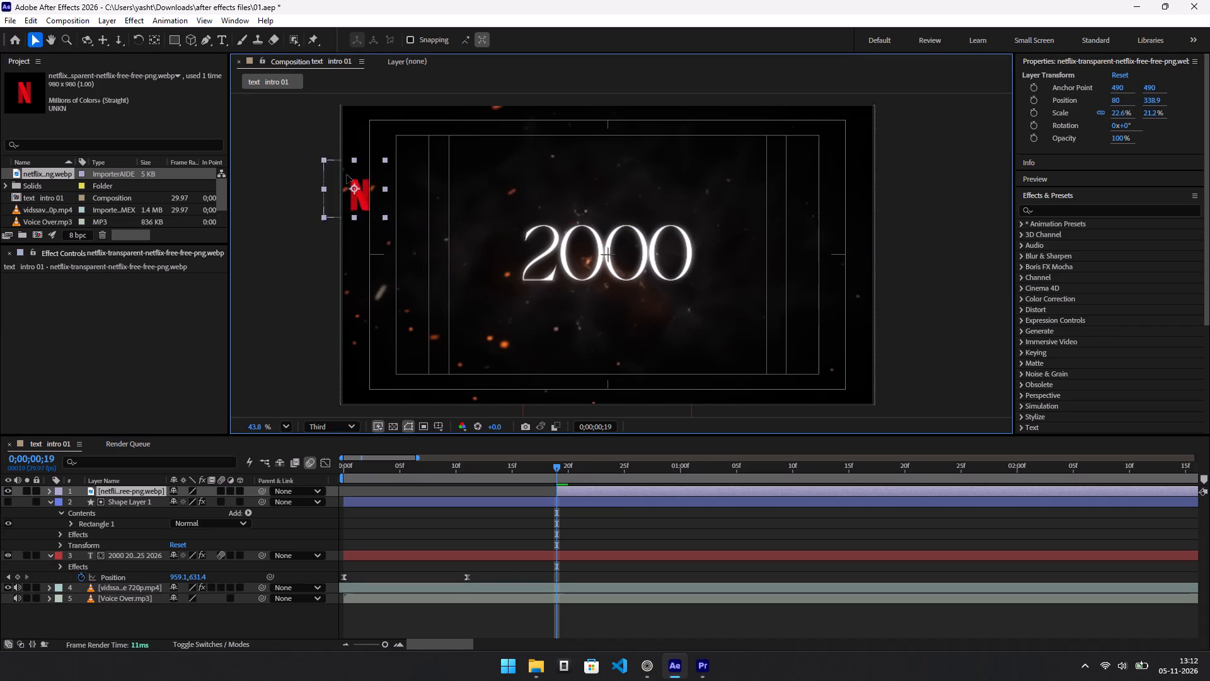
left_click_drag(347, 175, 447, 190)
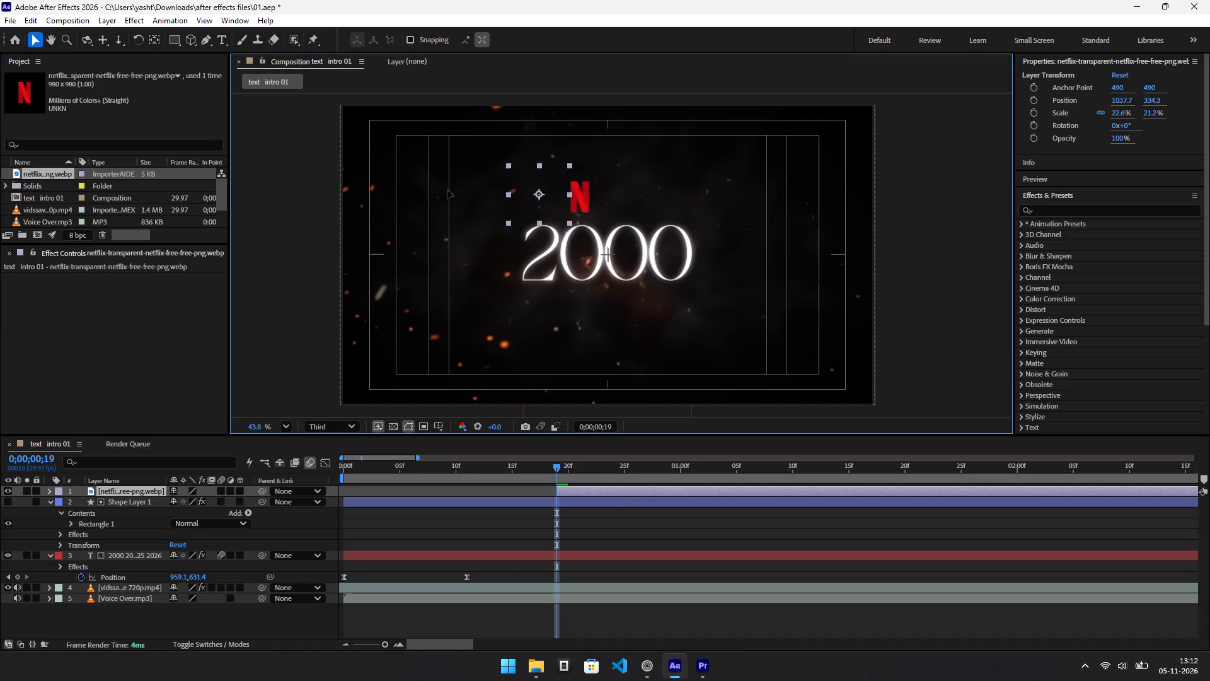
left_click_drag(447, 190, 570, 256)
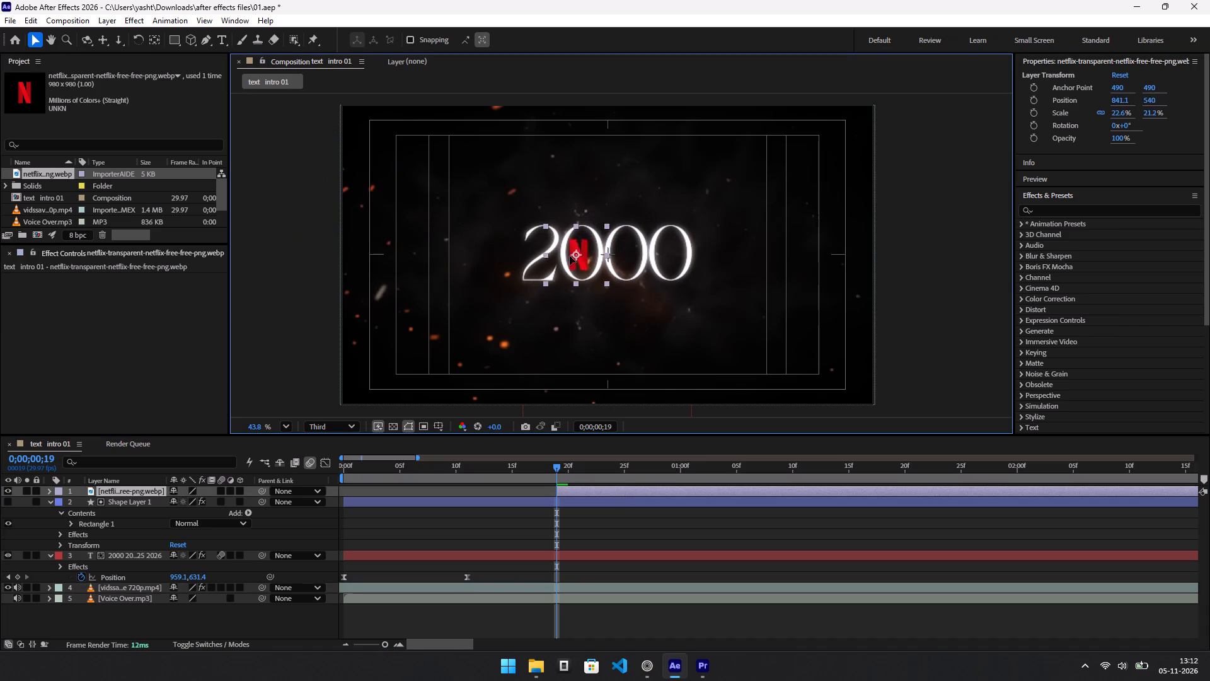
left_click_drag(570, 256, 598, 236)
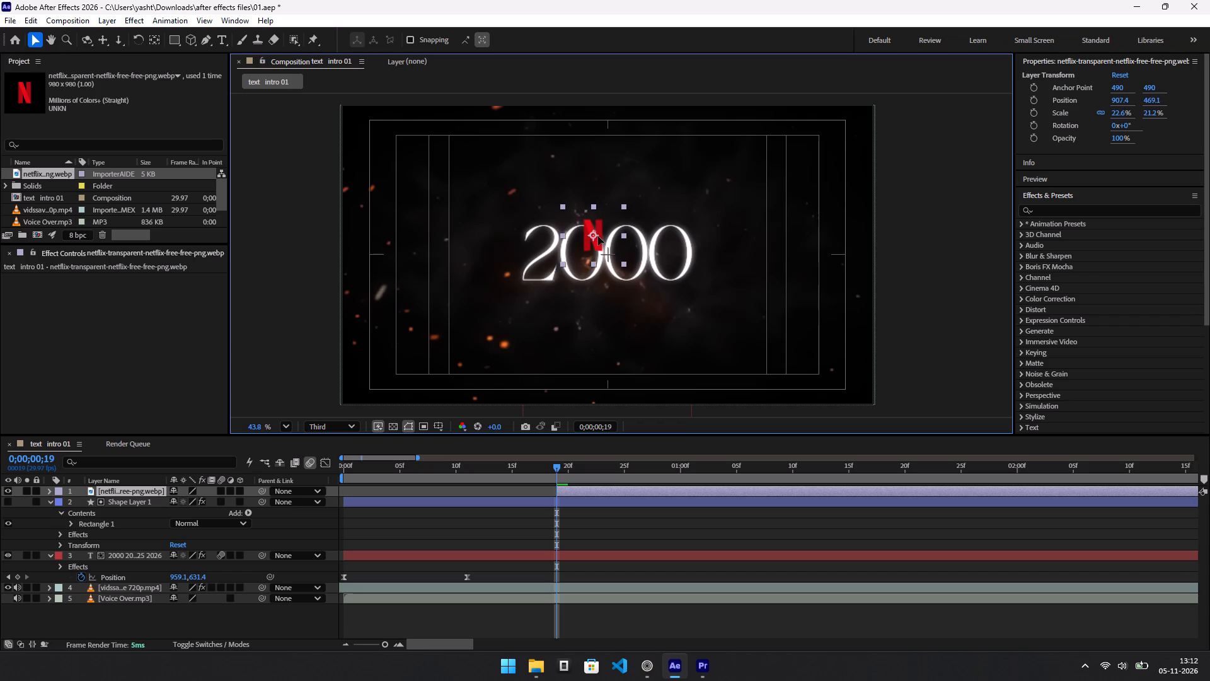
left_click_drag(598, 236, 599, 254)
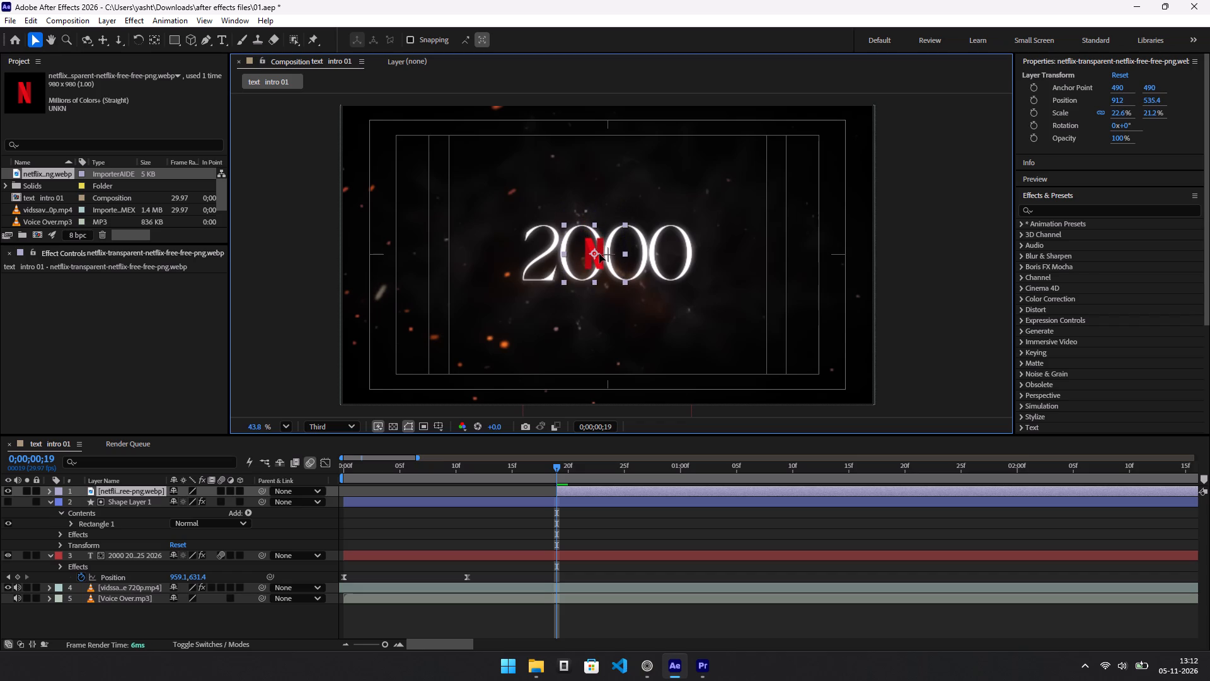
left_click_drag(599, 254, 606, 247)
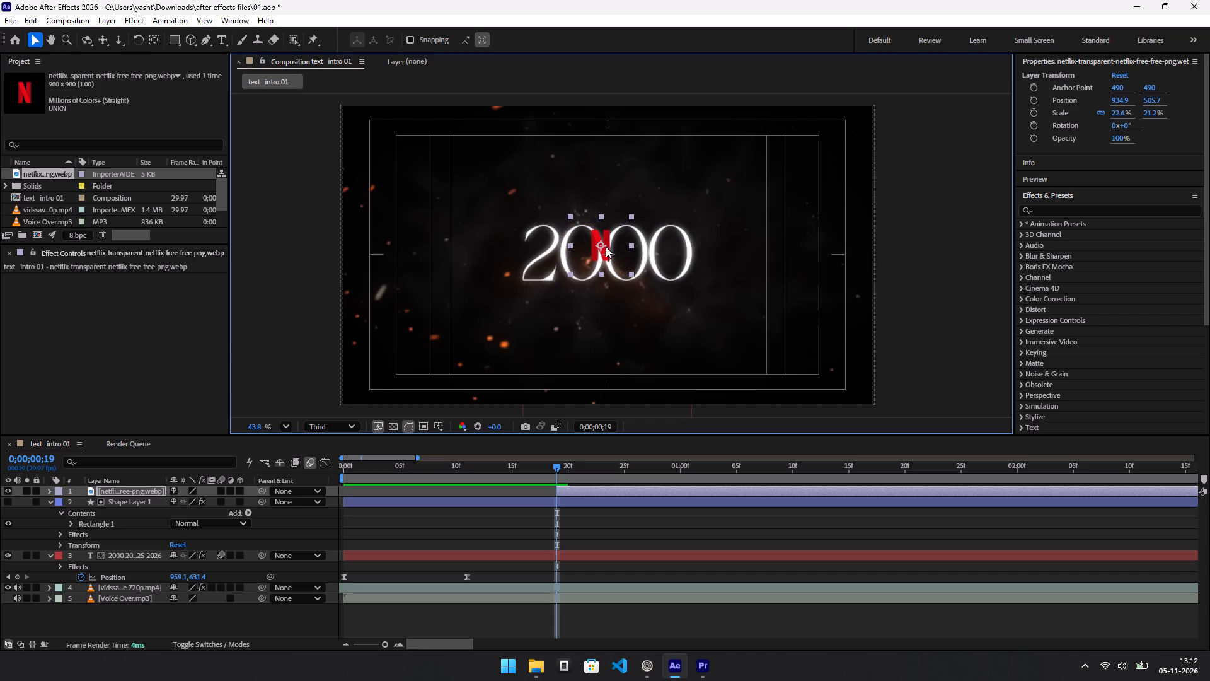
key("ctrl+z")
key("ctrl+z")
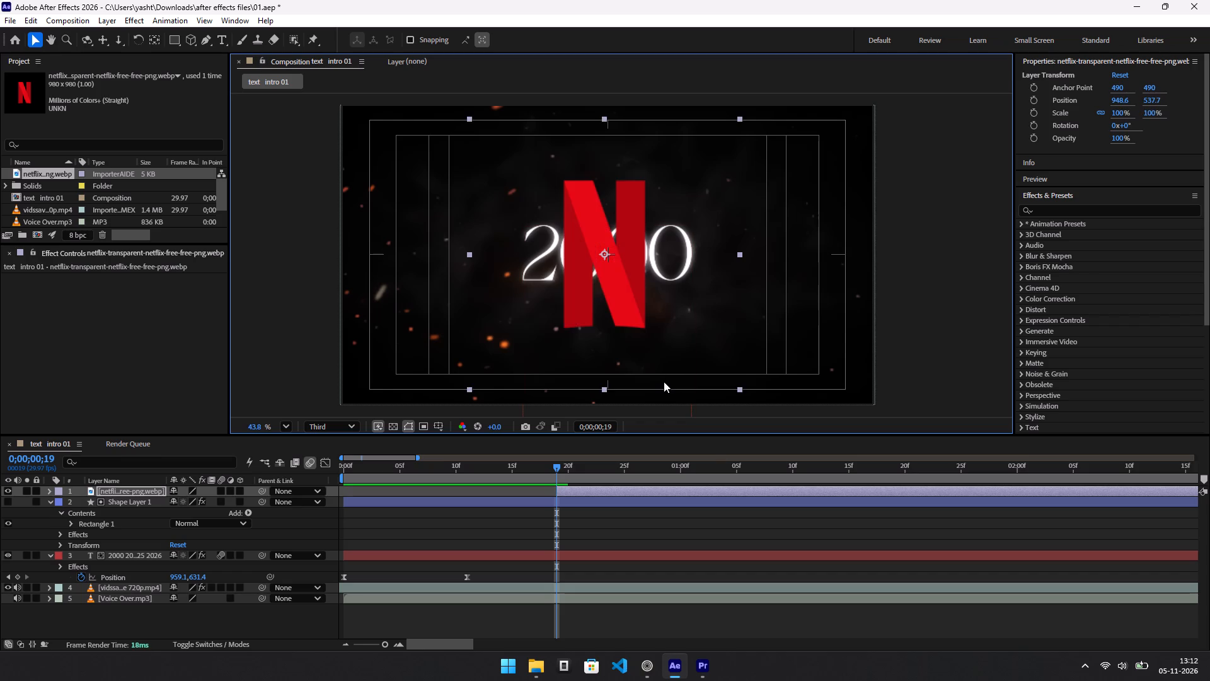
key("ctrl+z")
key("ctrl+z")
Delete the Netflix logo layer from the text intro 01 composition.
key("ctrl+Delete")
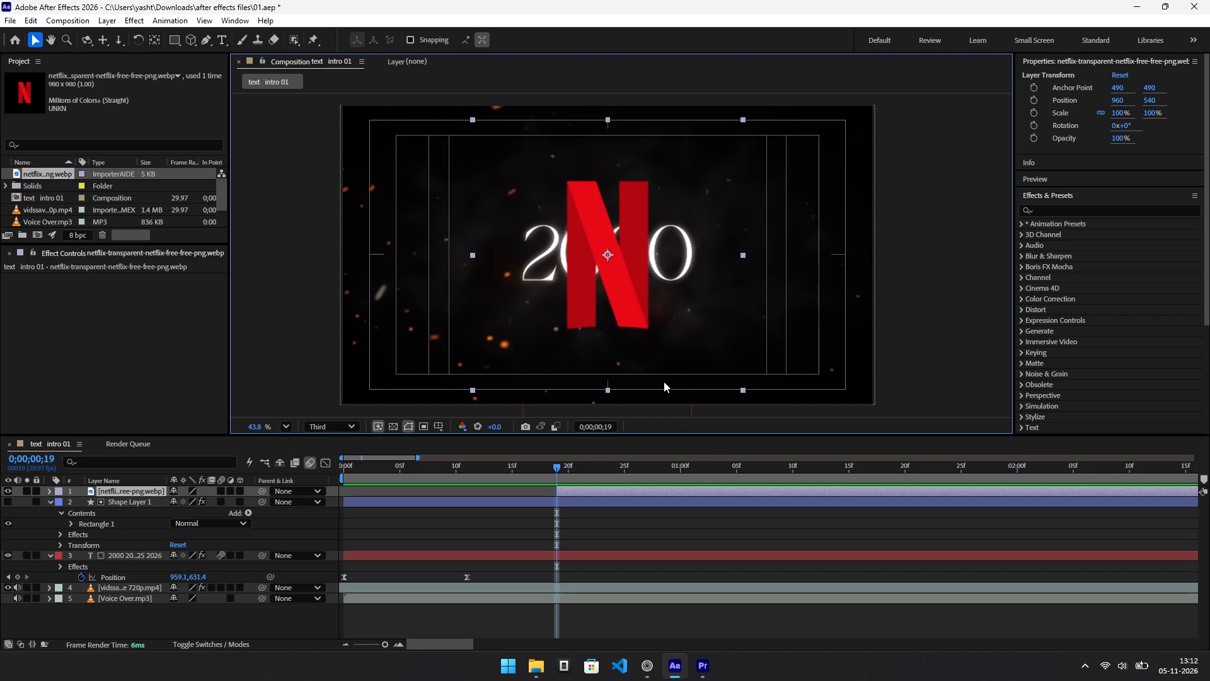
key("Delete")
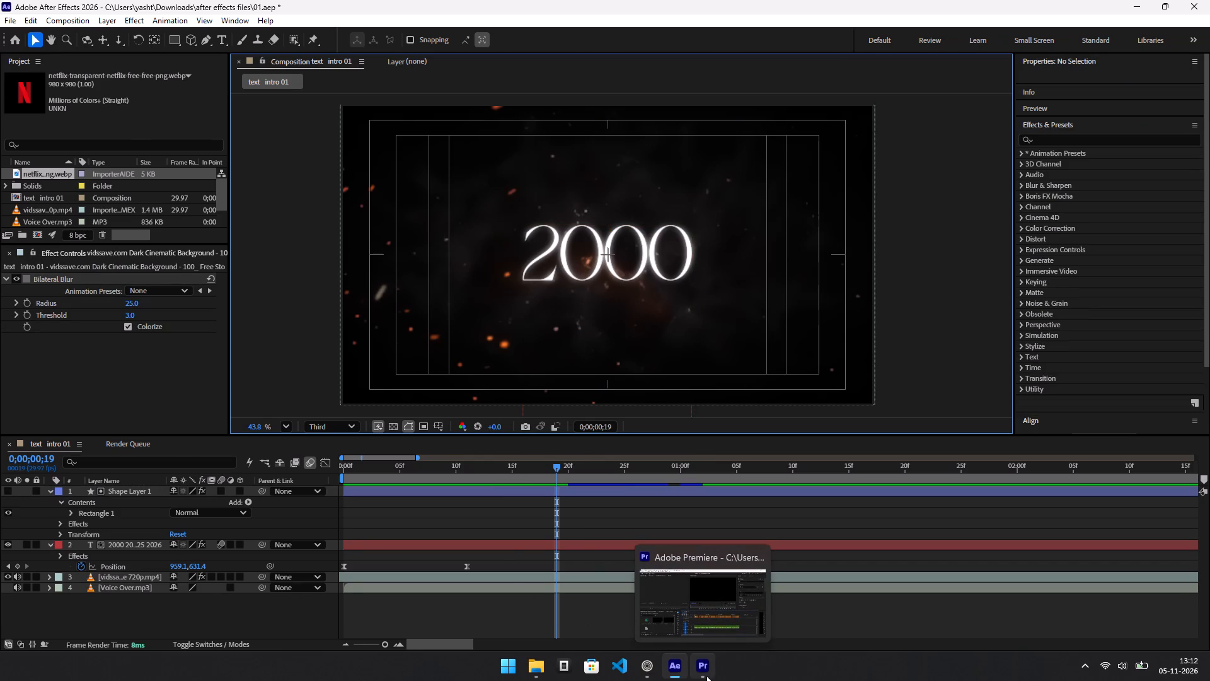
Switch to the browser with the Netflix logo PNG image search.
left_click(541, 673)
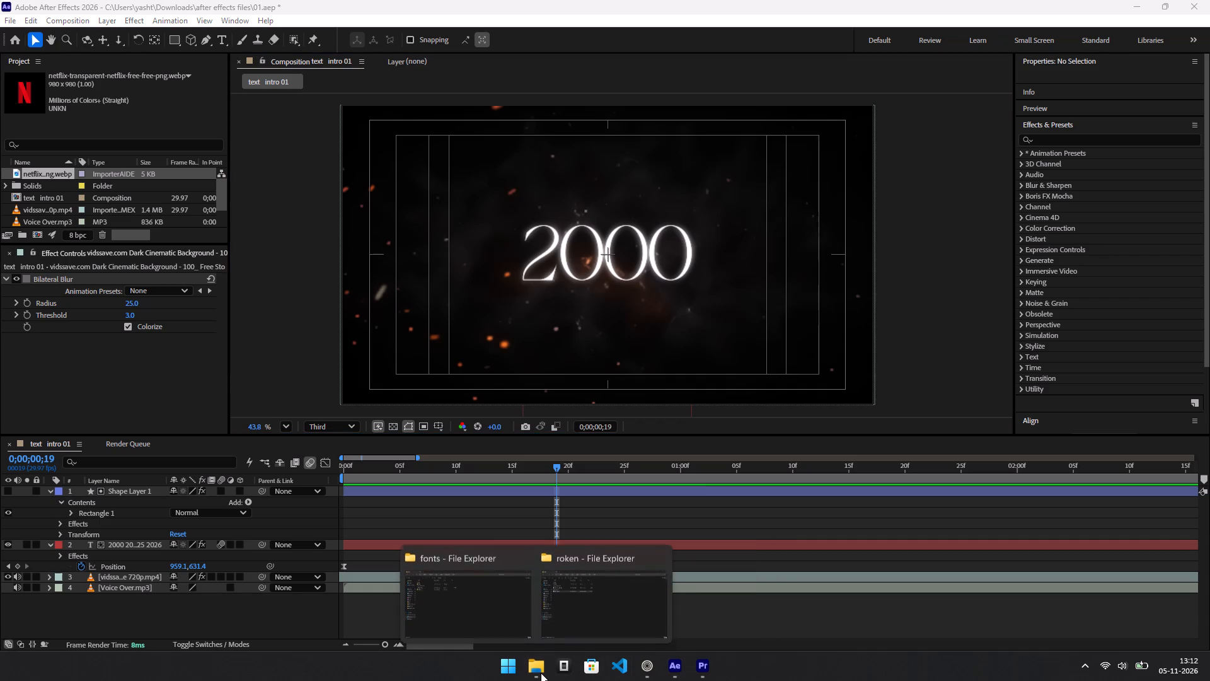
left_click(649, 668)
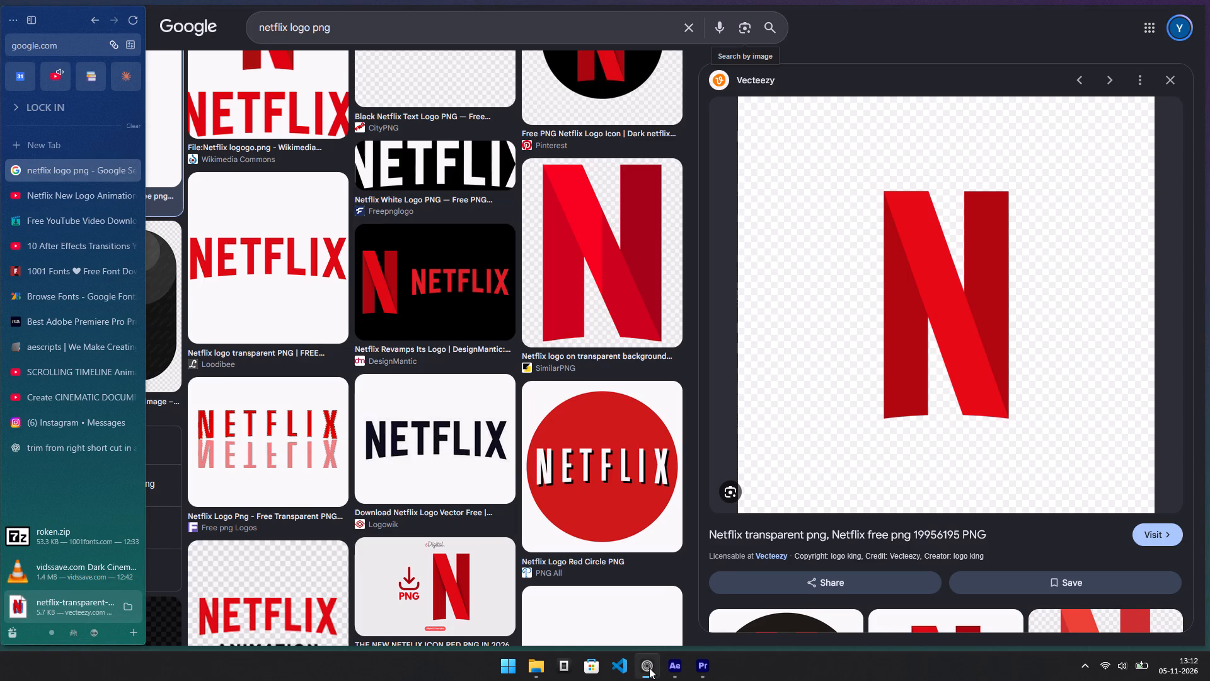
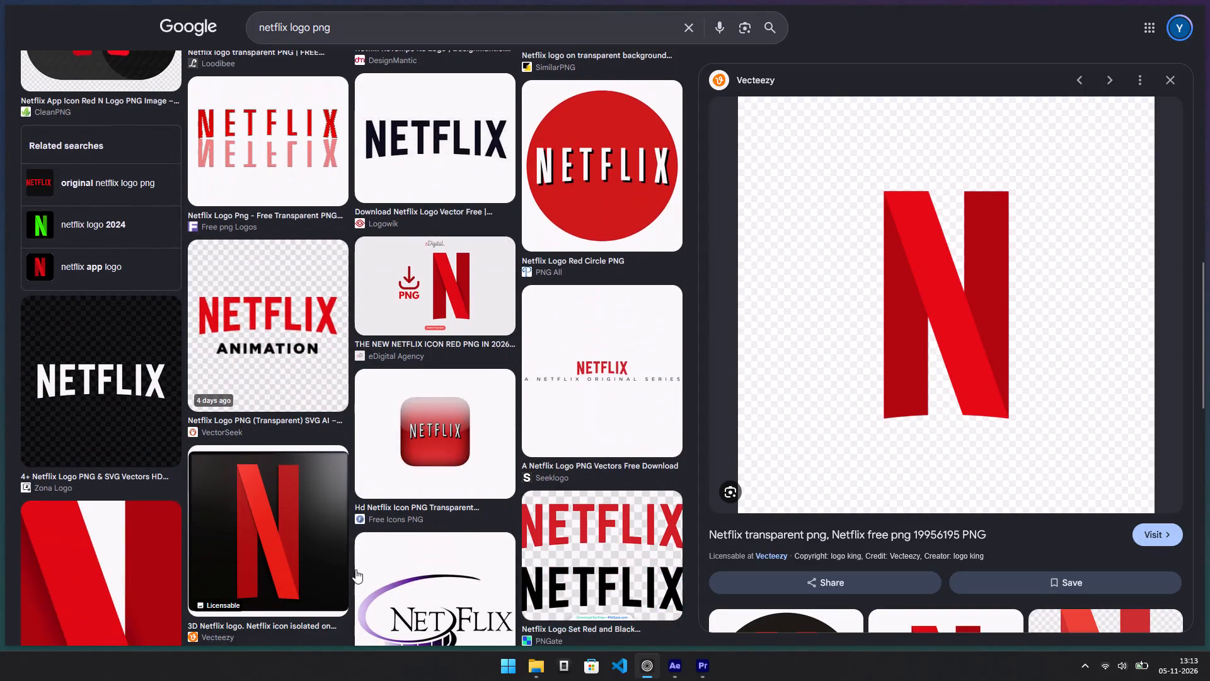
Look through the Netflix logo PNG image results and preview the Netflix Logo Red Circle PNG.
scroll(355, 569, "down", 4)
scroll(355, 569, "up", 6)
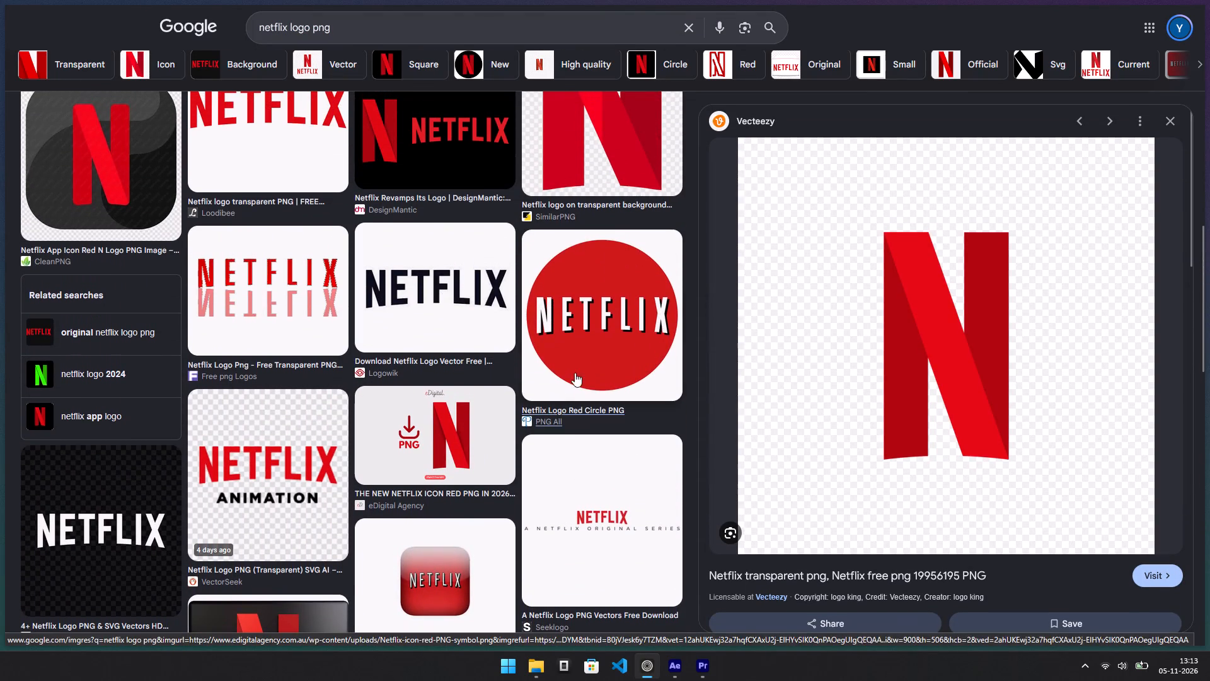
left_click(593, 346)
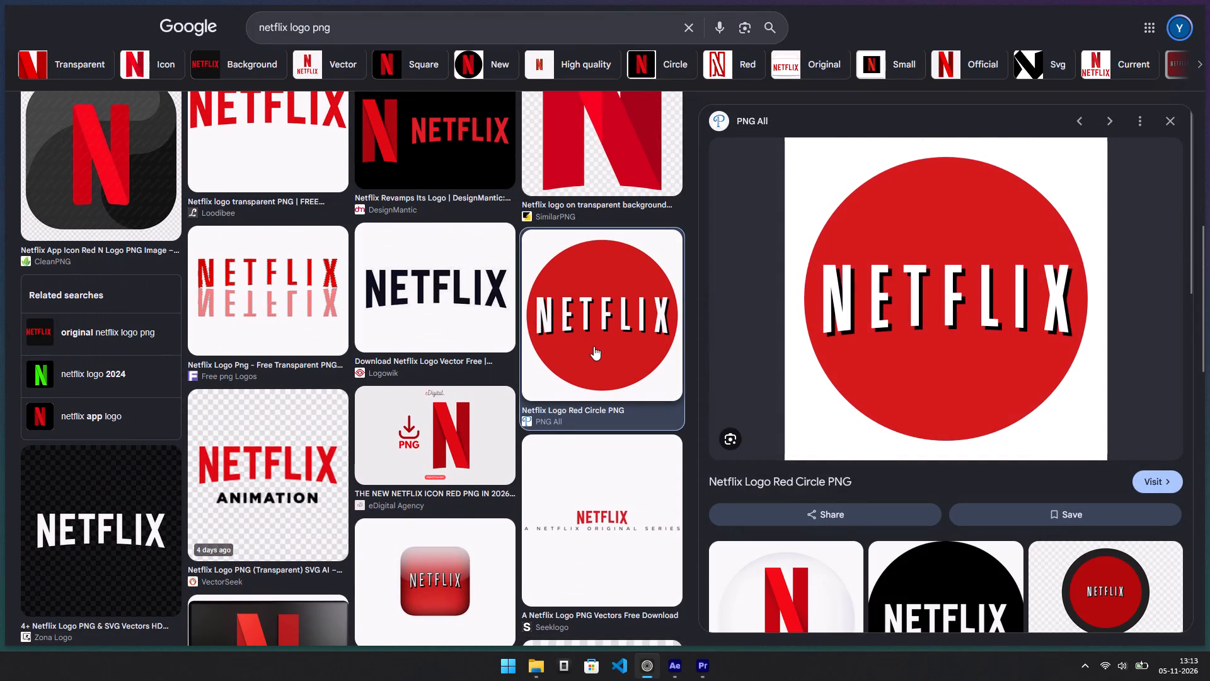
scroll(568, 409, "down", 3)
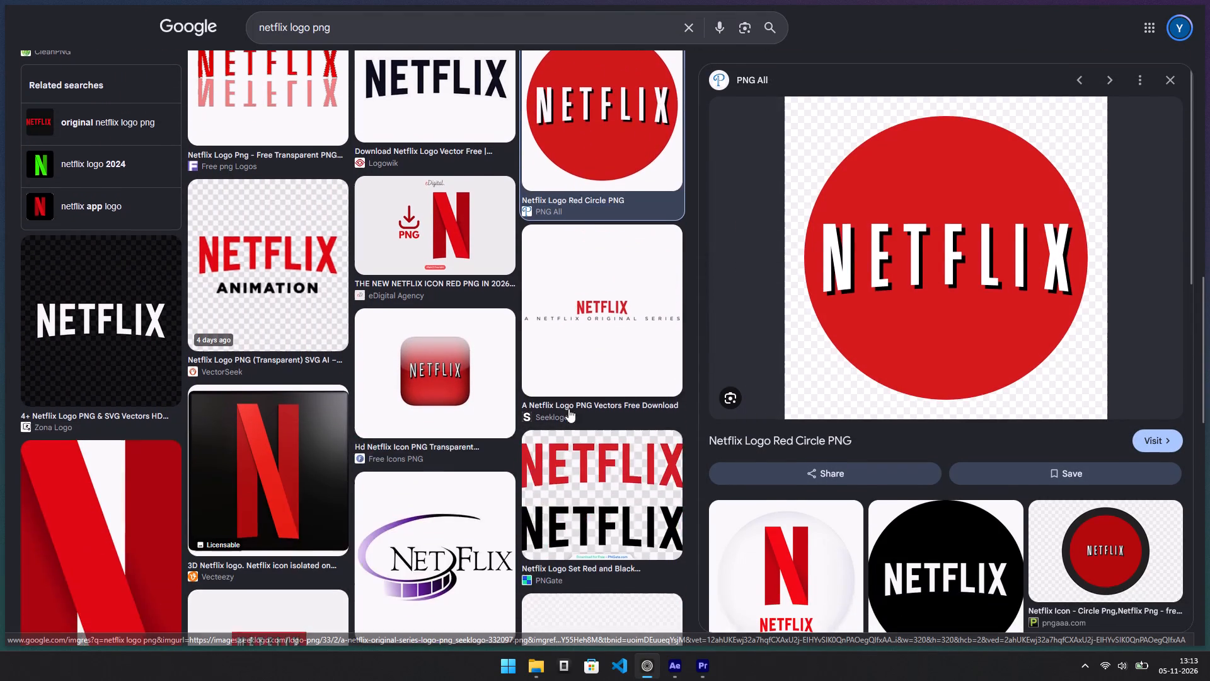
scroll(568, 409, "up", 2)
scroll(568, 409, "down", 2)
scroll(556, 391, "up", 2)
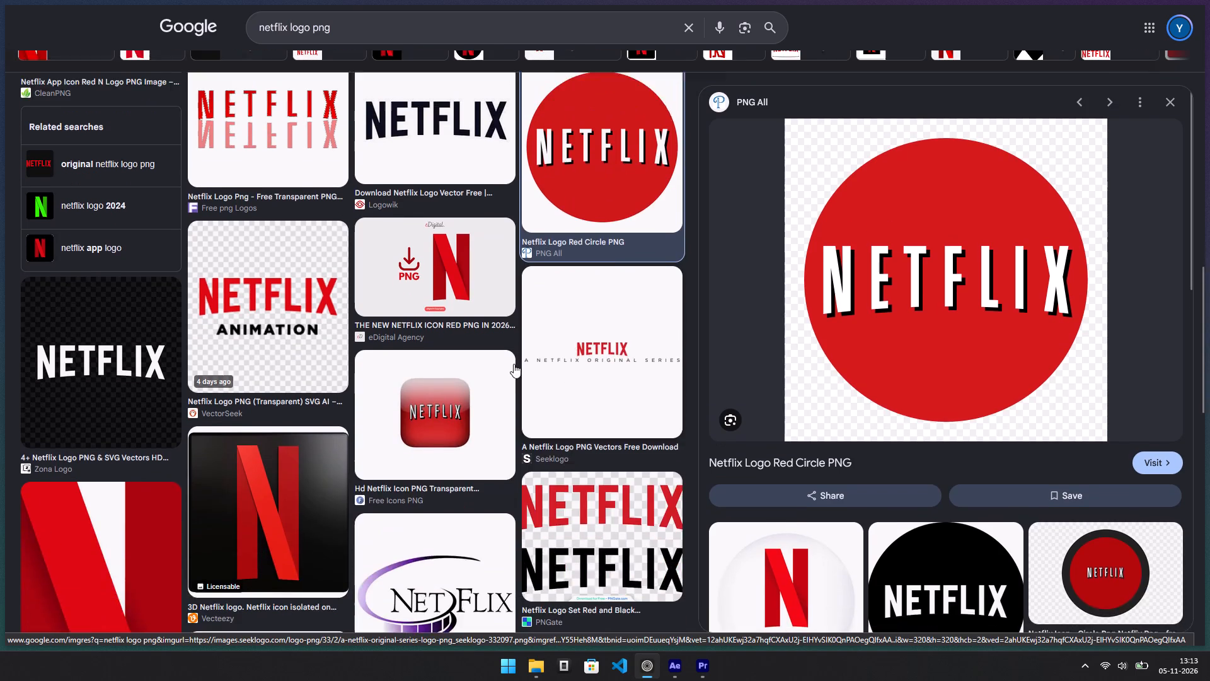
scroll(514, 364, "up", 1)
Open and watch the Netflix New Logo Animation 2019 video from the YouTube results for netflix background video glow.
left_click(56, 201)
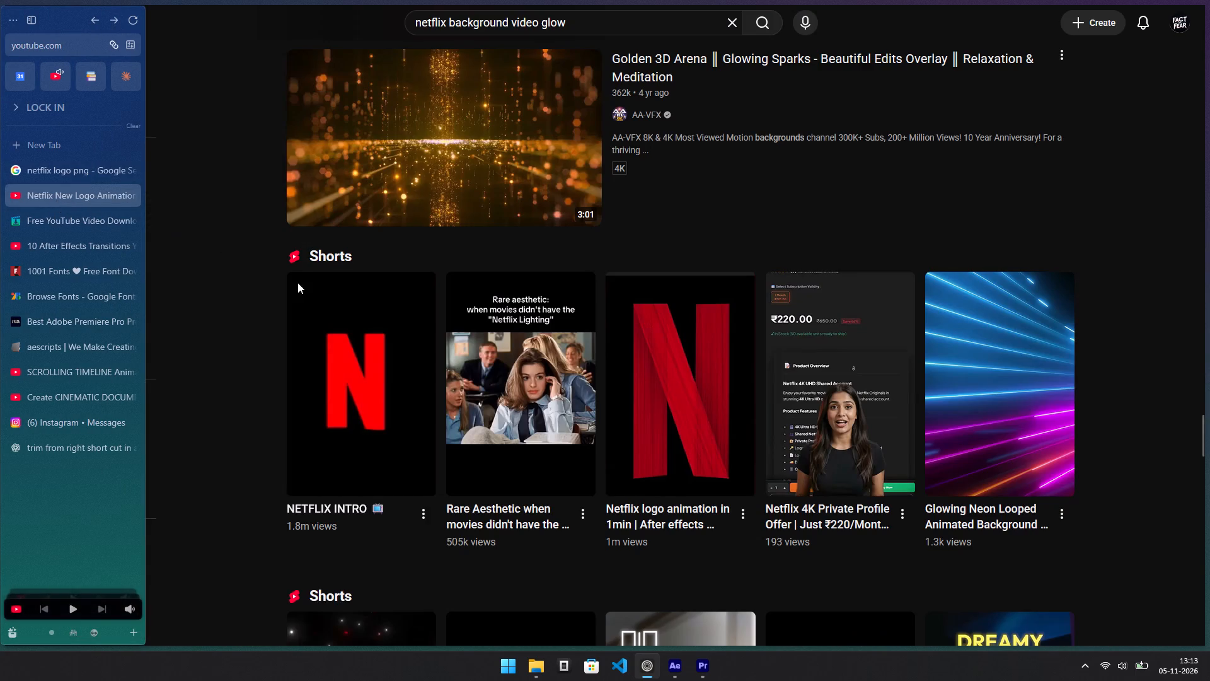
scroll(278, 291, "up", 2)
scroll(272, 302, "up", 20)
scroll(272, 302, "up", 1)
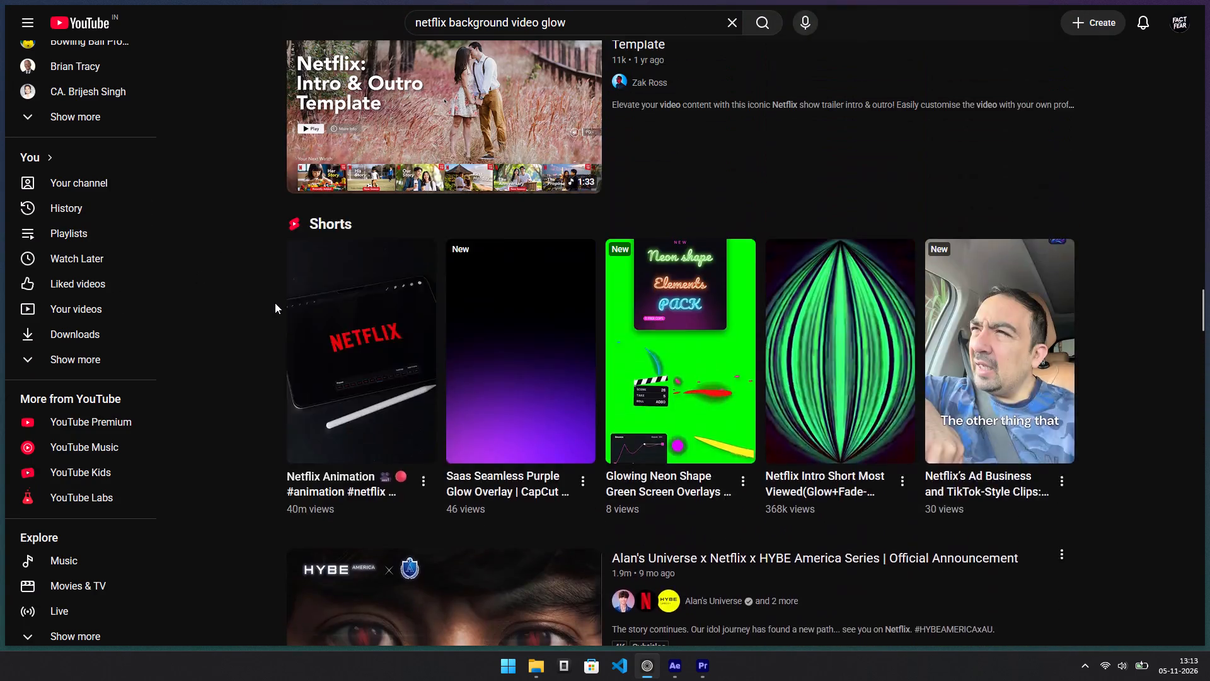
scroll(275, 303, "up", 20)
scroll(275, 303, "up", 10)
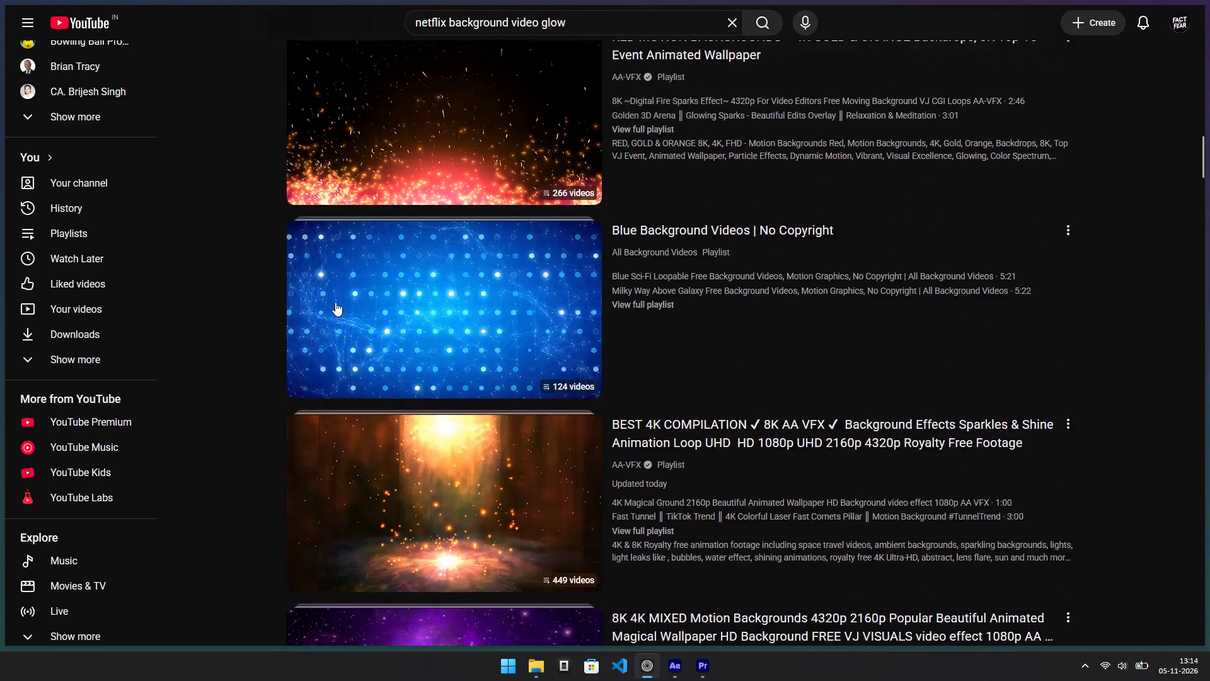
scroll(335, 302, "up", 6)
scroll(409, 309, "up", 10)
scroll(409, 310, "down", 2)
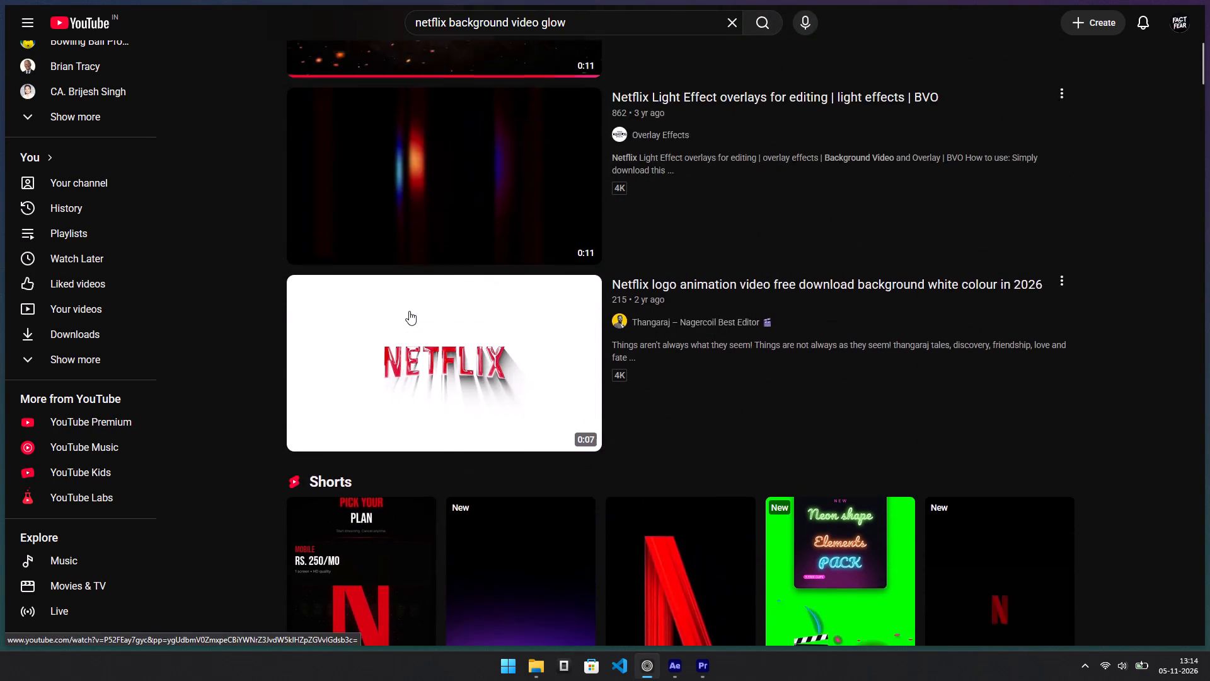
scroll(409, 311, "down", 9)
left_click(438, 467)
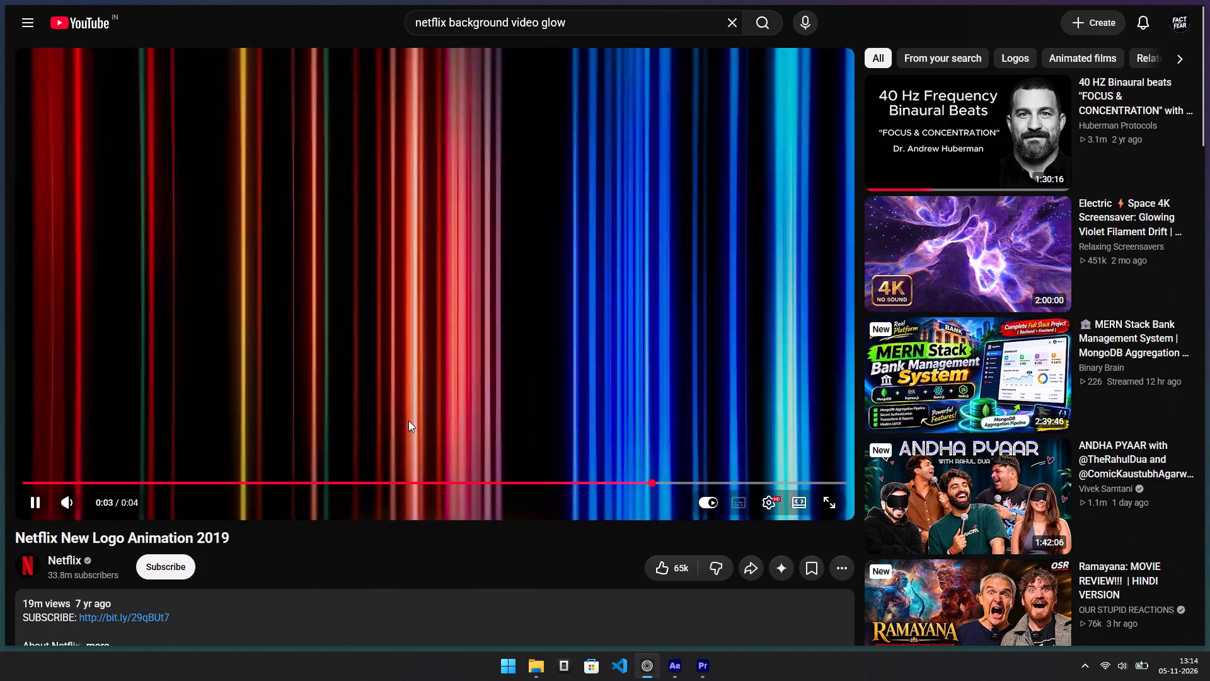
left_click(377, 332)
left_click_drag(229, 353, 237, 358)
left_click(168, 209)
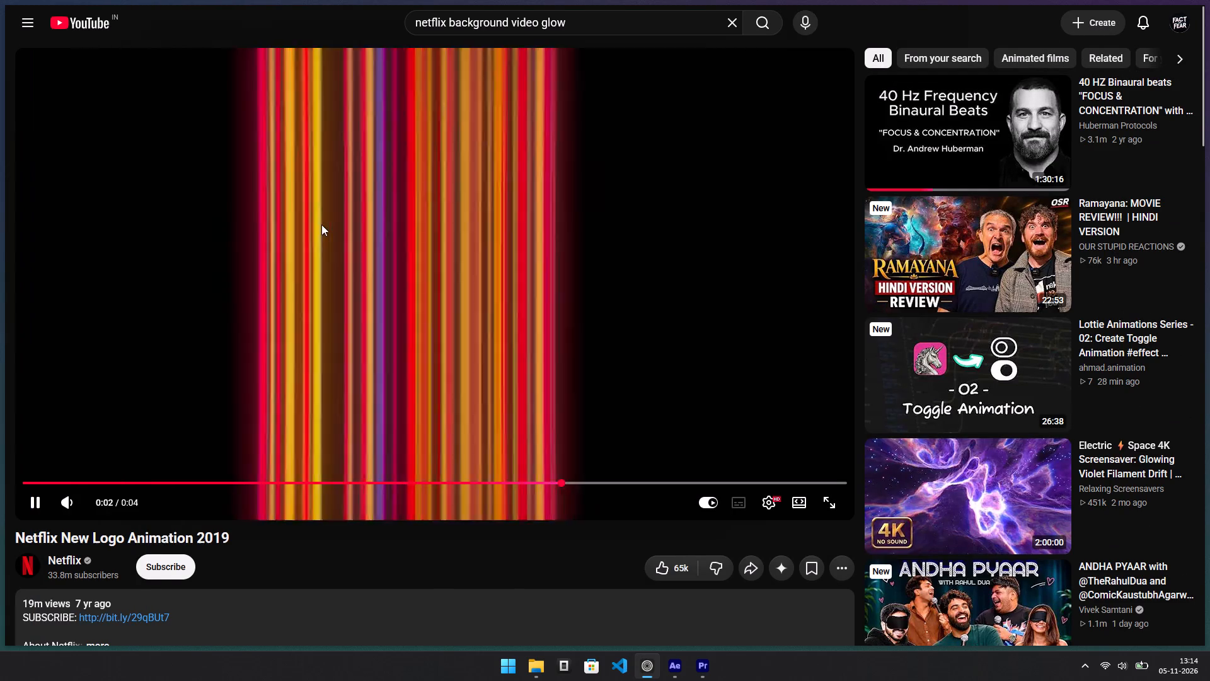
left_click(318, 224)
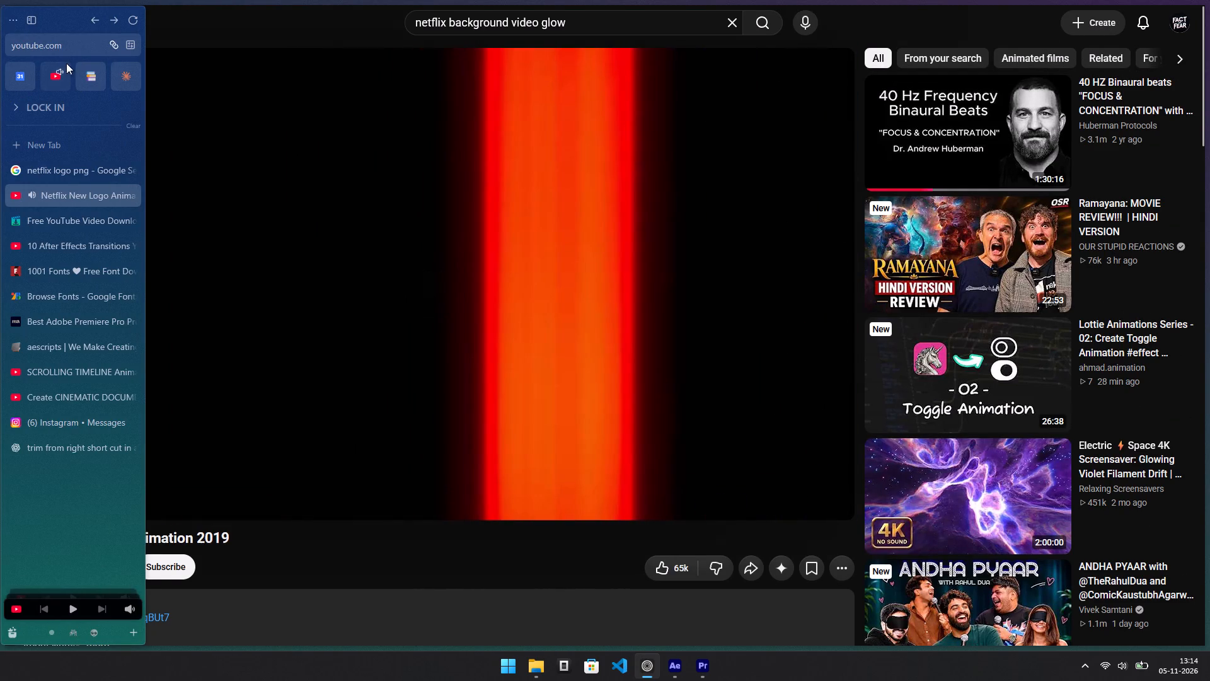
Copy the web address of the Netflix New Logo Animation 2019 video.
left_click(66, 44)
key("ctrl+x")
key("ctrl+z")
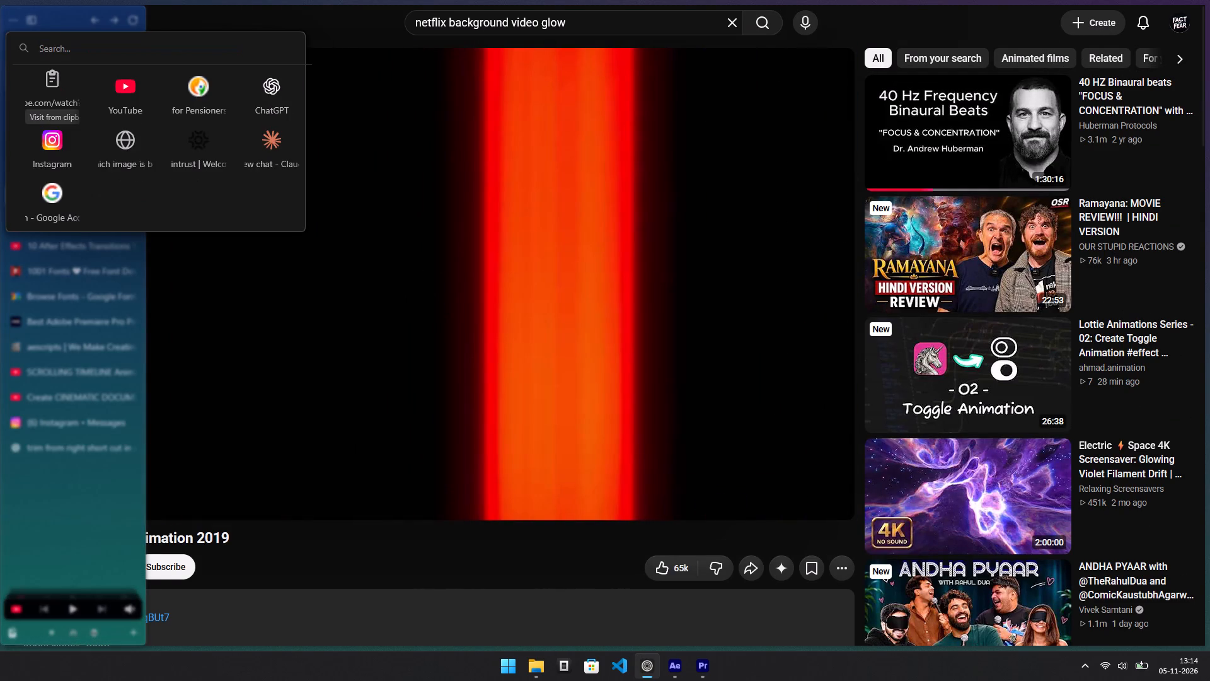
key("ctrl+c")
Switch to the open video downloader page and close the Google Fonts, Best Adobe Premiere Pro and aescripts tabs.
left_click(78, 219)
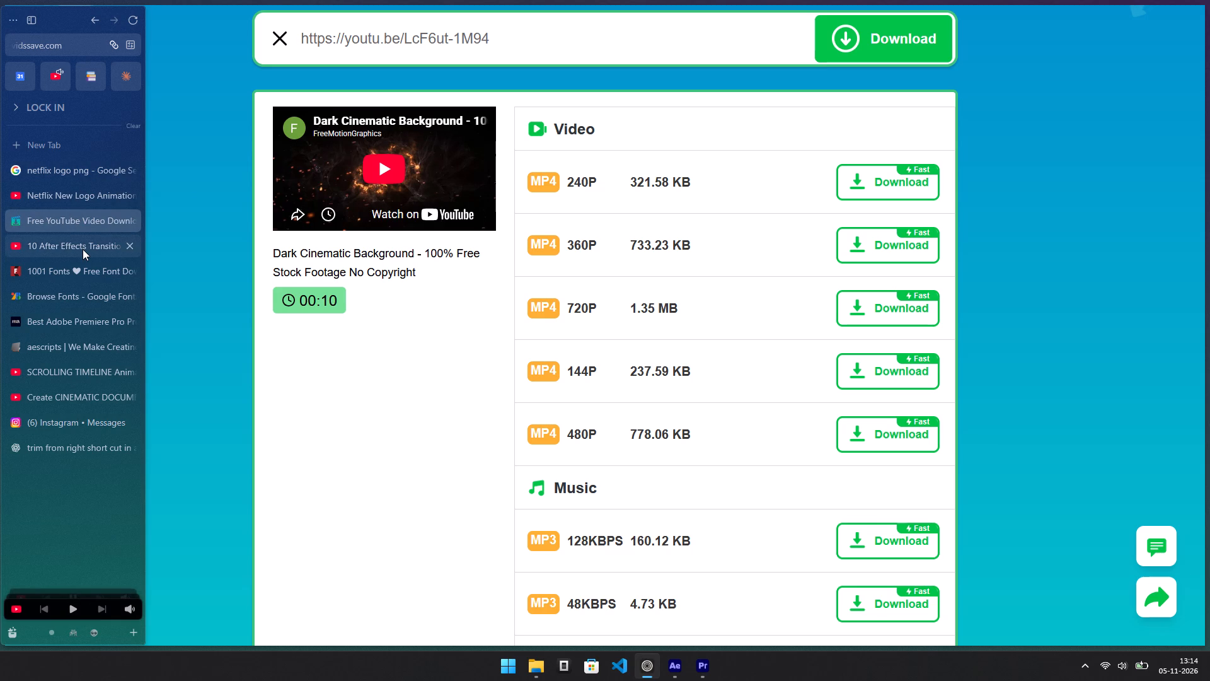
middle_click(79, 301)
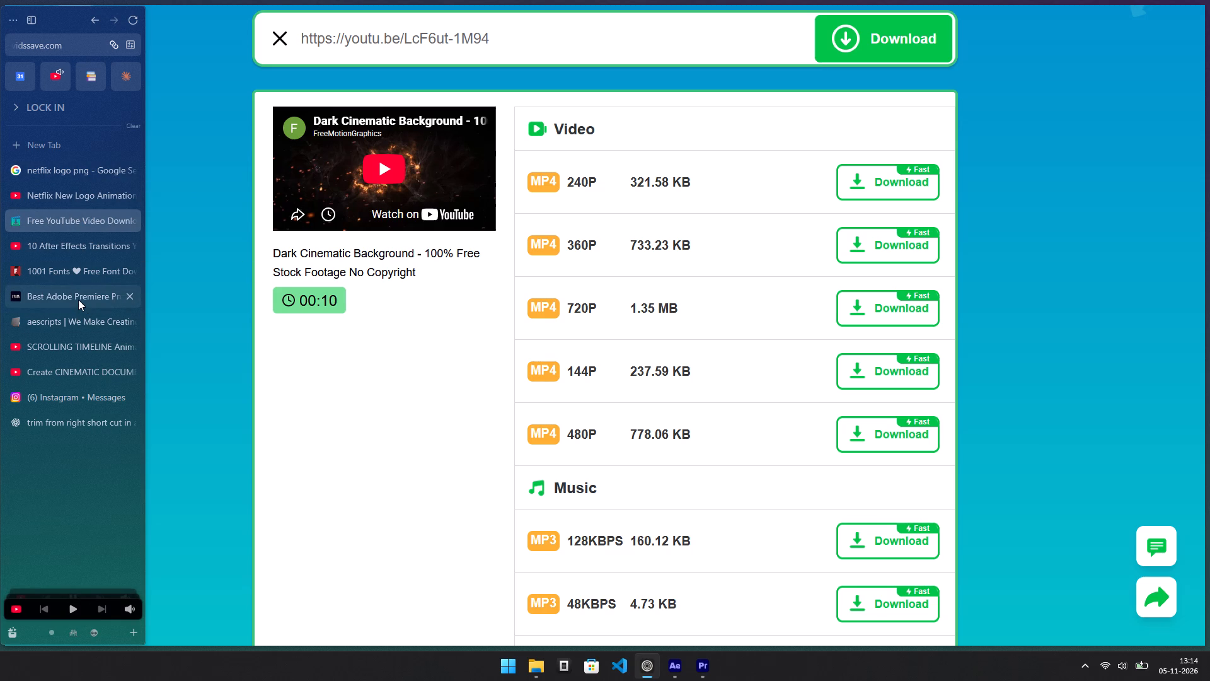
middle_click(78, 300)
middle_click(77, 304)
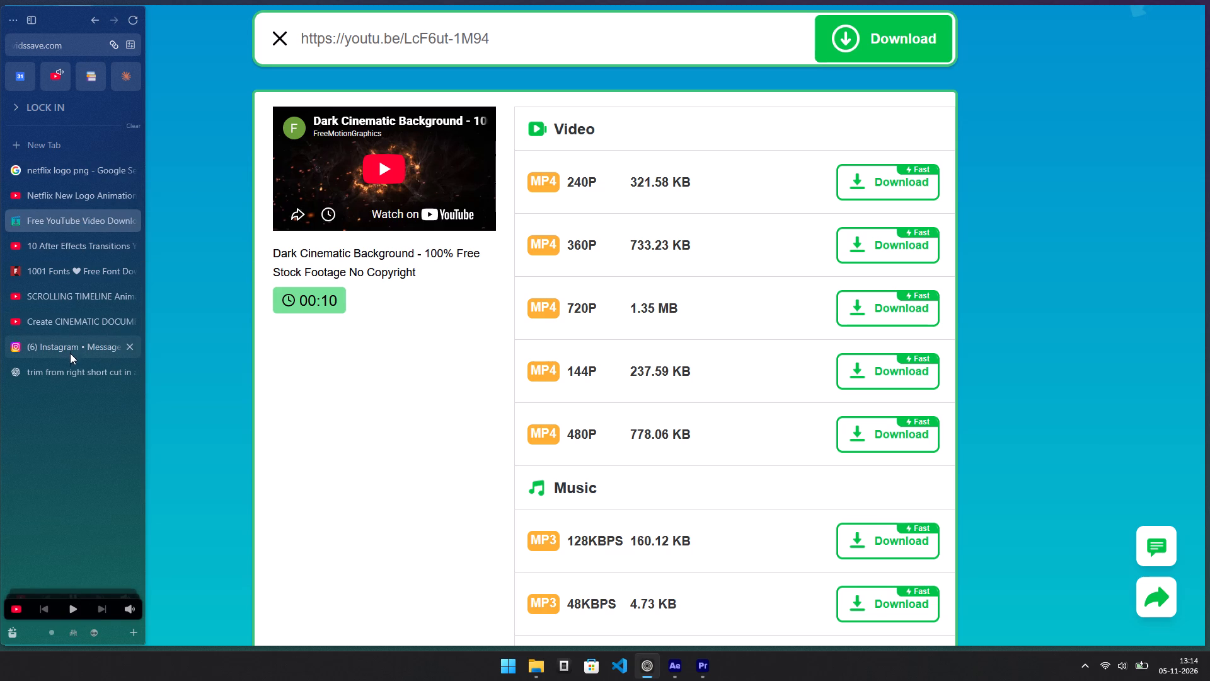
Search for youtube video download in a new tab and open VidsSave's Free YouTube Video Downloader.
left_click(68, 172)
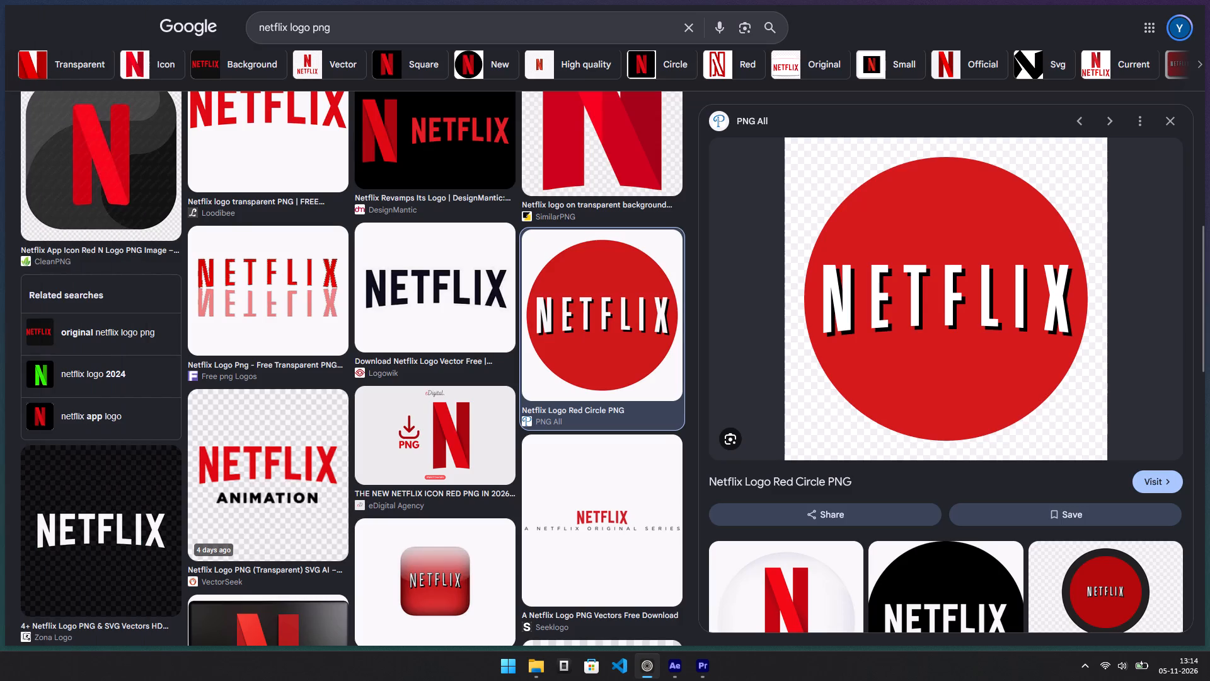
left_click(80, 147)
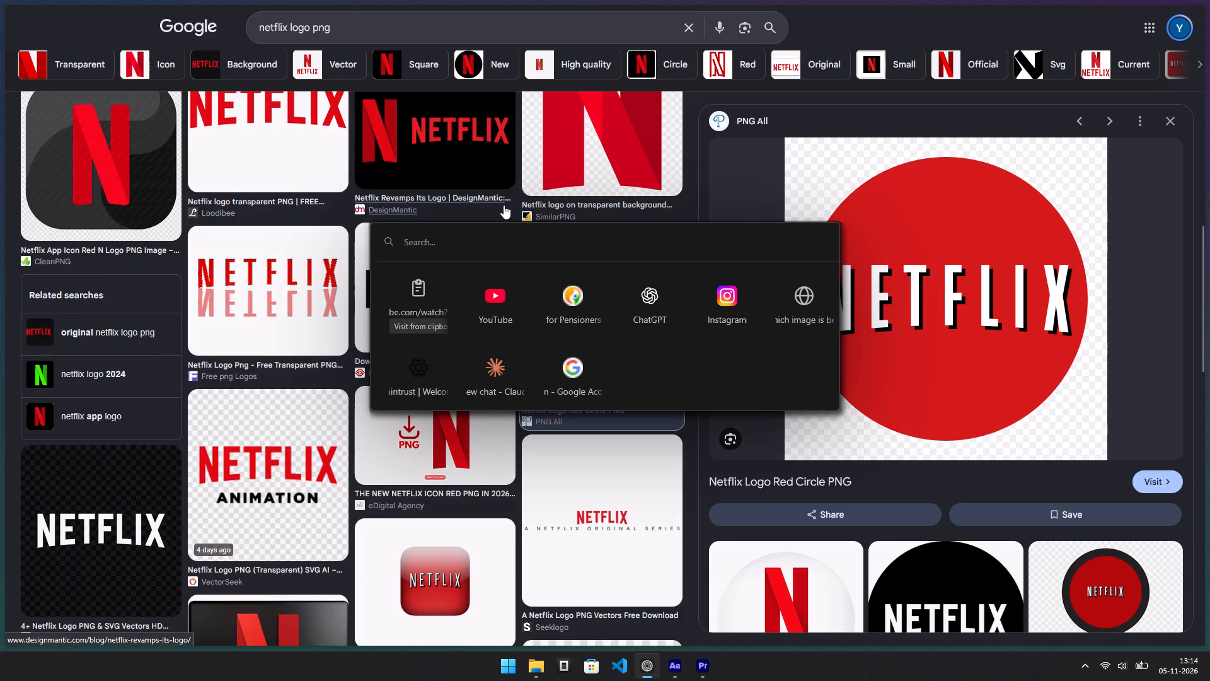
type("net")
key("BackSpace")
key("BackSpace")
key("BackSpace")
key("BackSpace")
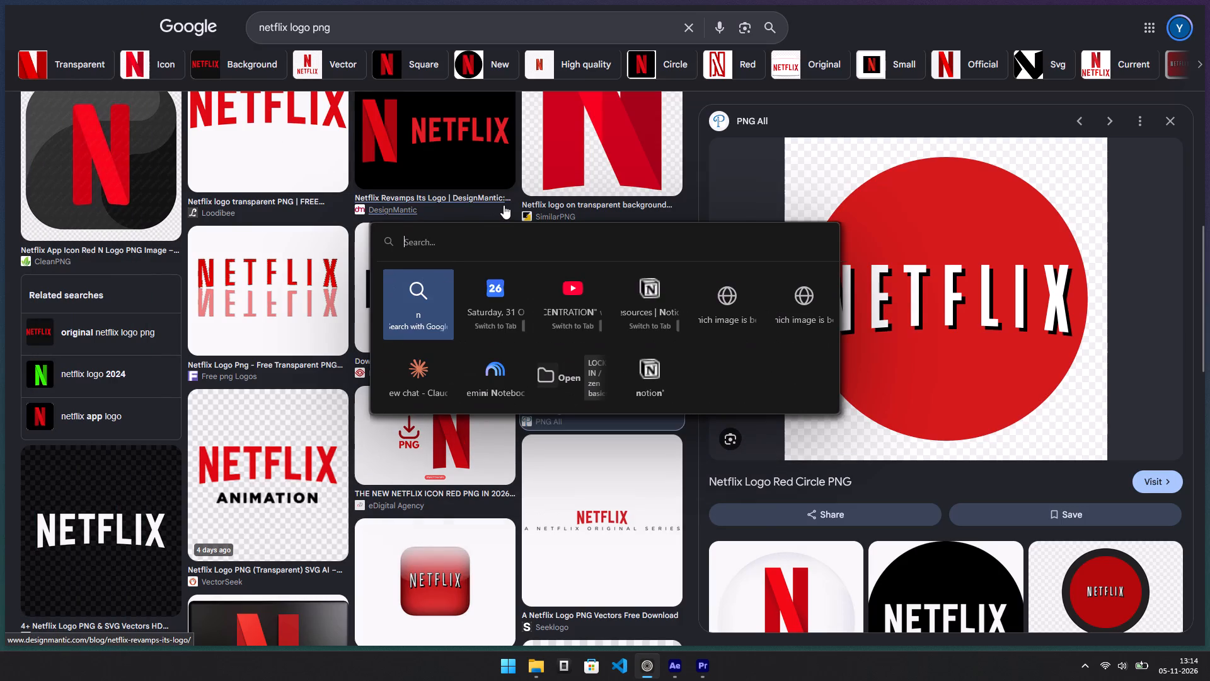
type("youtube video download")
key("Return")
left_click(403, 158)
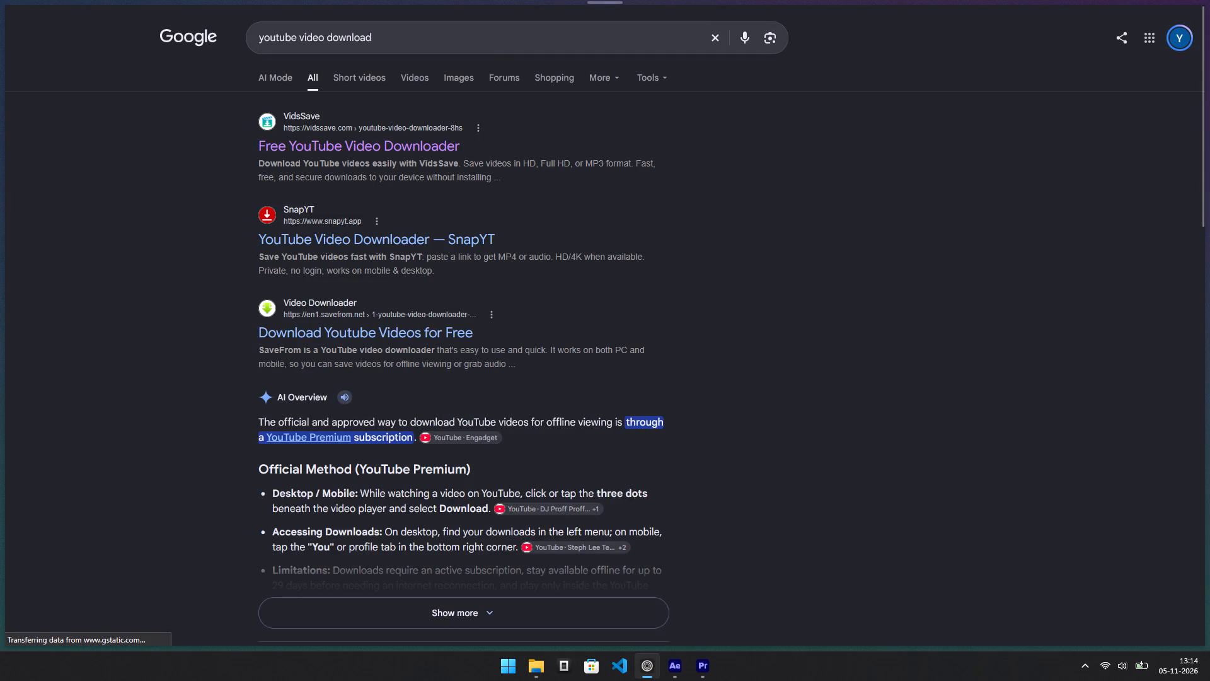
left_click(399, 149)
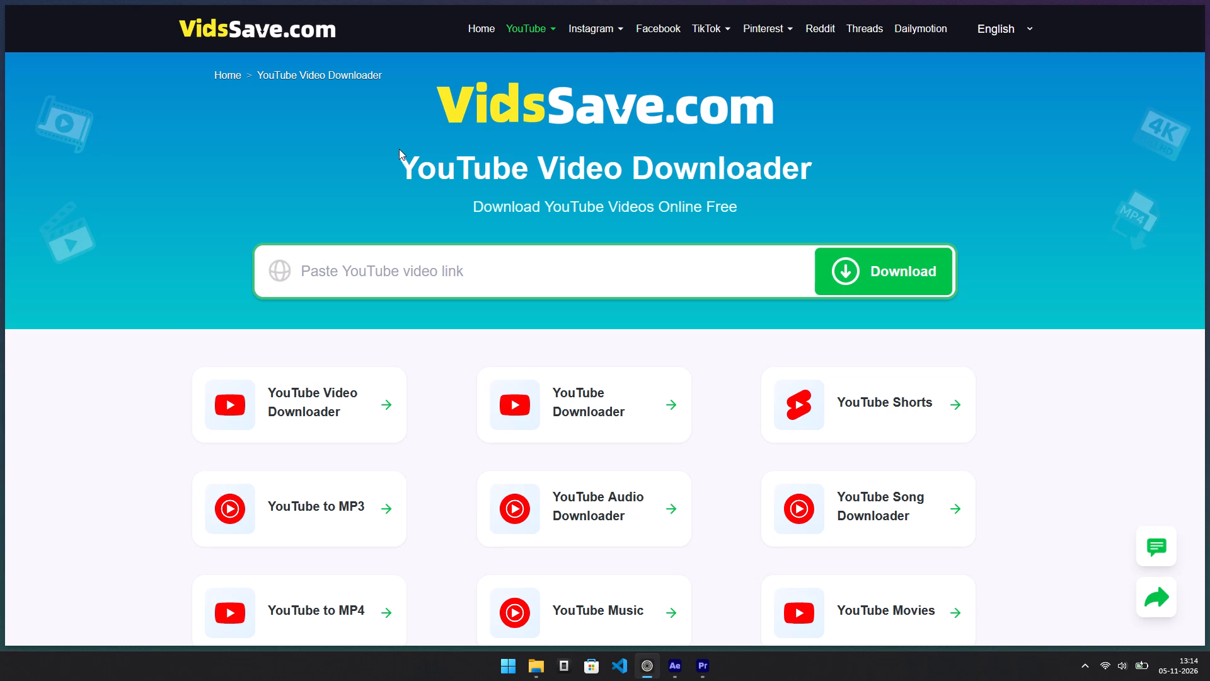
Paste the copied Netflix animation link into the downloader and download the video as a 720P MP4.
right_click(510, 286)
right_click(508, 265)
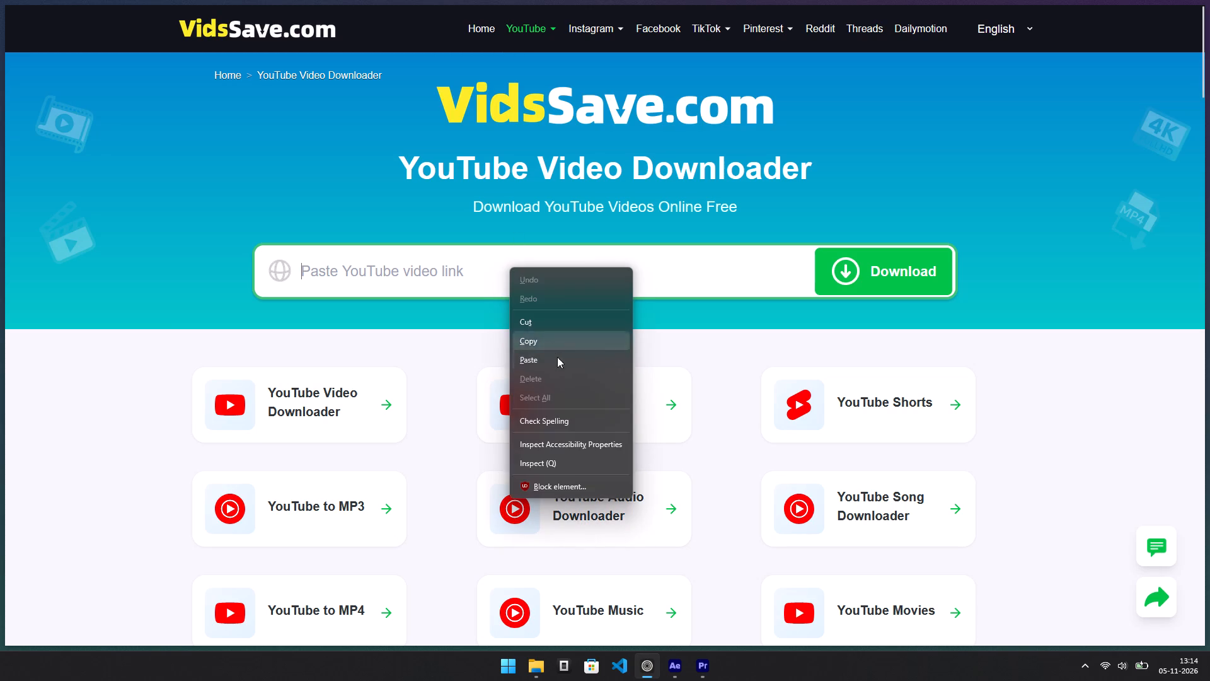
left_click(567, 368)
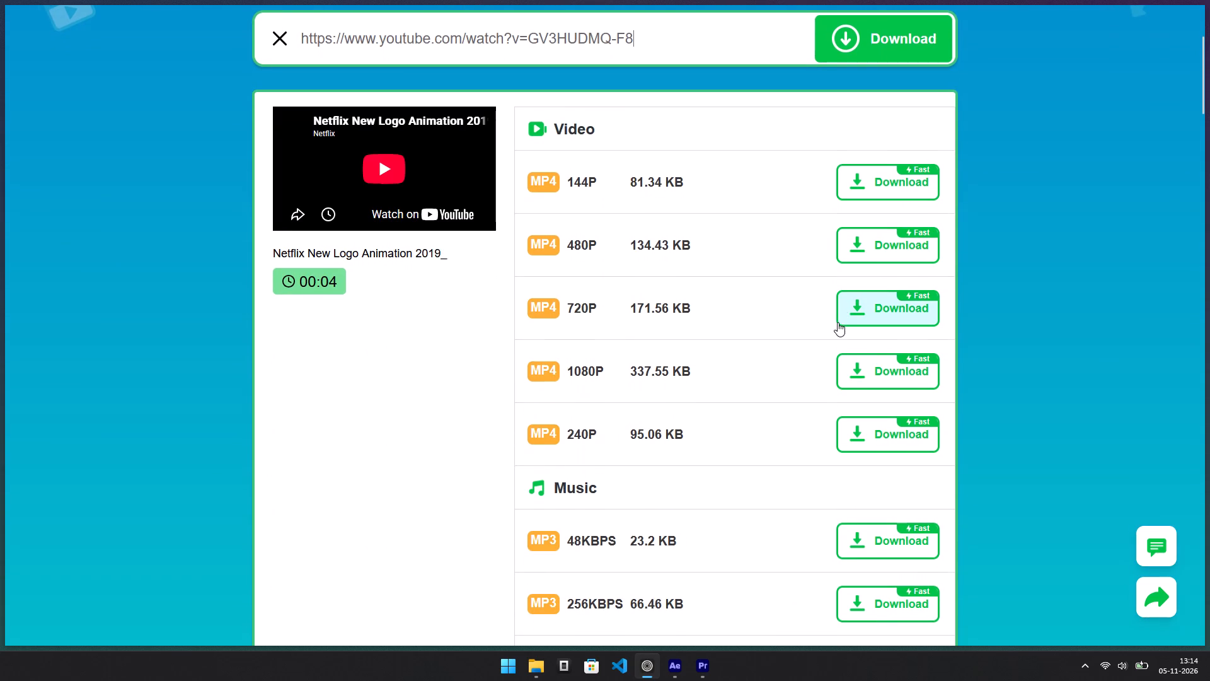
left_click(859, 368)
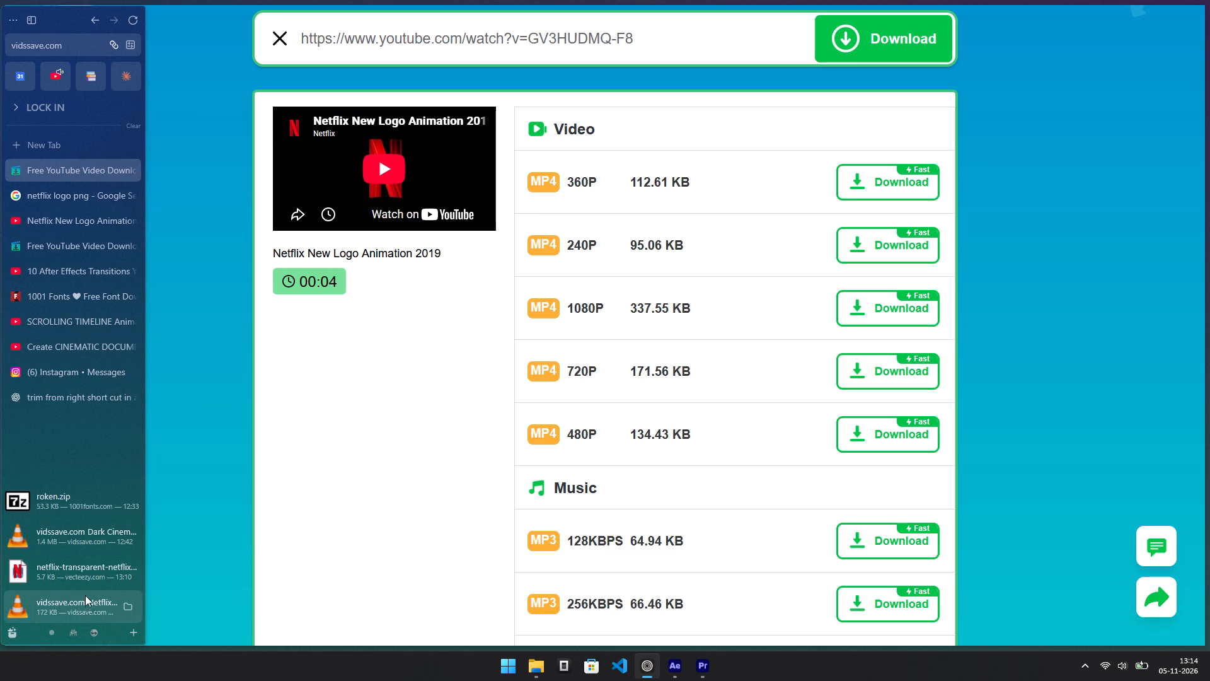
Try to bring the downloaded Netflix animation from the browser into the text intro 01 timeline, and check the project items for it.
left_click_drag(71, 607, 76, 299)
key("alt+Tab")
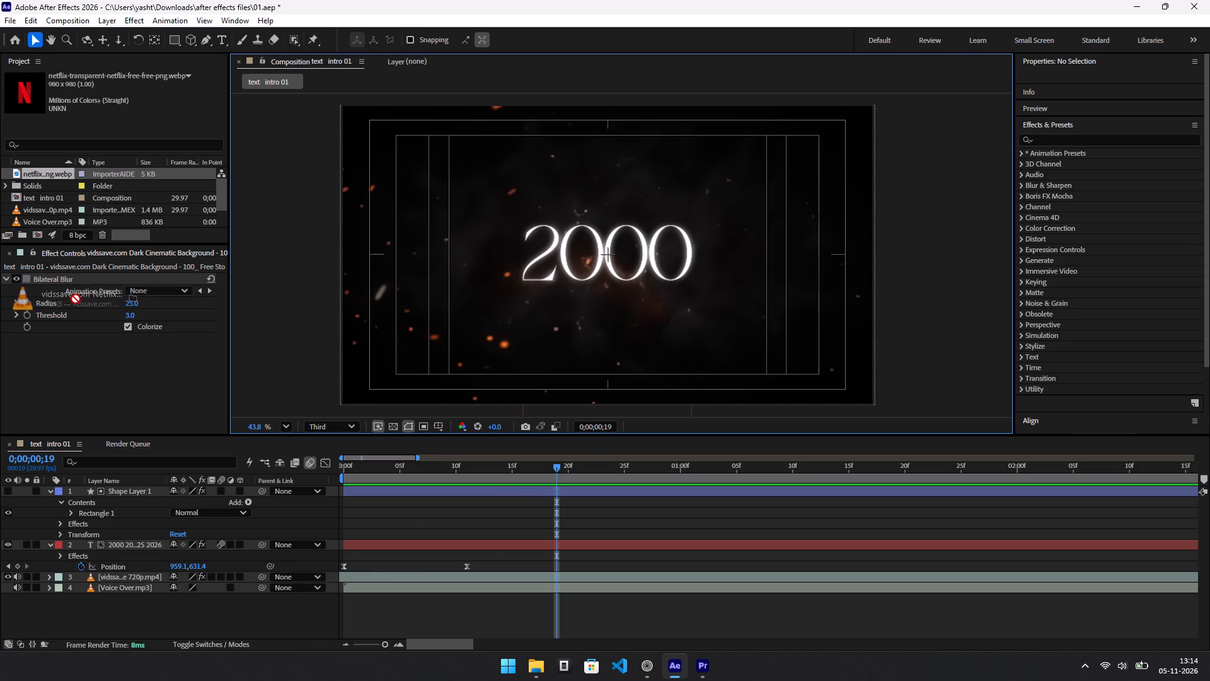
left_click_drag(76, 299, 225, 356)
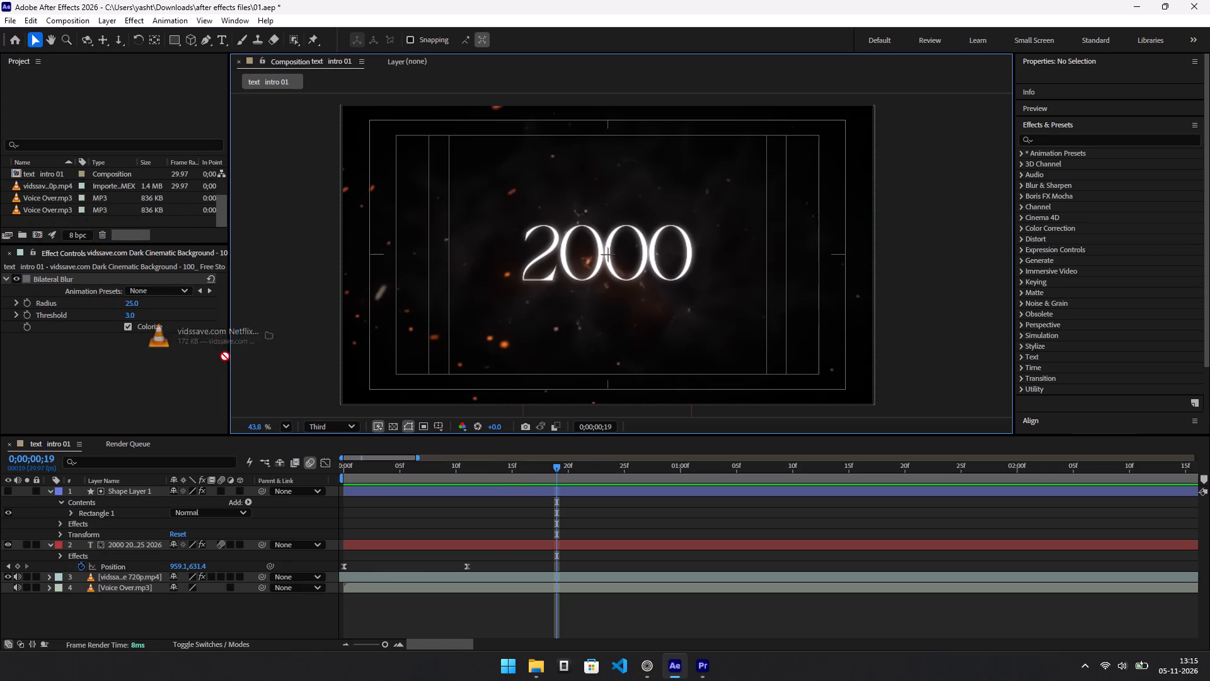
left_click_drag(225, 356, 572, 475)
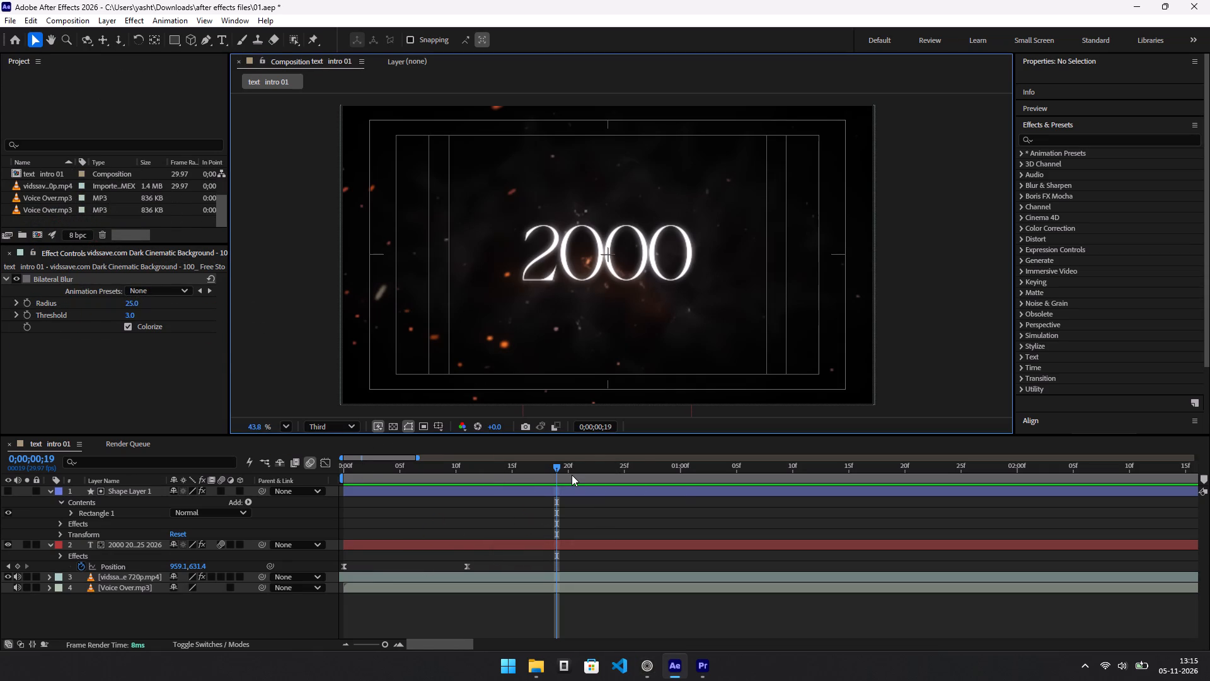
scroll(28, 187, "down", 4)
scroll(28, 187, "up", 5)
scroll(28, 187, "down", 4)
Group Effect Controls with the Project panel at full height, bring the project items to the front, and dismiss the Snapchat notification.
left_click_drag(85, 252, 98, 65)
left_click(16, 66)
left_click(44, 65)
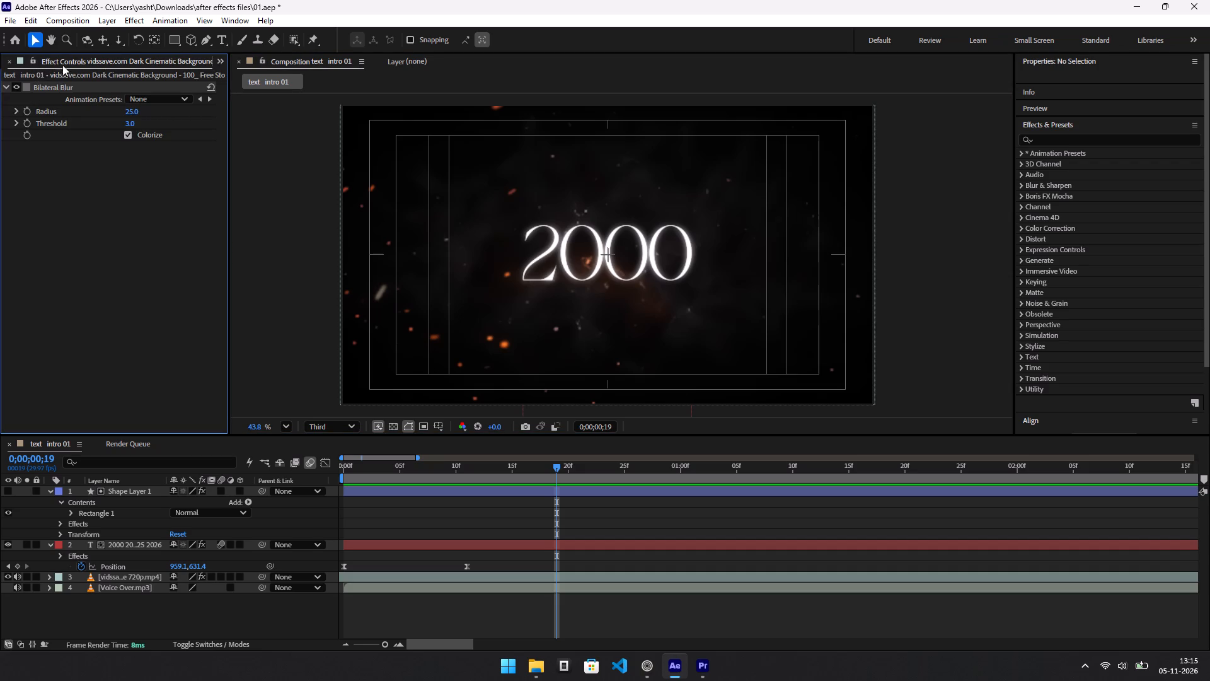
left_click(222, 66)
left_click(242, 92)
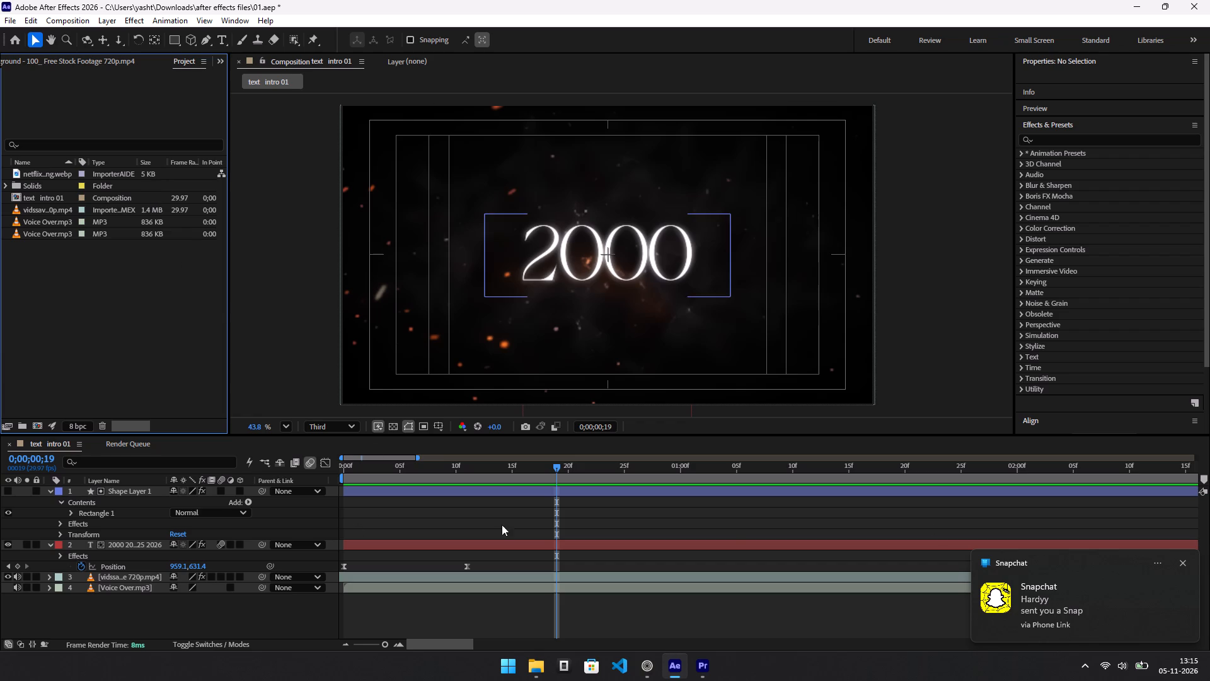
left_click(1185, 560)
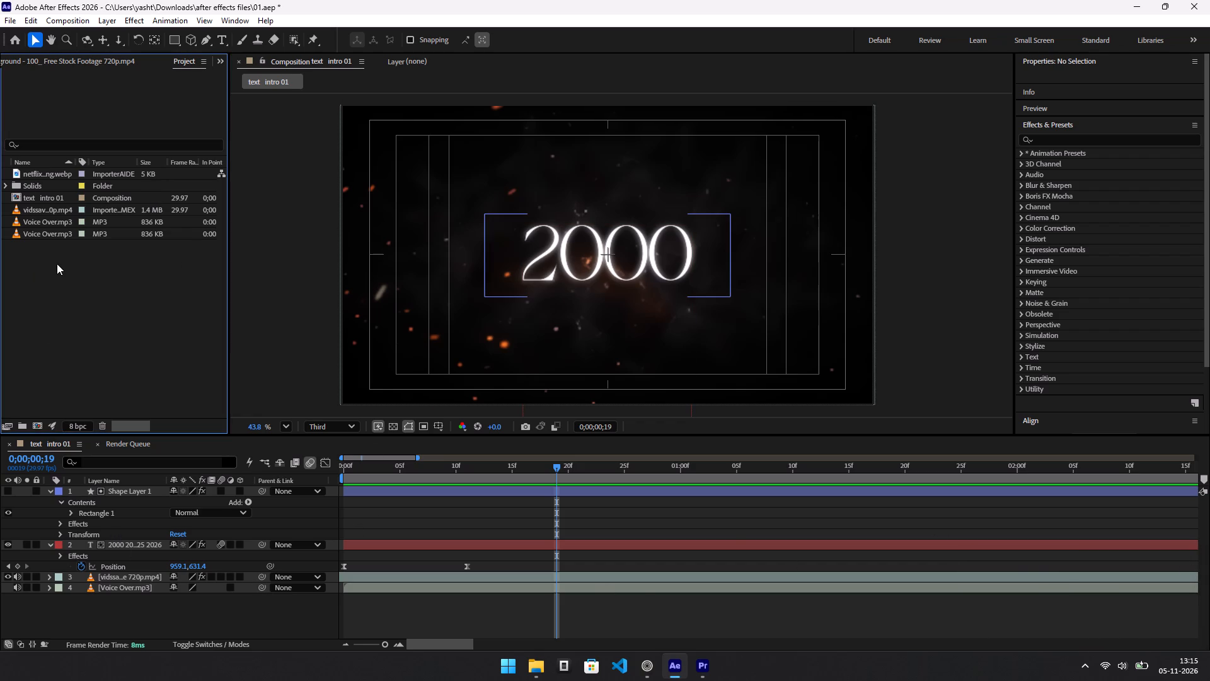
Import the downloaded Netflix New Logo Animation 2019 720p video from the browser's downloads into the After Effects project.
key("alt+Tab")
key("alt+Tab")
key("alt+Tab")
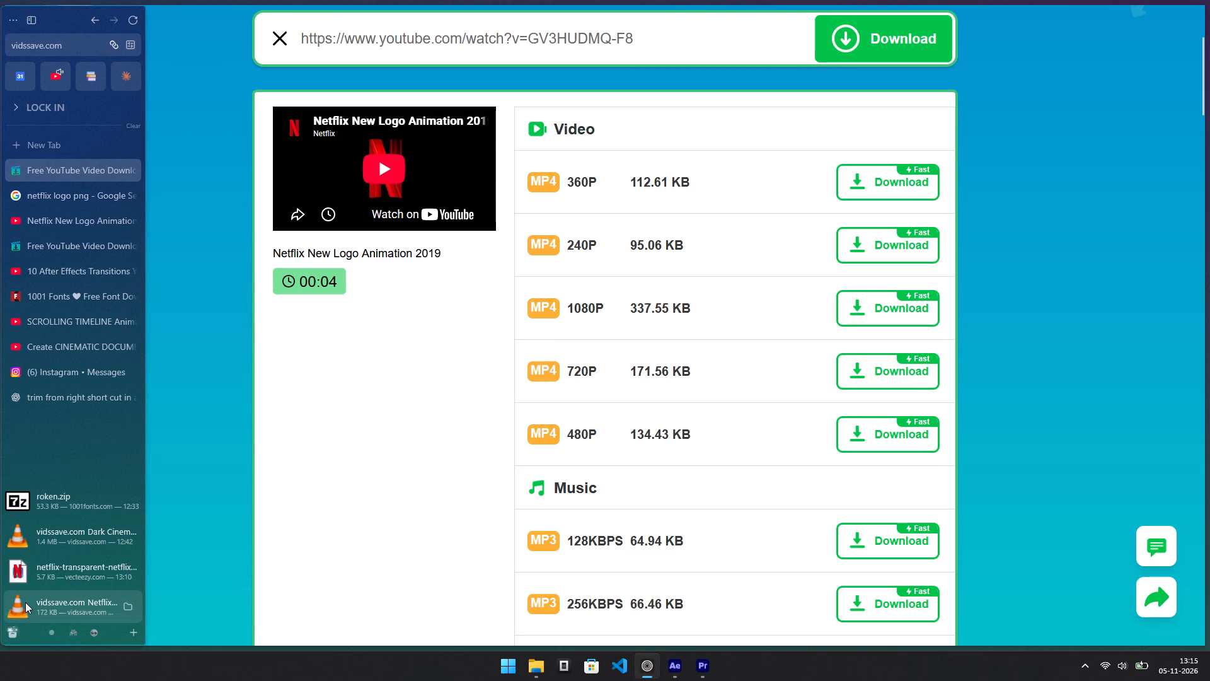
left_click_drag(25, 602, 115, 336)
key("alt+Tab")
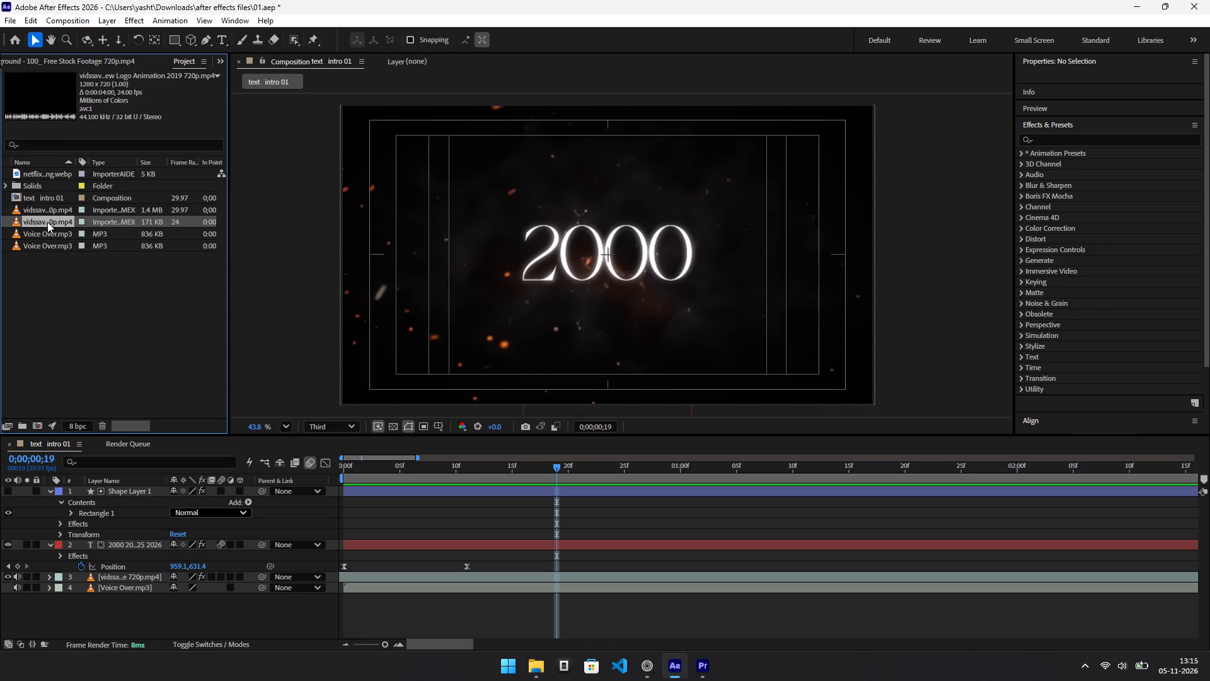
Add the Netflix animation video to text intro 01 directly above the 2000 text layer, starting at about frame 20.
left_click_drag(60, 220, 559, 493)
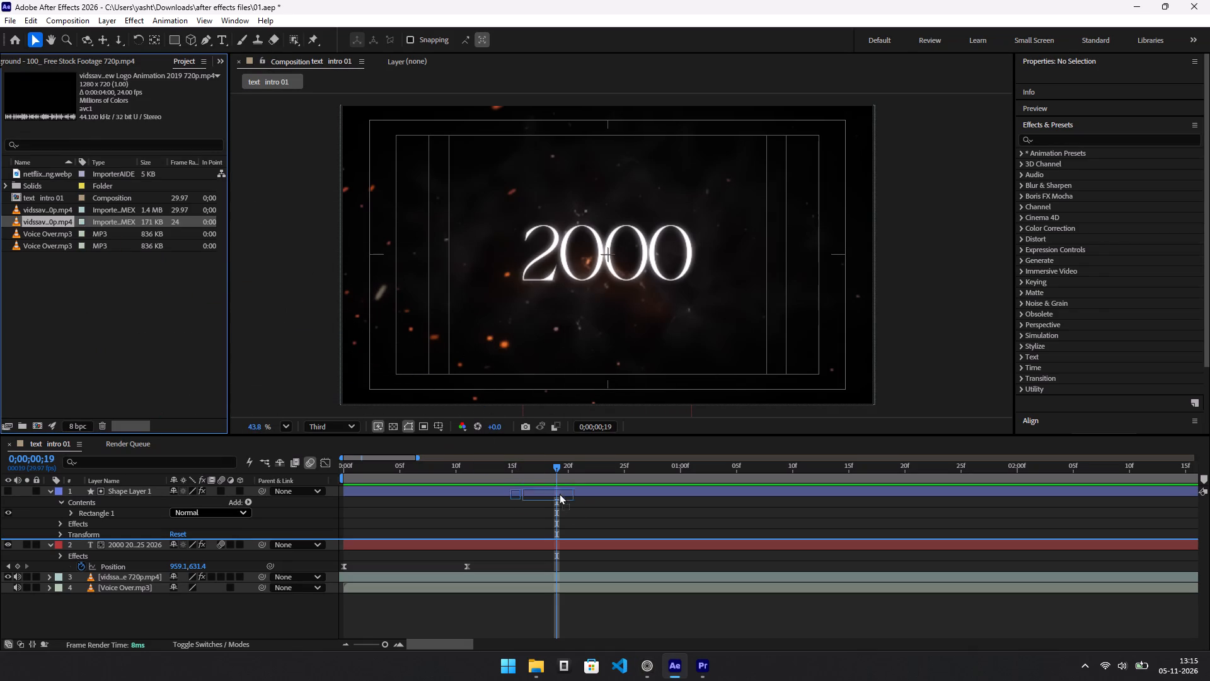
left_click_drag(559, 493, 566, 509)
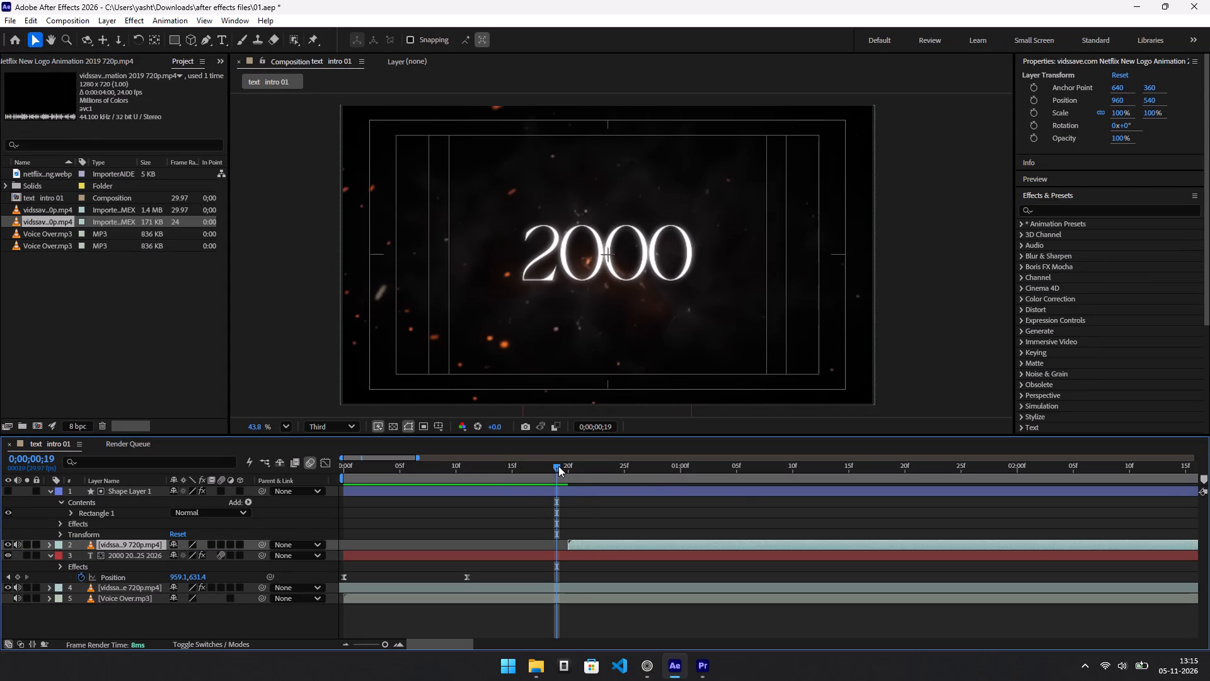
Undo the Netflix clip's placement above the 2000 text and re-add it as the topmost layer starting at frame 0.
left_click_drag(558, 466, 508, 493)
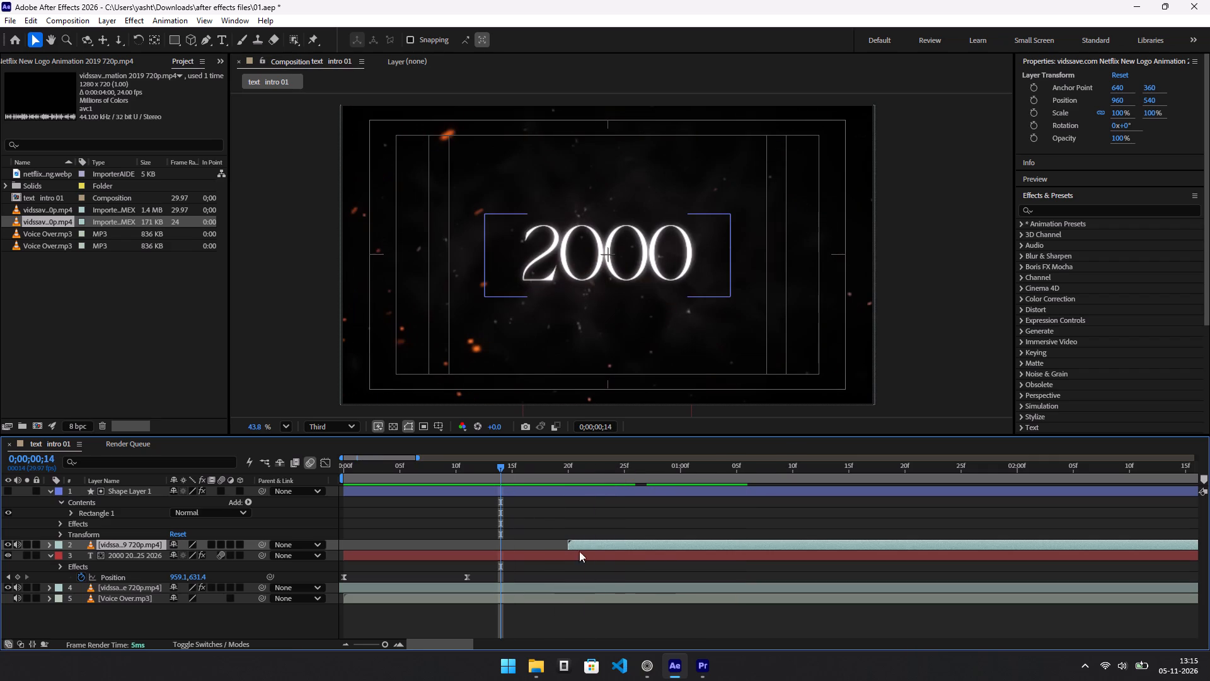
left_click_drag(597, 544, 528, 458)
key("ctrl+z")
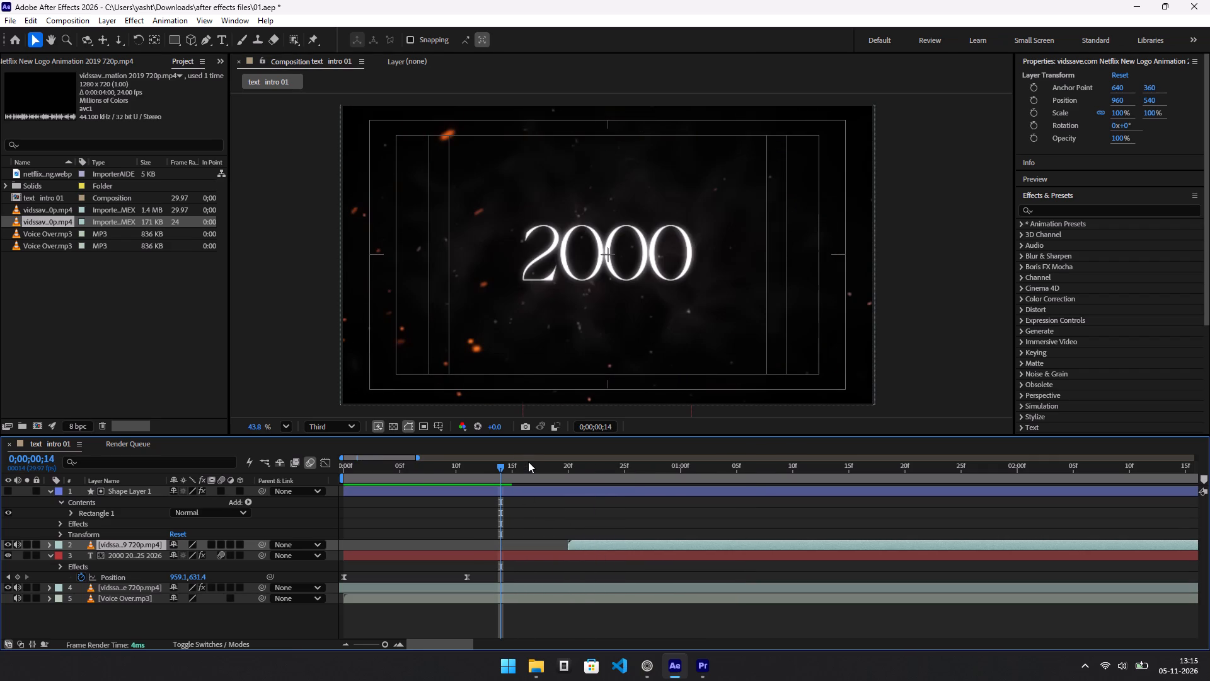
key("ctrl+z")
left_click_drag(38, 224, 570, 473)
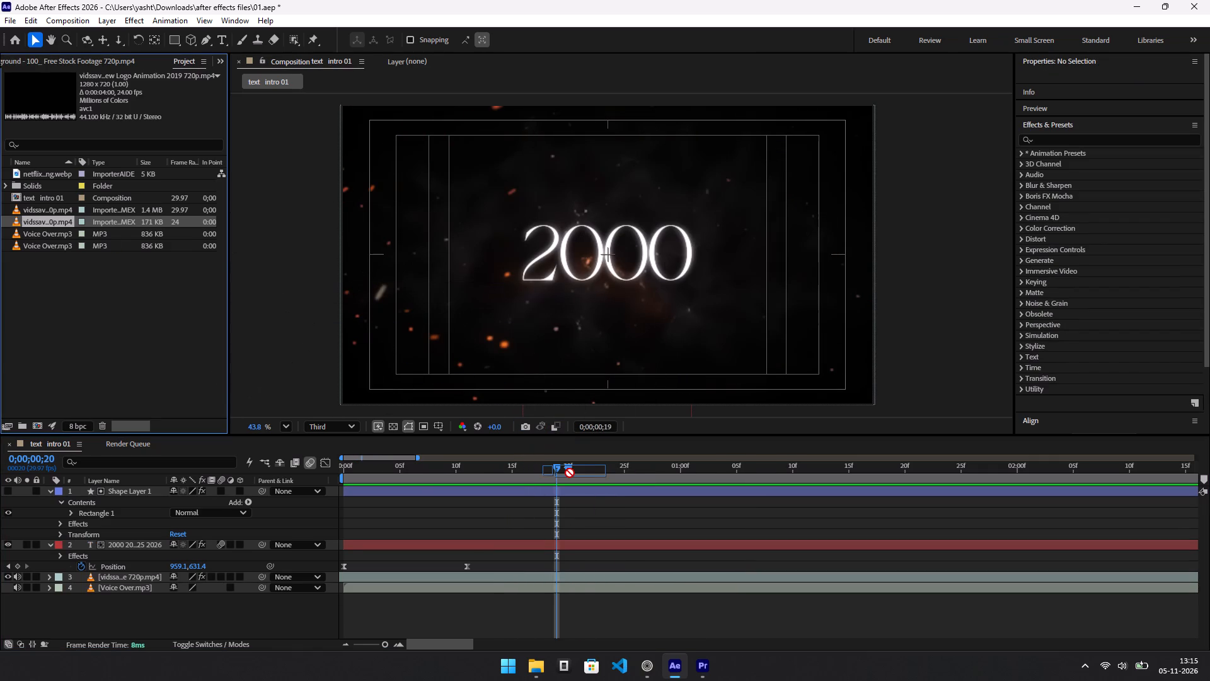
left_click_drag(570, 473, 308, 487)
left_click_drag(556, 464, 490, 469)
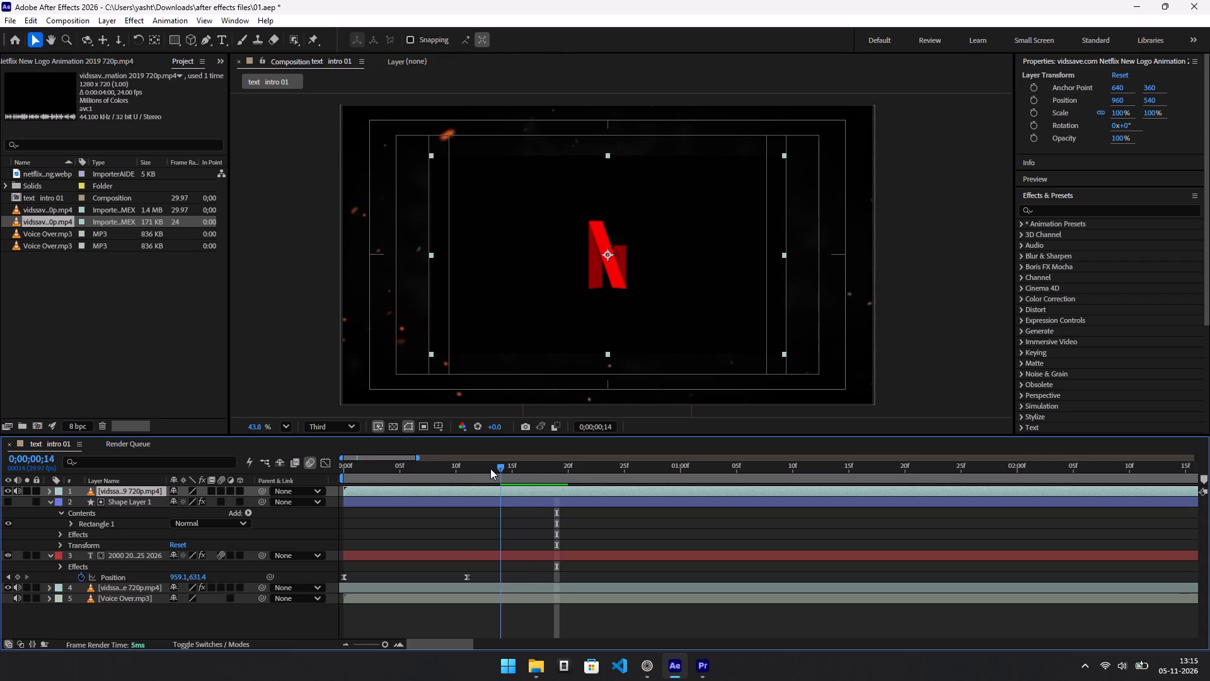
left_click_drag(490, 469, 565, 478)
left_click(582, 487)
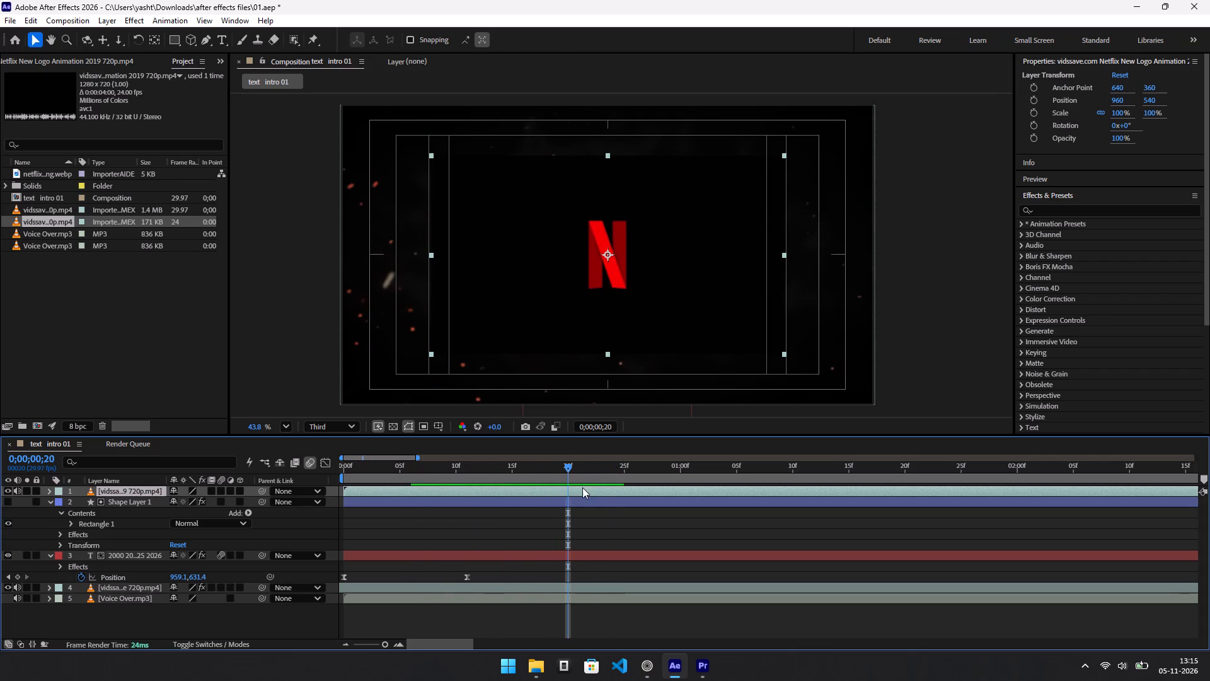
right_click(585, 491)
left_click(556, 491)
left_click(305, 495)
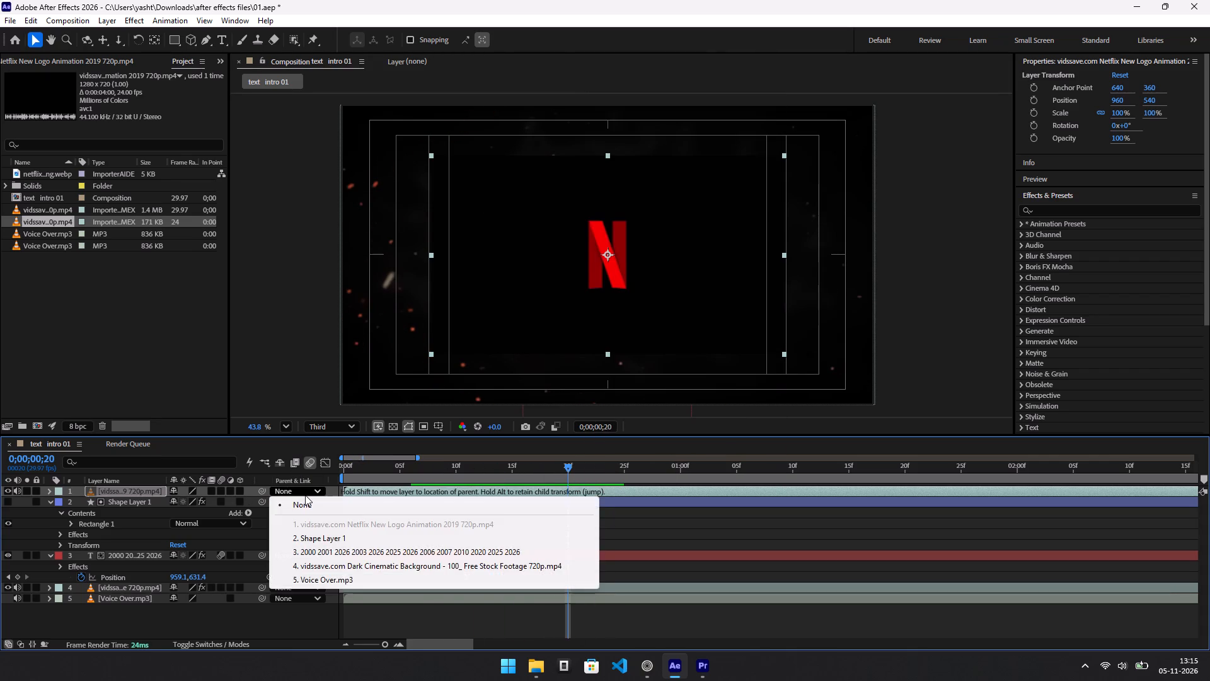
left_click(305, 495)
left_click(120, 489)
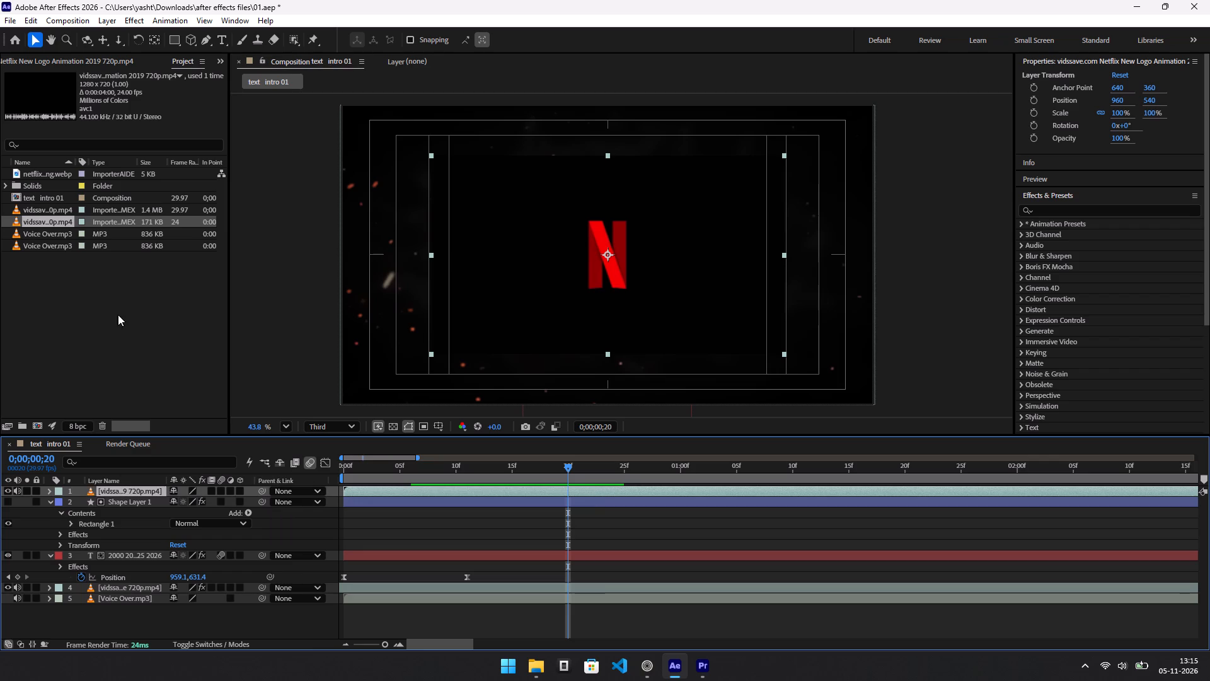
Open the Netflix clip in its own layer view and set its blending mode to Screen.
double_click(558, 491)
right_click(521, 205)
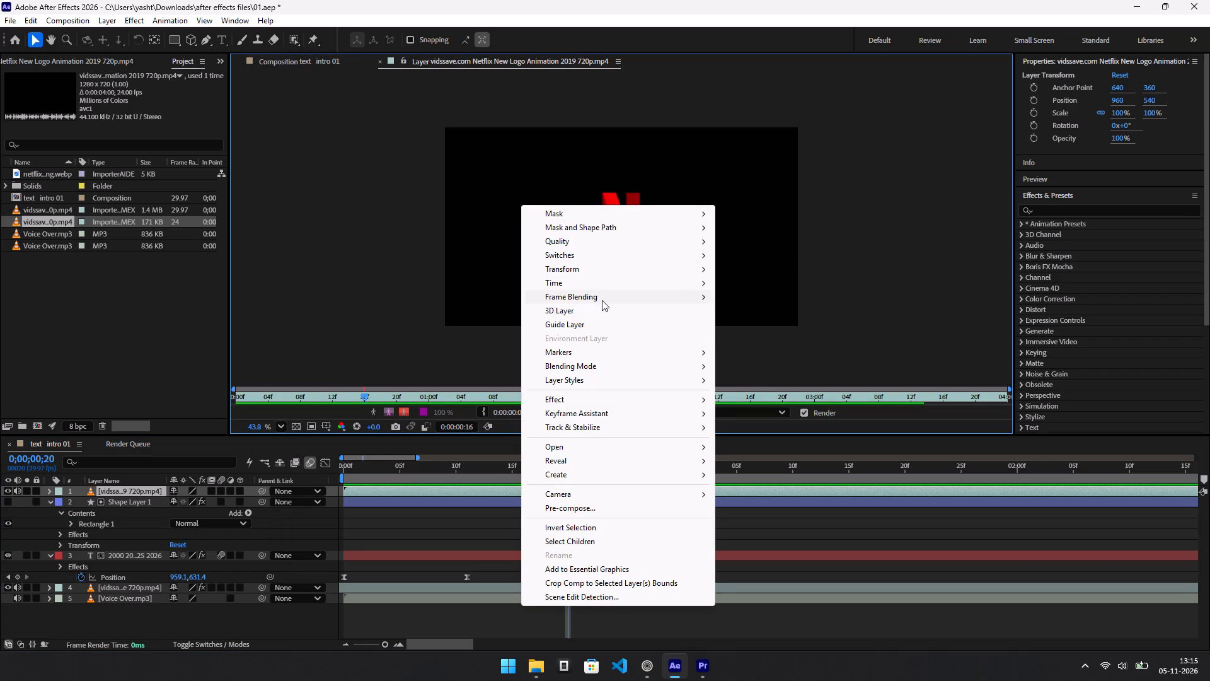
left_click(610, 368)
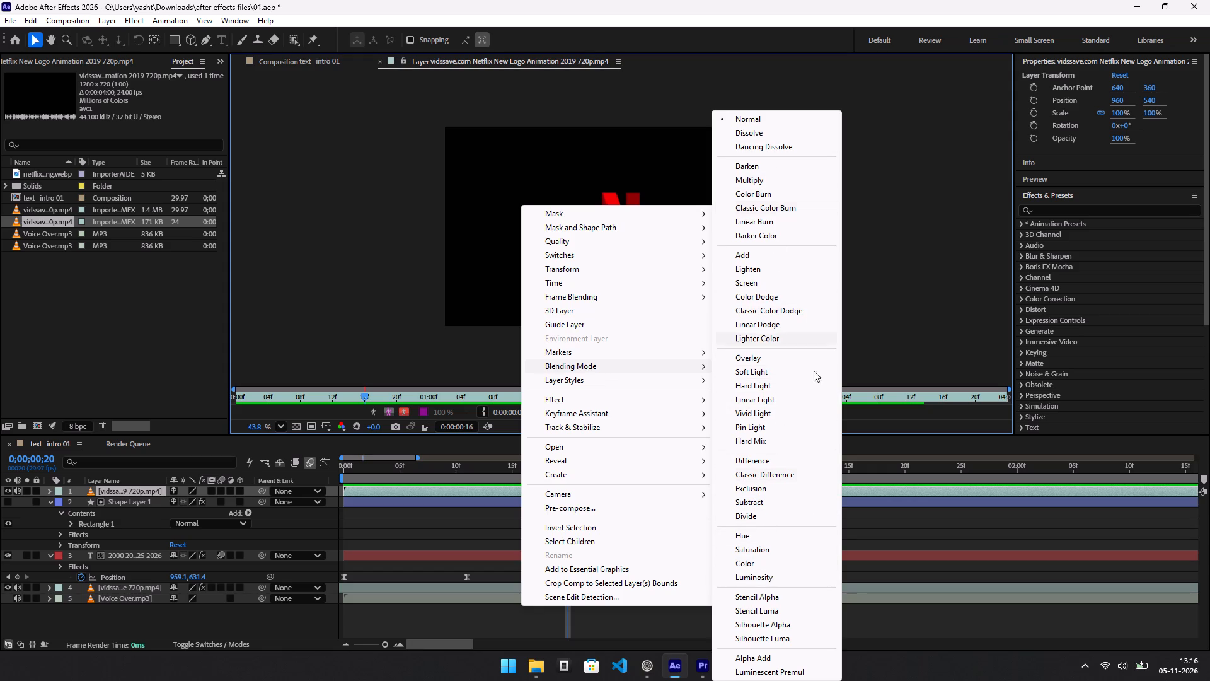
scroll(783, 610, "down", 3)
scroll(783, 610, "up", 2)
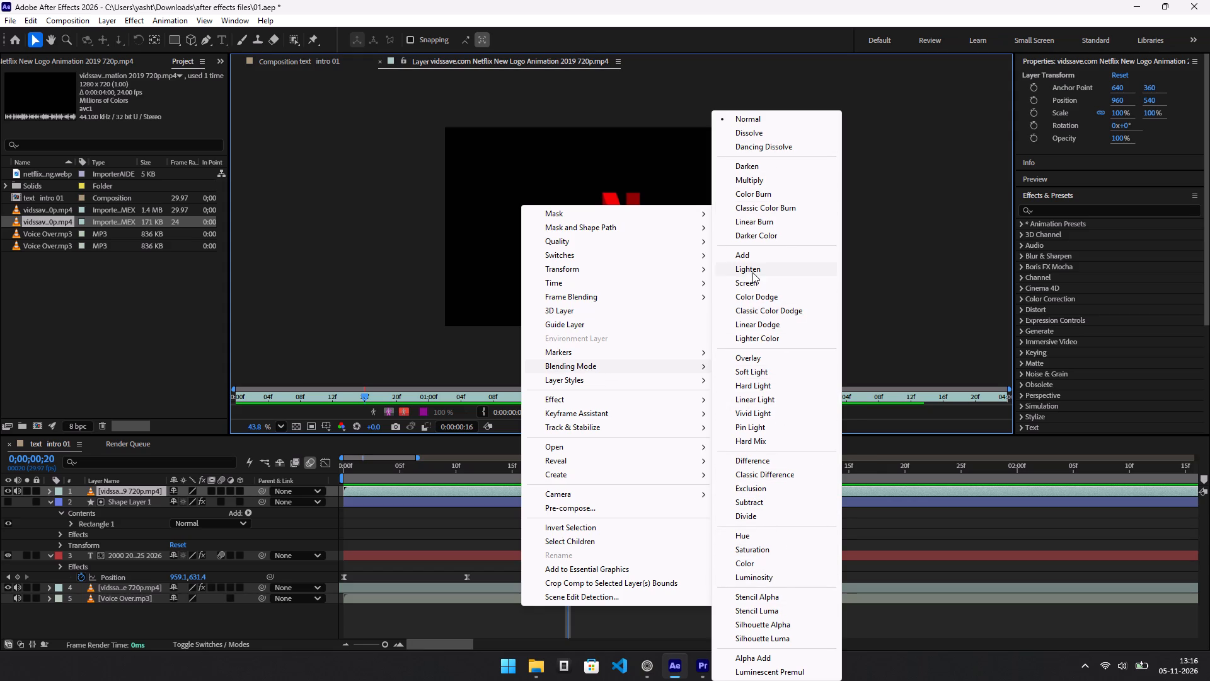
left_click(755, 279)
Return to the text intro 01 composition view and scrub through the Netflix logo over the year text.
left_click_drag(562, 468, 499, 479)
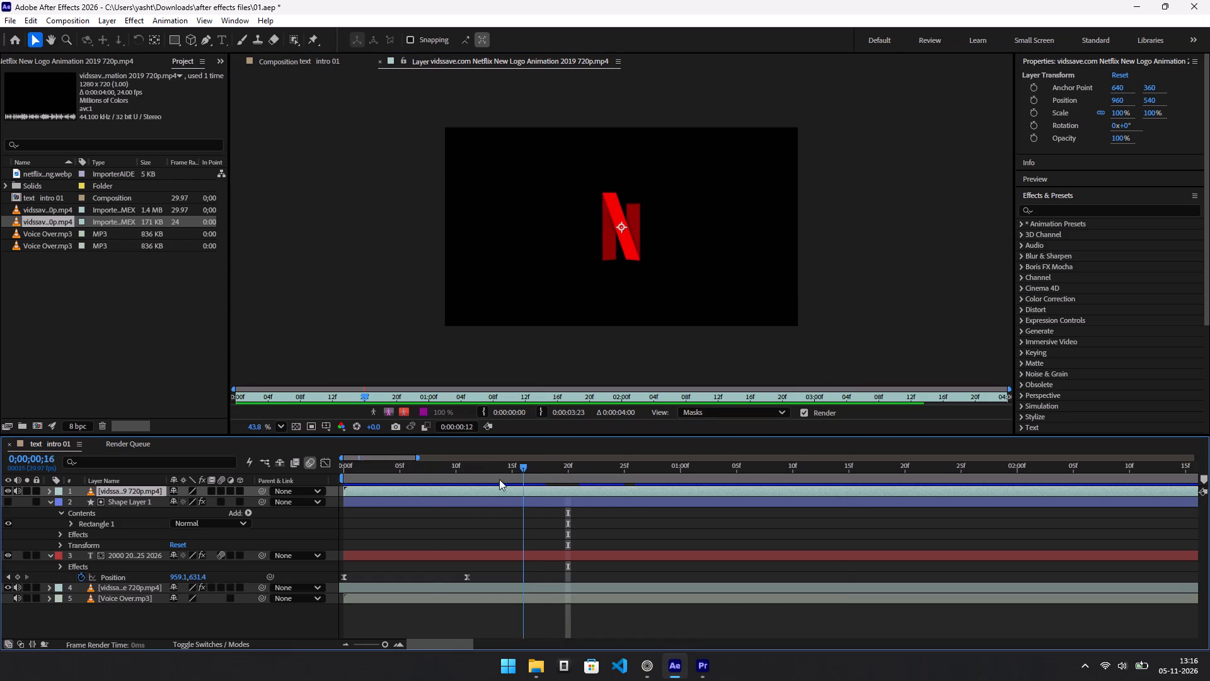
left_click_drag(499, 479, 483, 494)
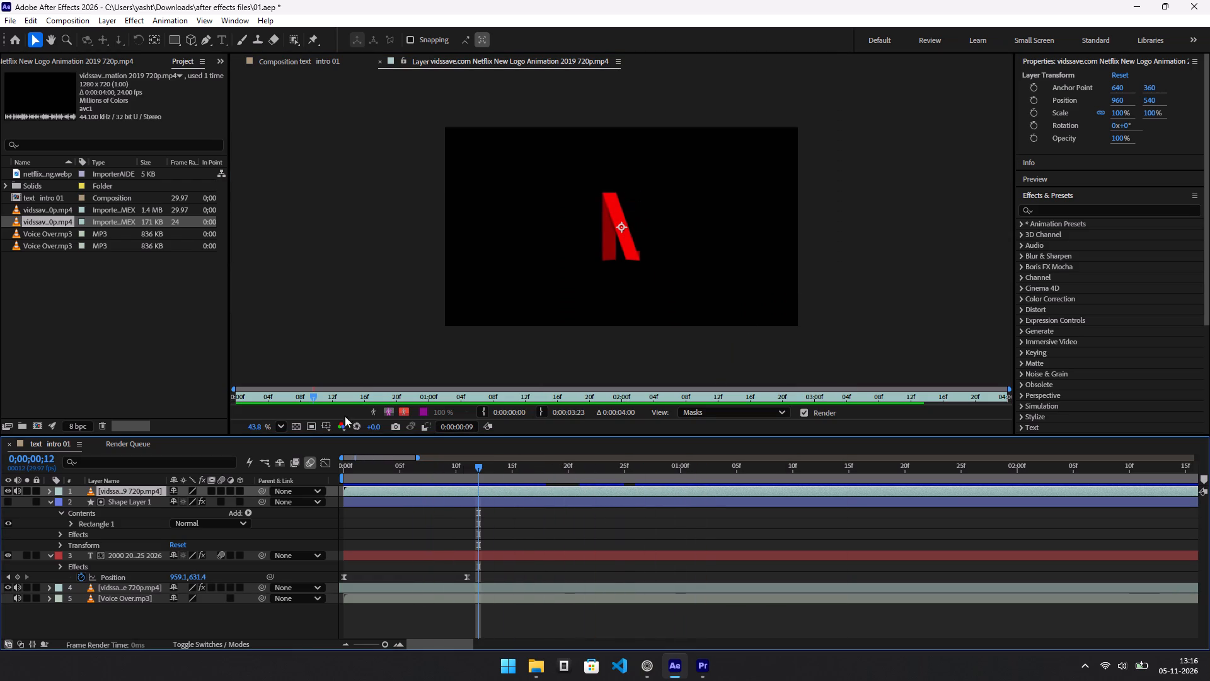
left_click(283, 66)
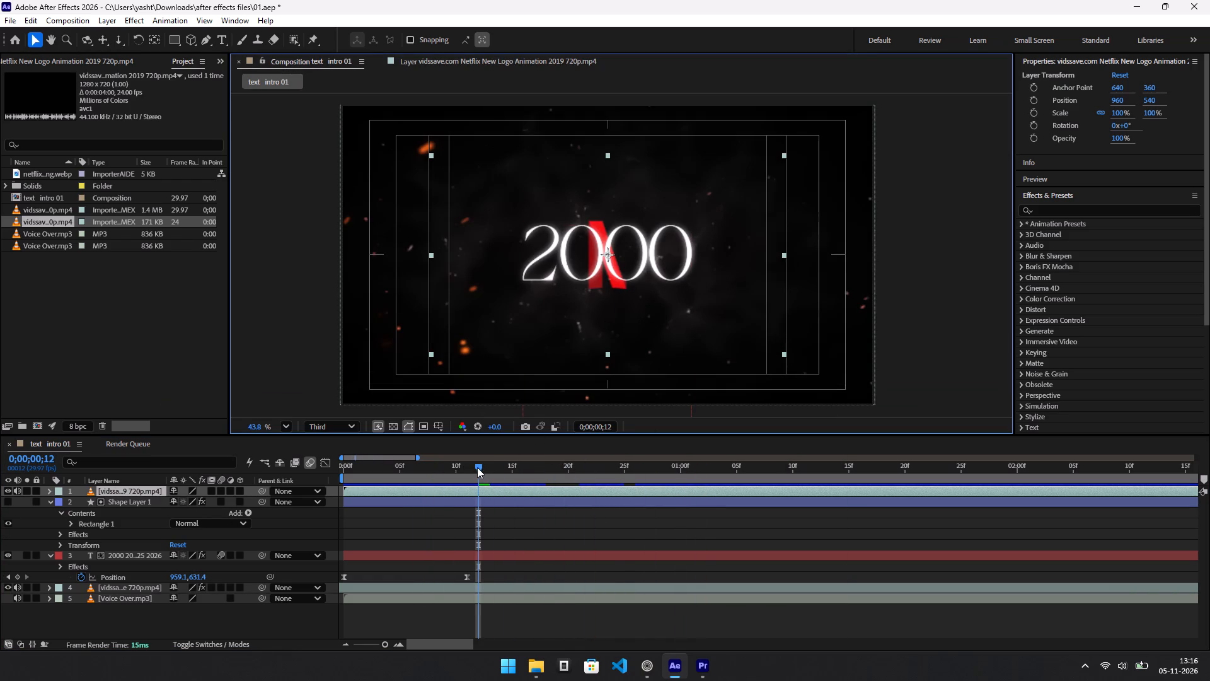
left_click_drag(476, 467, 1033, 504)
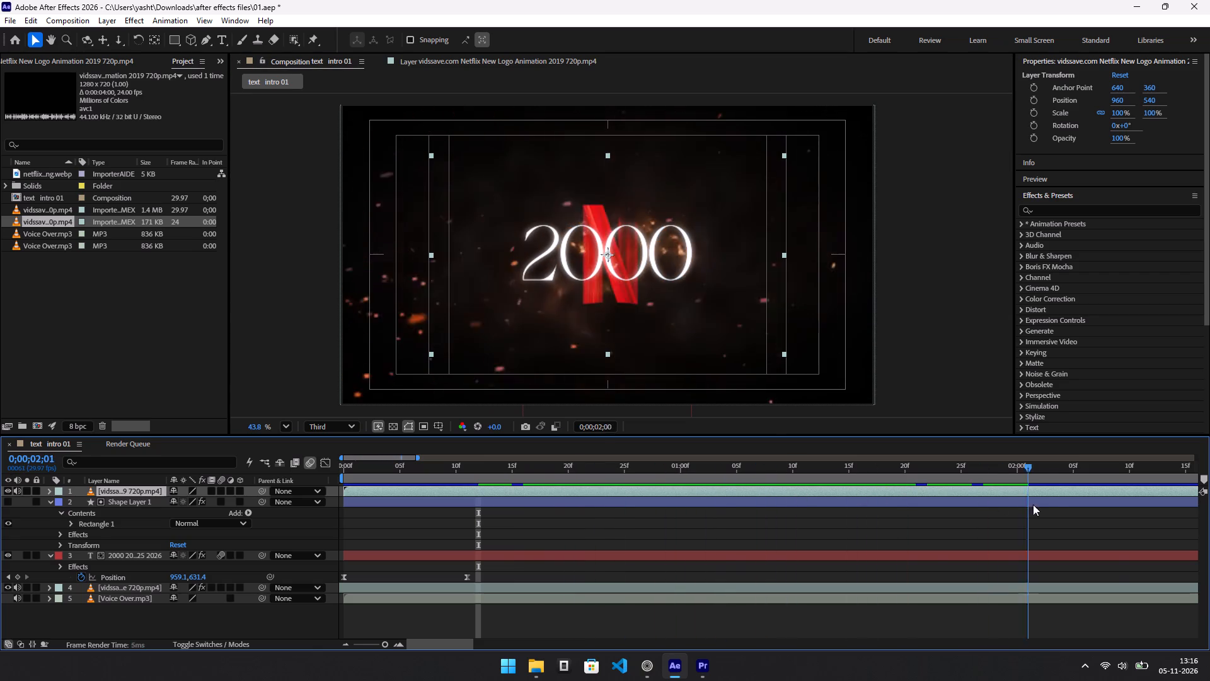
left_click_drag(1033, 504, 1153, 516)
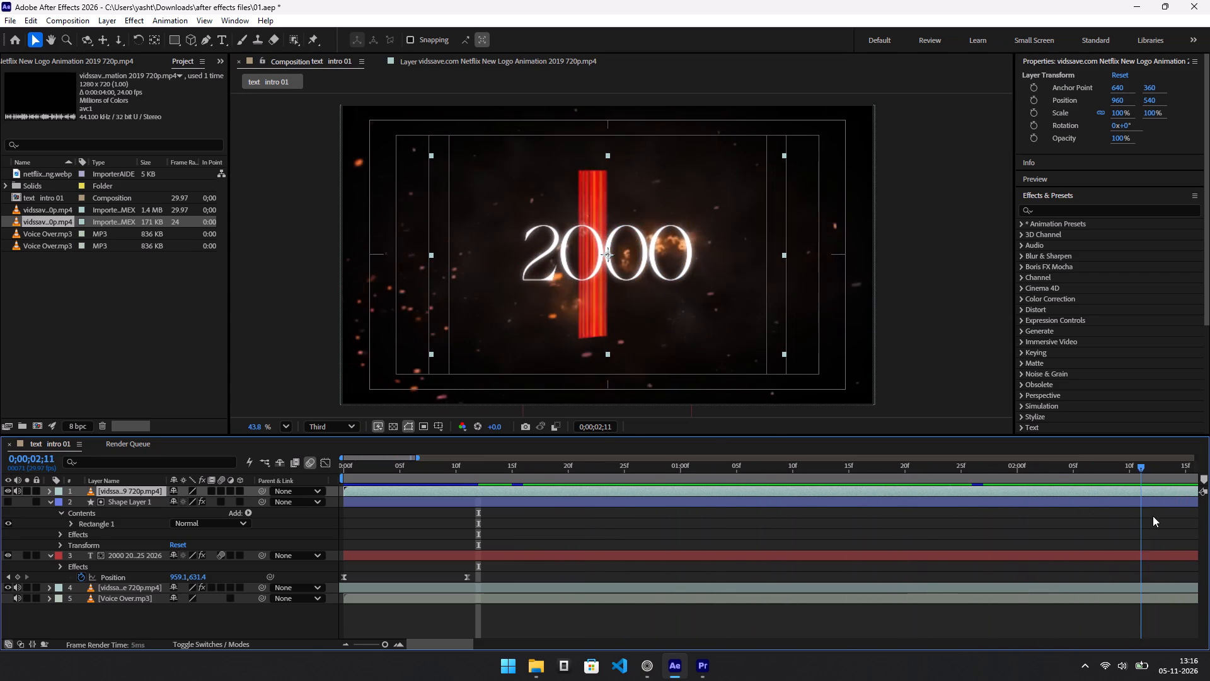
left_click_drag(1153, 516, 587, 498)
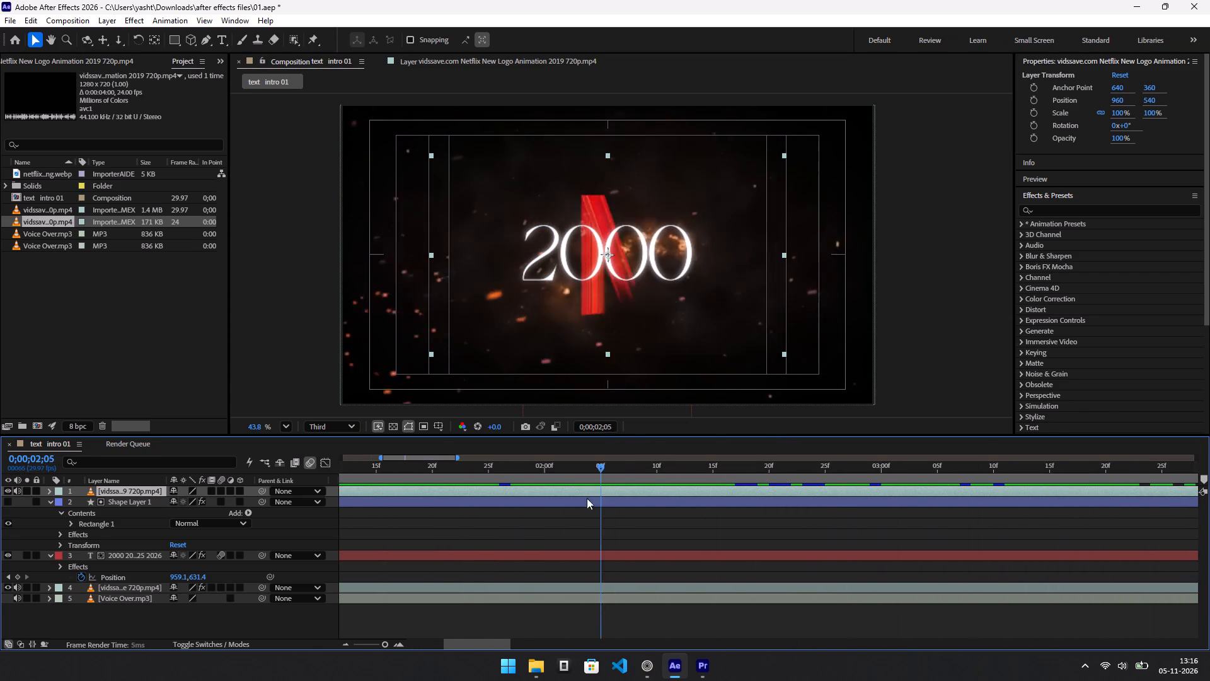
left_click_drag(587, 498, 524, 485)
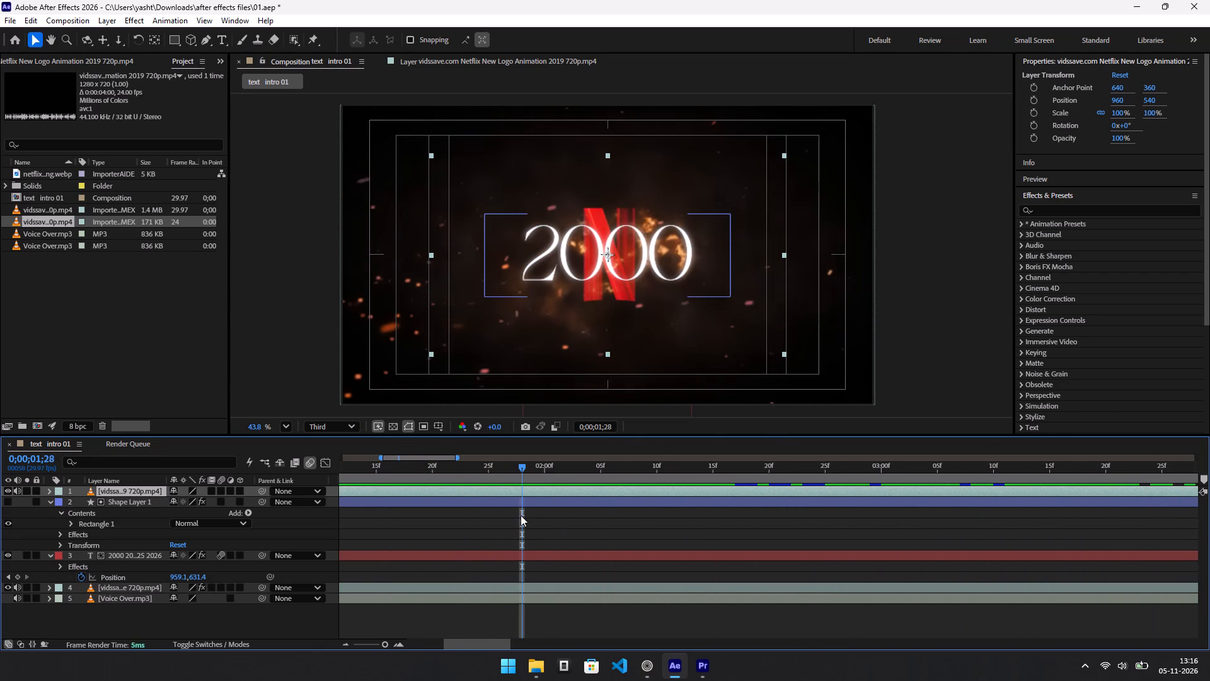
scroll(522, 535, "down", 7, "alt")
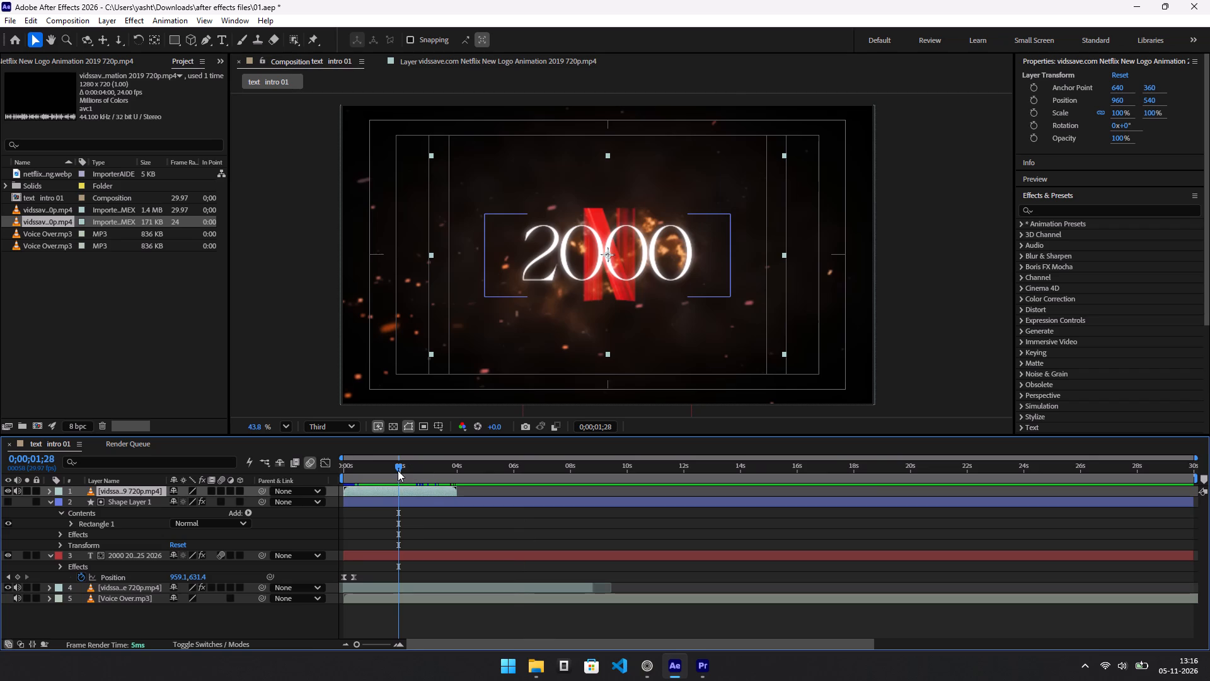
left_click_drag(398, 470, 384, 480)
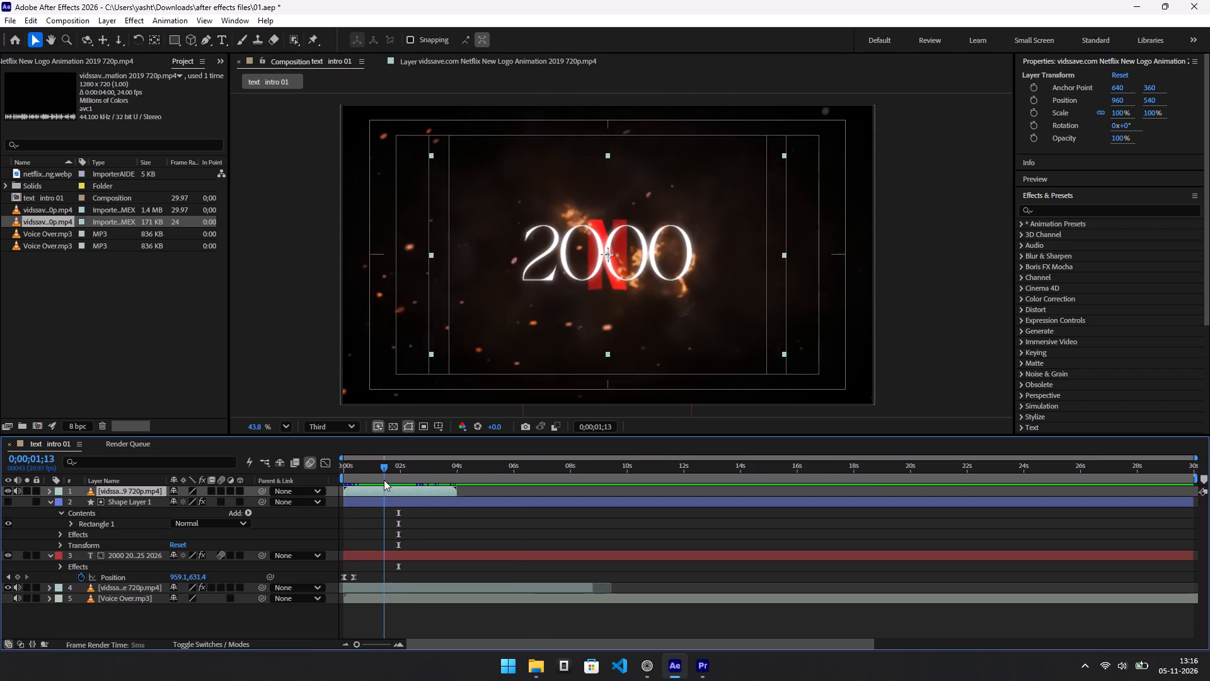
left_click_drag(384, 480, 382, 480)
scroll(427, 539, "up", 2)
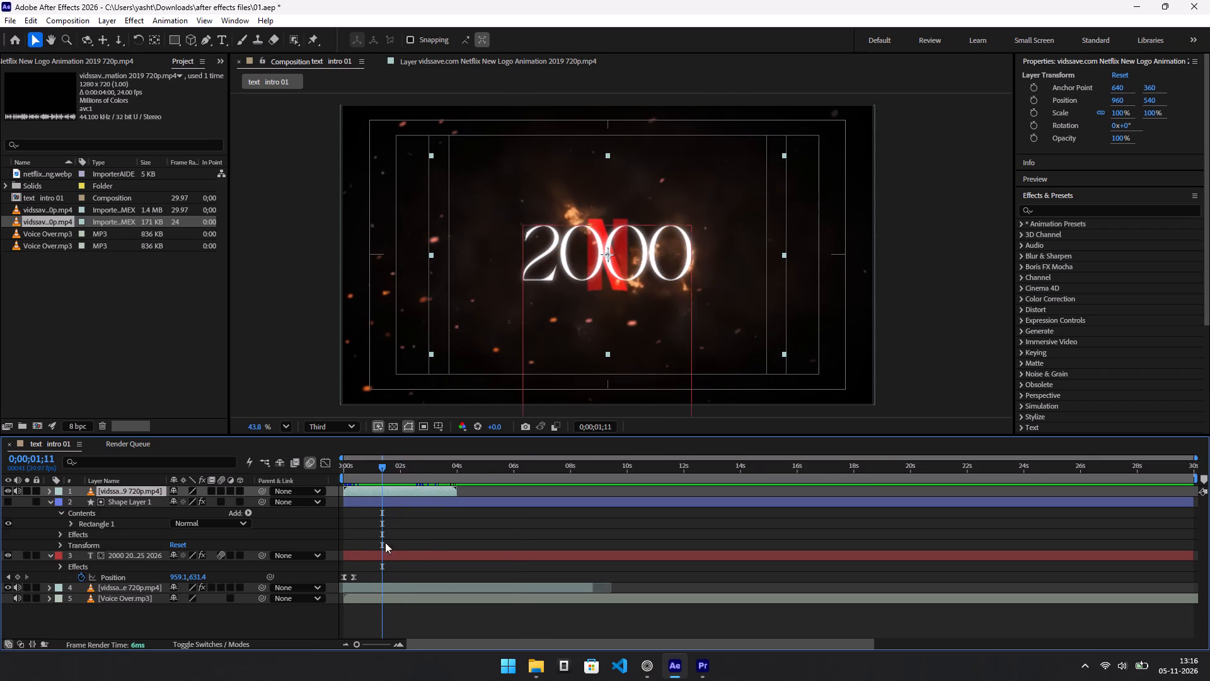
scroll(389, 532, "up", 2)
scroll(390, 532, "down", 1)
scroll(393, 523, "up", 1)
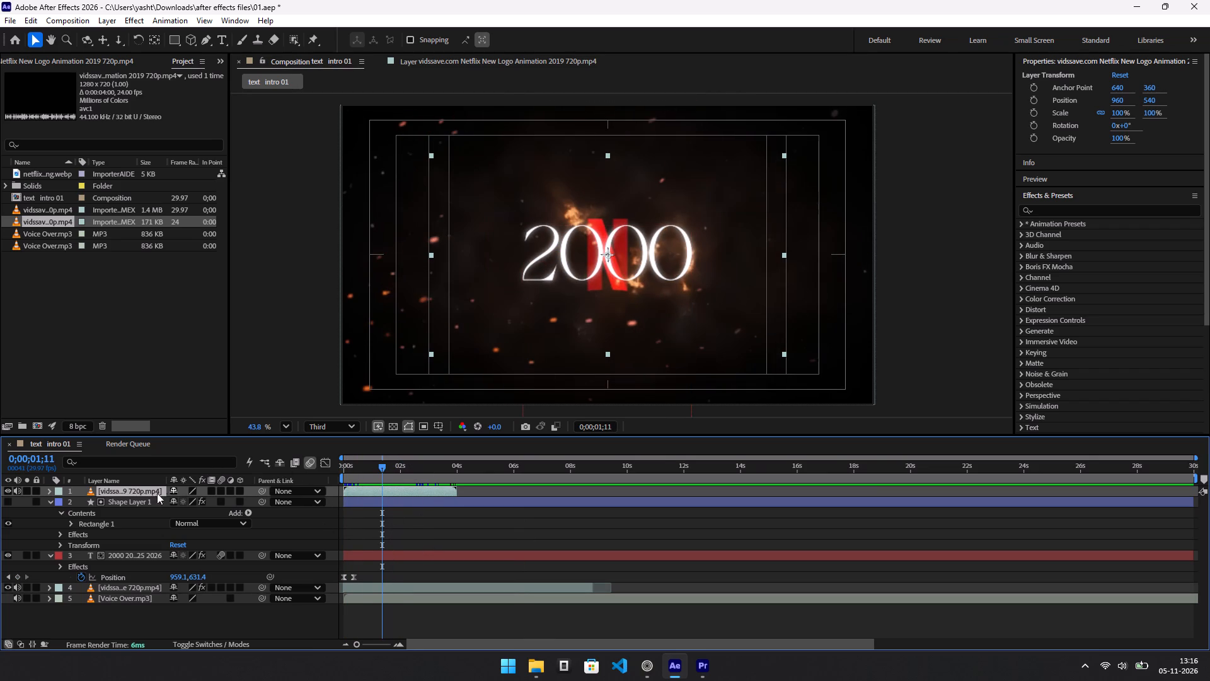
Shift the Netflix clip in the timeline so it starts at about 1 second.
left_click(135, 491)
left_click_drag(388, 489, 460, 499)
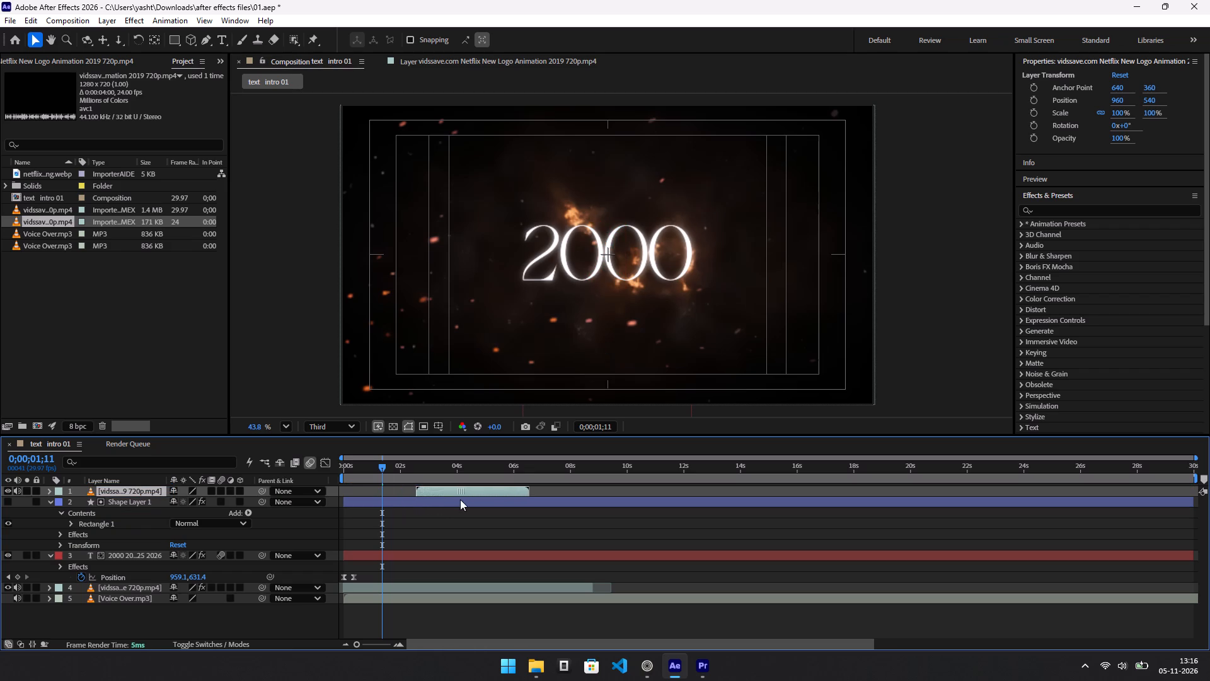
left_click_drag(460, 499, 414, 498)
Play the composition from the start and again from about frame 27 to review the Netflix animation's timing.
left_click_drag(380, 465, 185, 471)
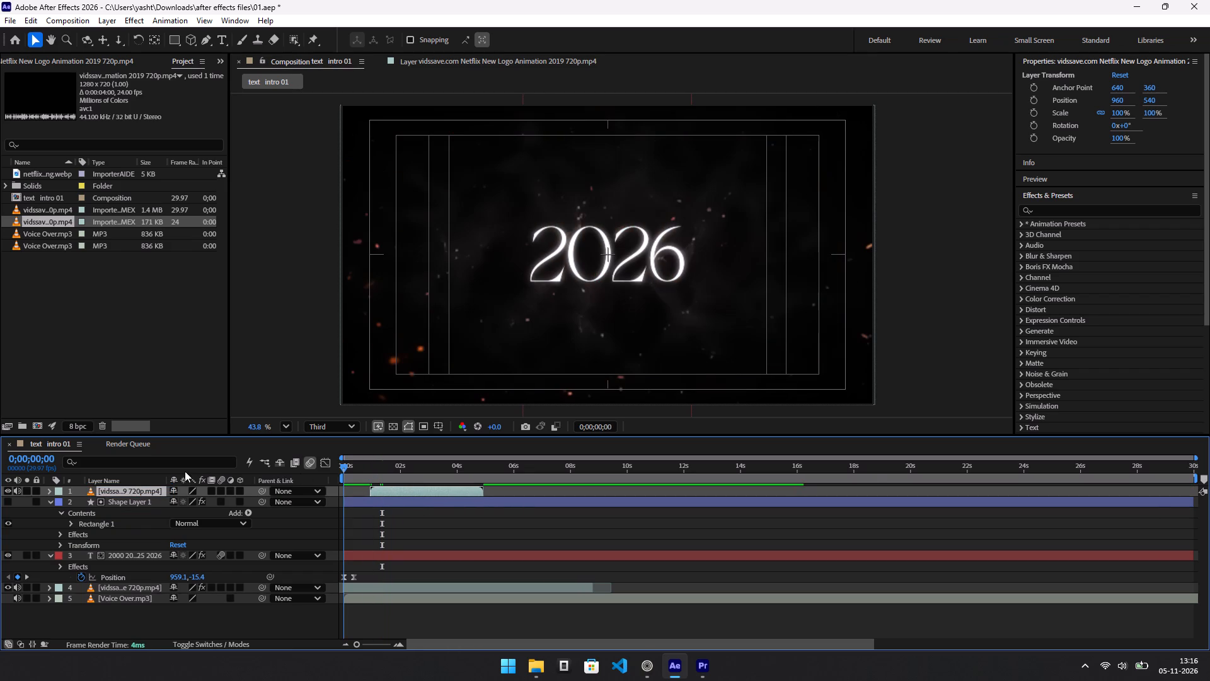
left_click_drag(185, 471, 178, 471)
key("space")
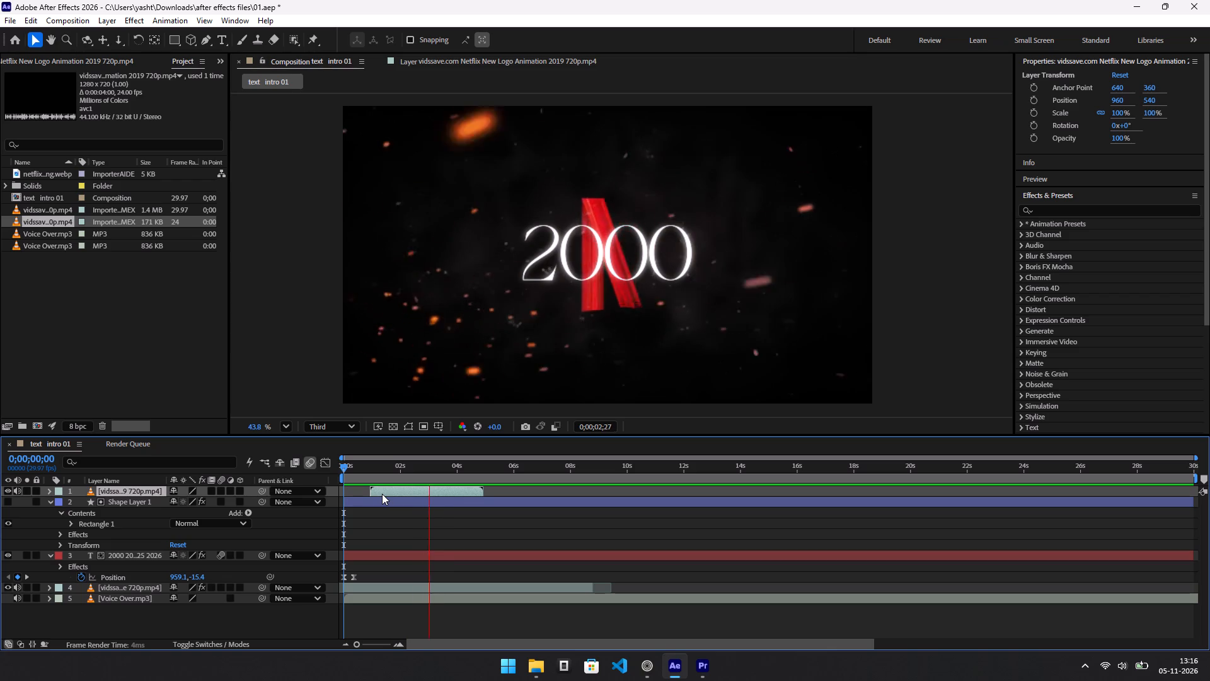
key("space")
left_click_drag(430, 458, 358, 466)
left_click_drag(446, 465, 367, 475)
key("space")
key("space")
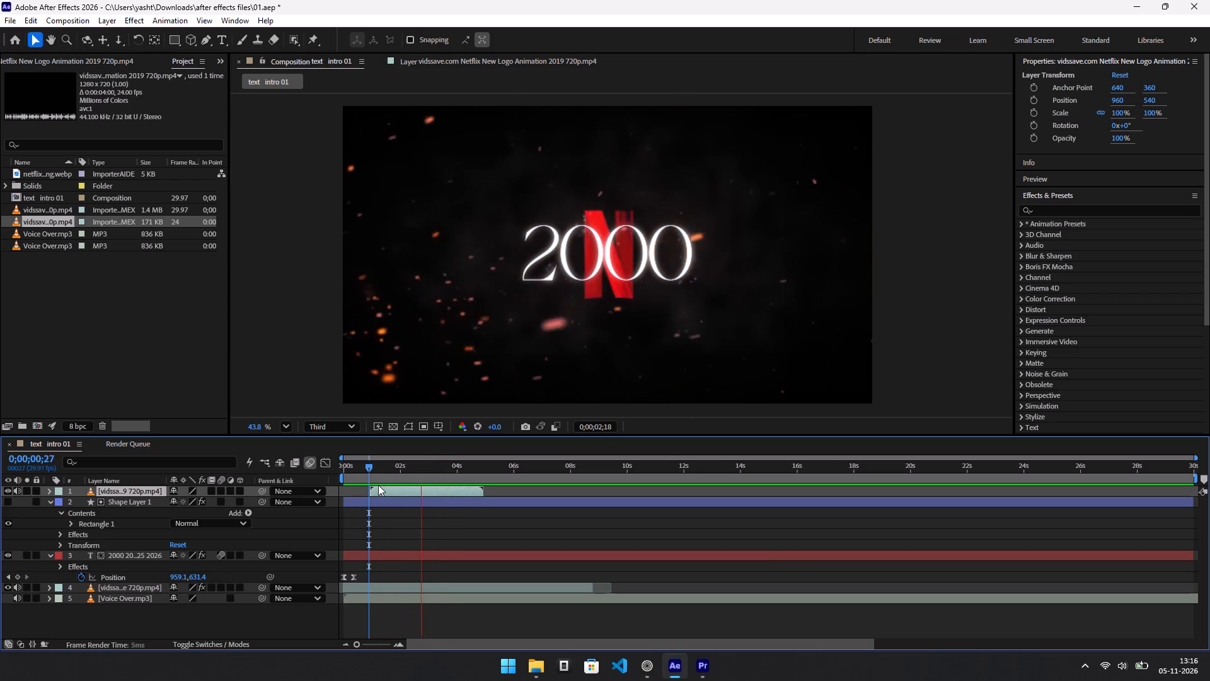
key("space")
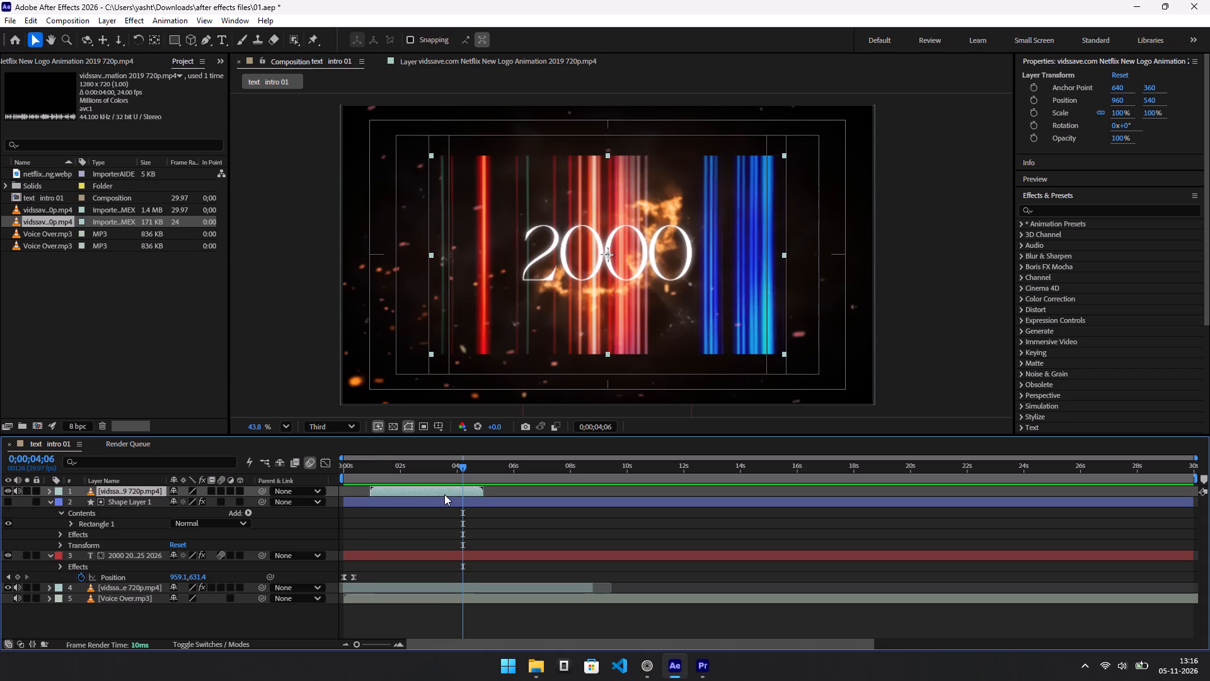
Scale the Netflix clip up to about 152% so it fills the composition frame.
left_click(444, 491)
left_click_drag(454, 469, 410, 475)
left_click(432, 487)
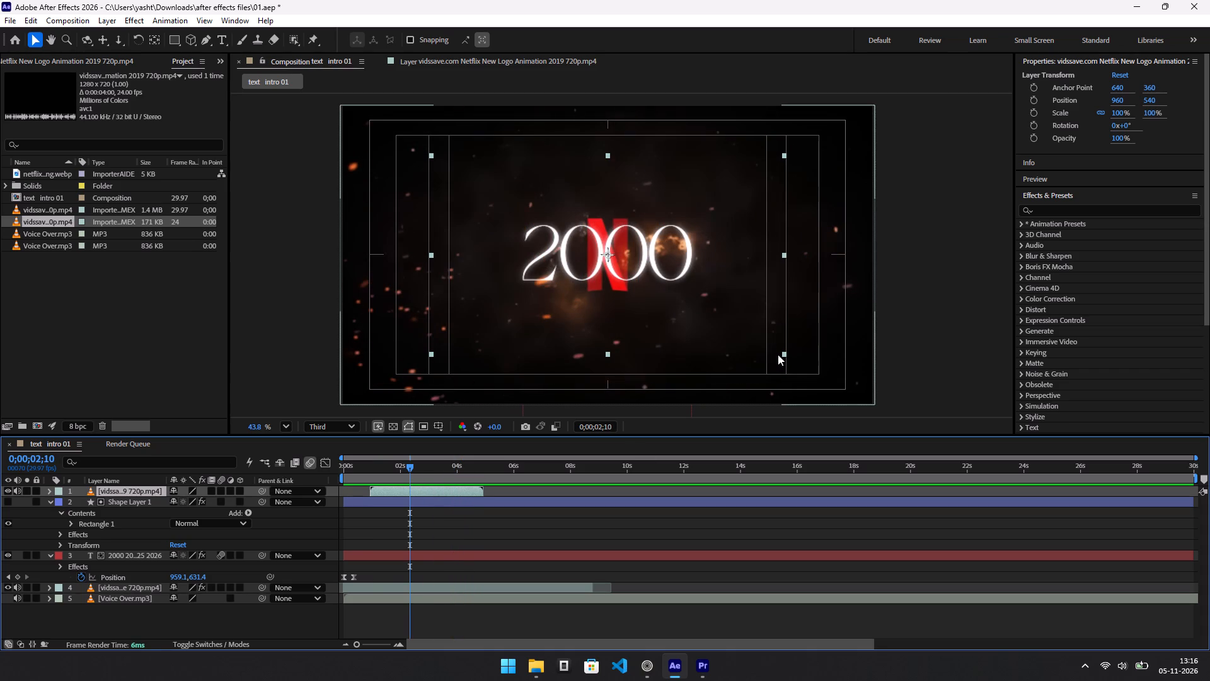
left_click_drag(785, 352, 867, 393)
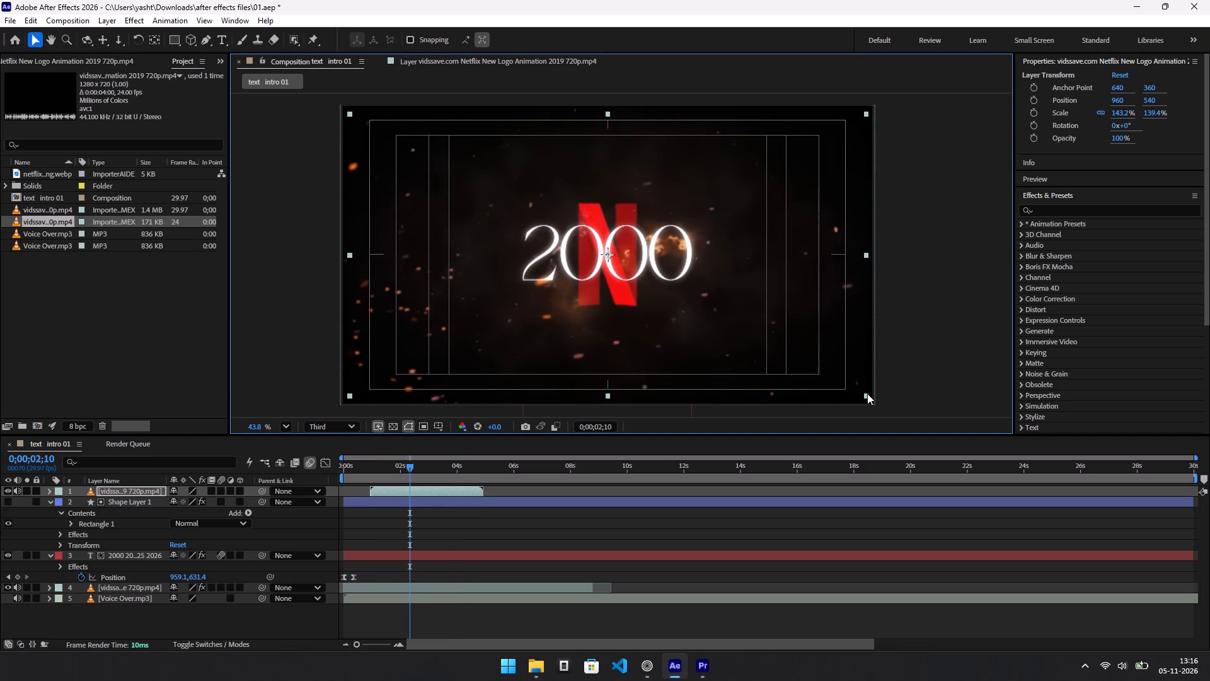
left_click_drag(867, 393, 877, 404)
left_click(912, 356)
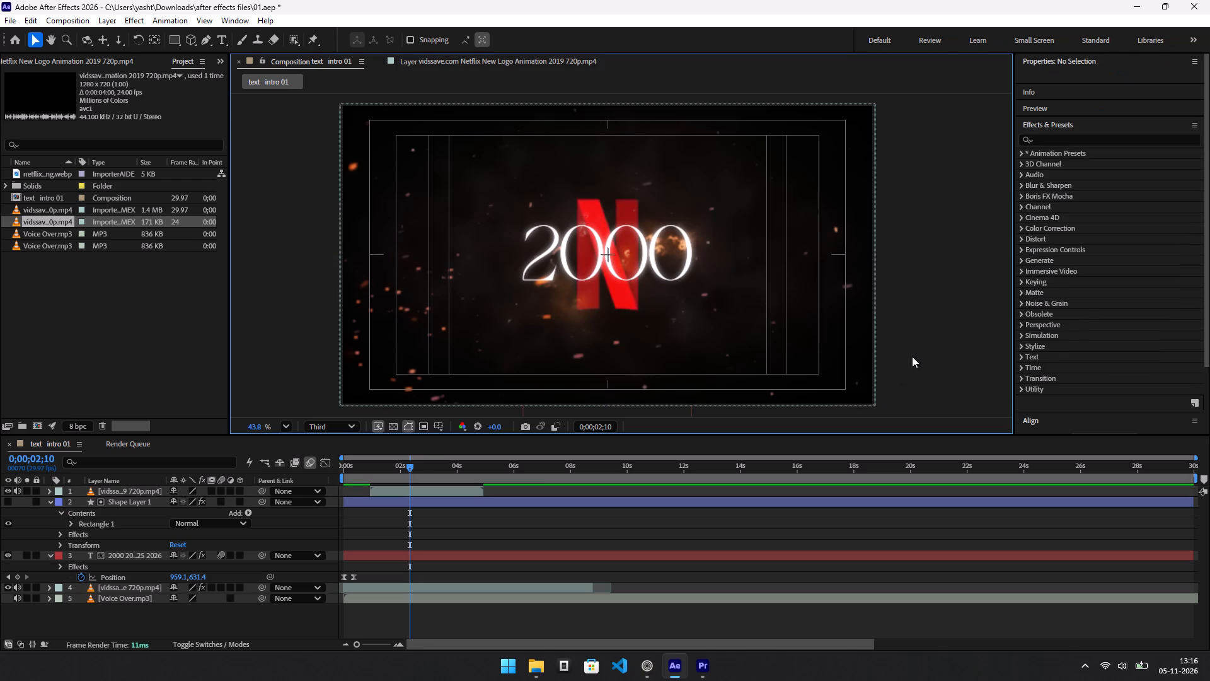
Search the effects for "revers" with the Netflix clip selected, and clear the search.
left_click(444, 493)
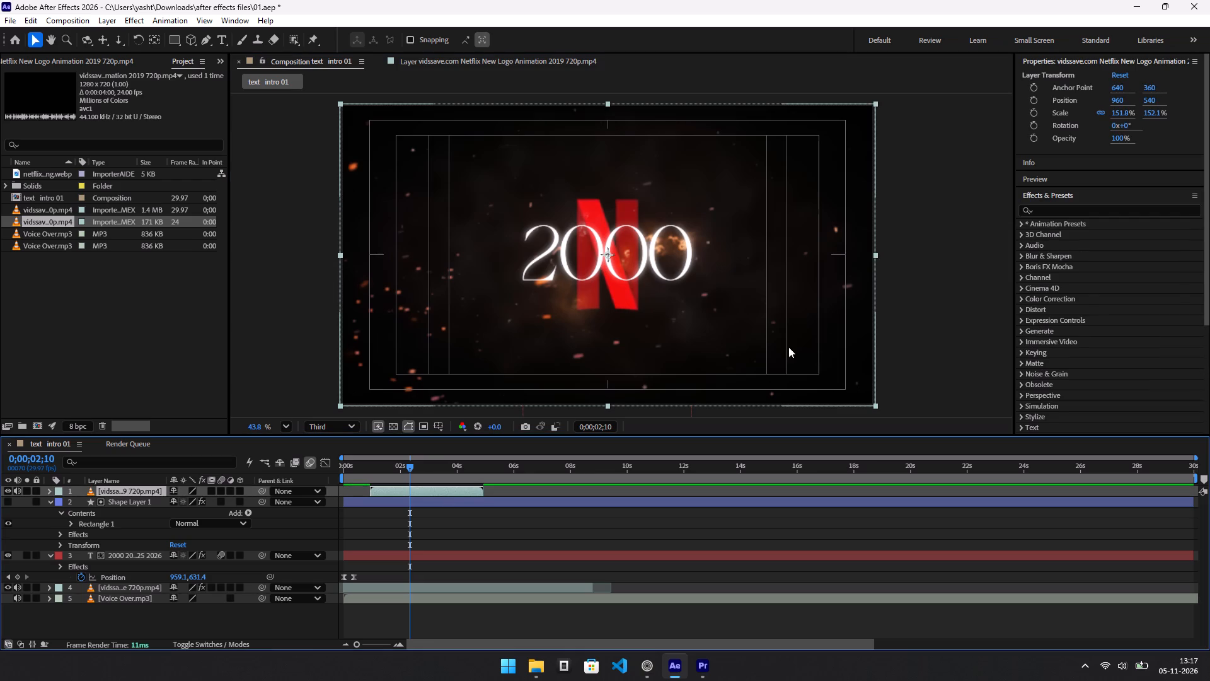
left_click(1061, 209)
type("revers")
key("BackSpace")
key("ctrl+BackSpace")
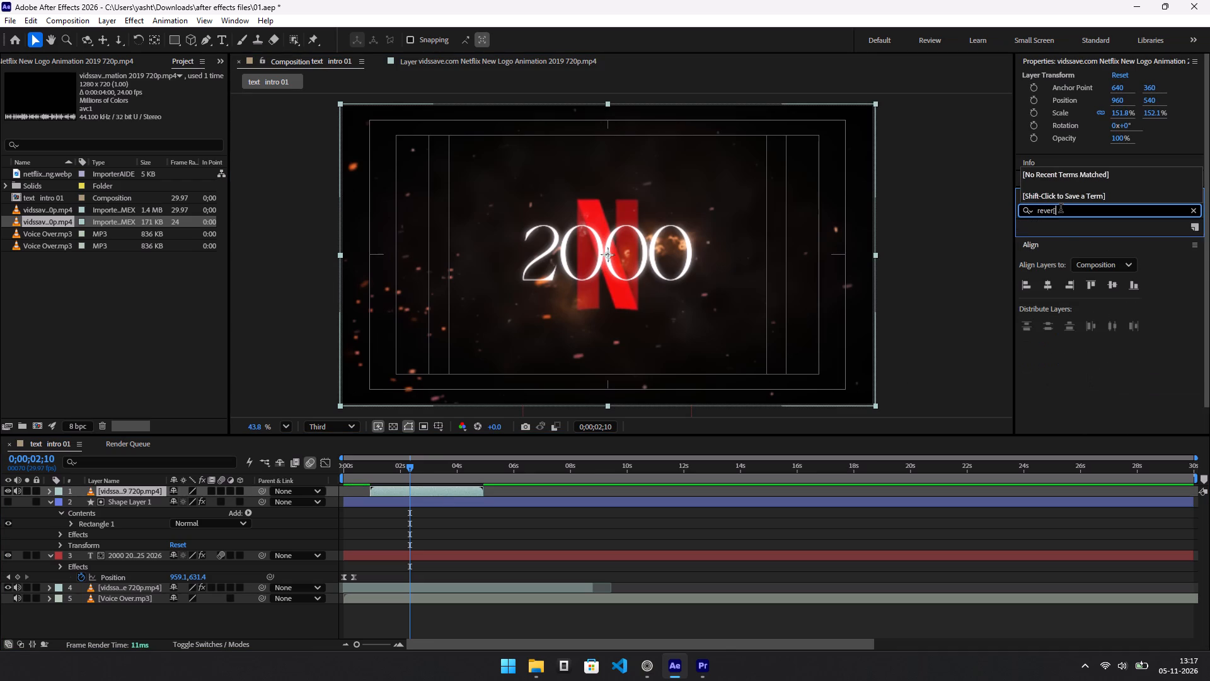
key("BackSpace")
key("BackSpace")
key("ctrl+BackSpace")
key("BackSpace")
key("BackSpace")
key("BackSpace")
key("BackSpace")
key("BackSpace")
Switch to the YouTube page in the browser and search for "revrse in video".
key("alt+Tab")
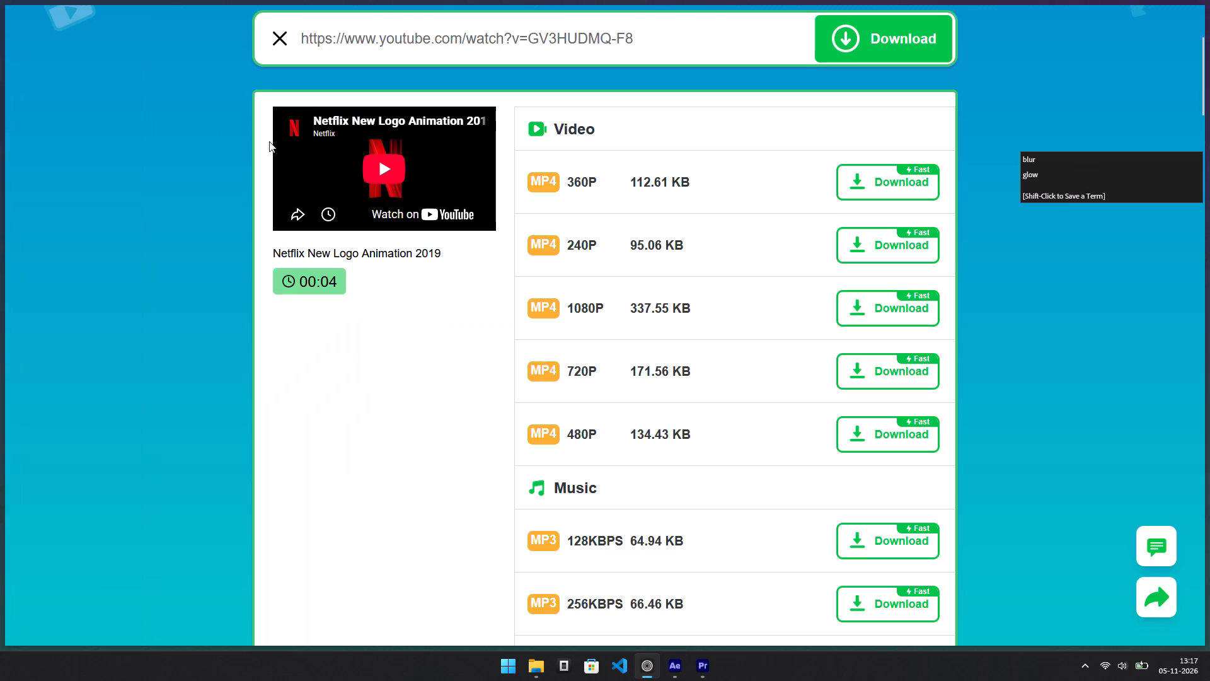
left_click(53, 218)
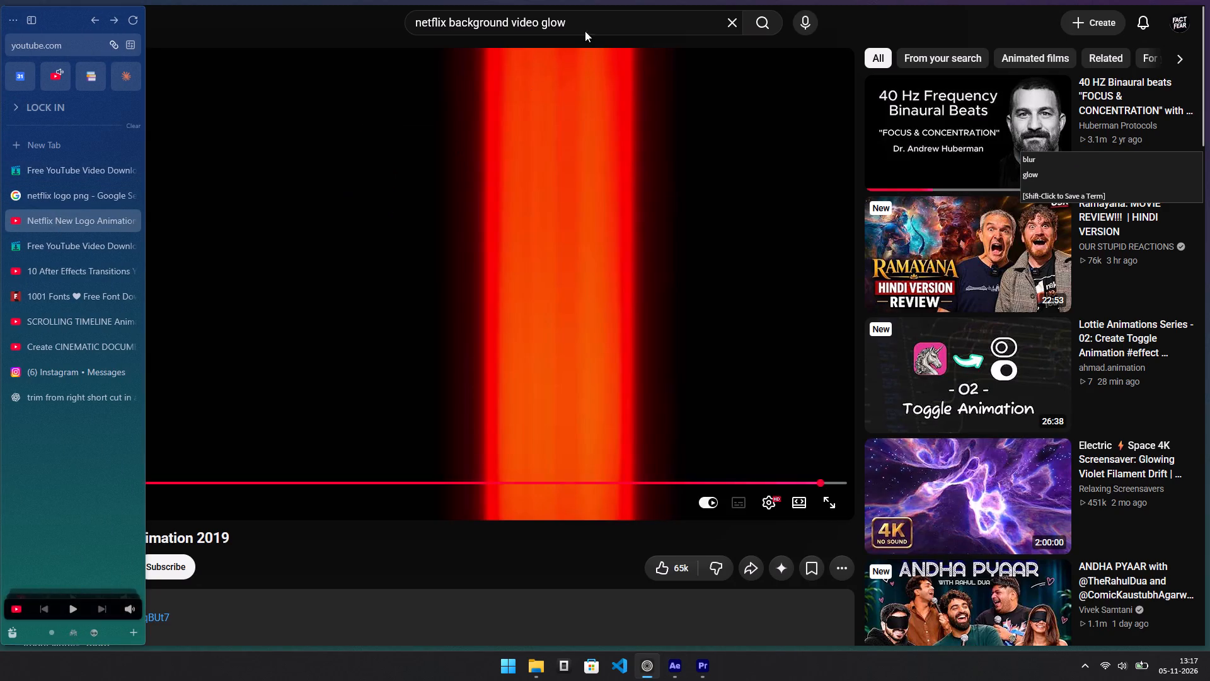
left_click_drag(585, 29, 200, 13)
key("f")
key("BackSpace")
type("revver")
key("BackSpace")
key("BackSpace")
key("BackSpace")
type("rse")
key("space")
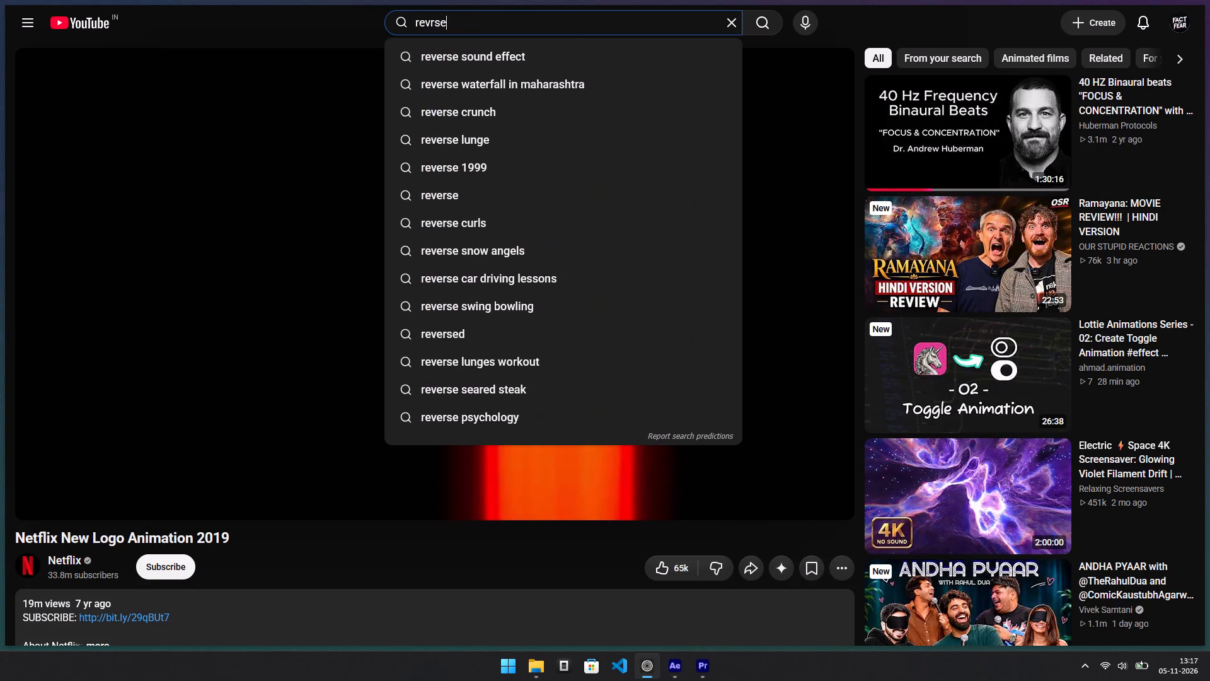
type("in")
key("space")
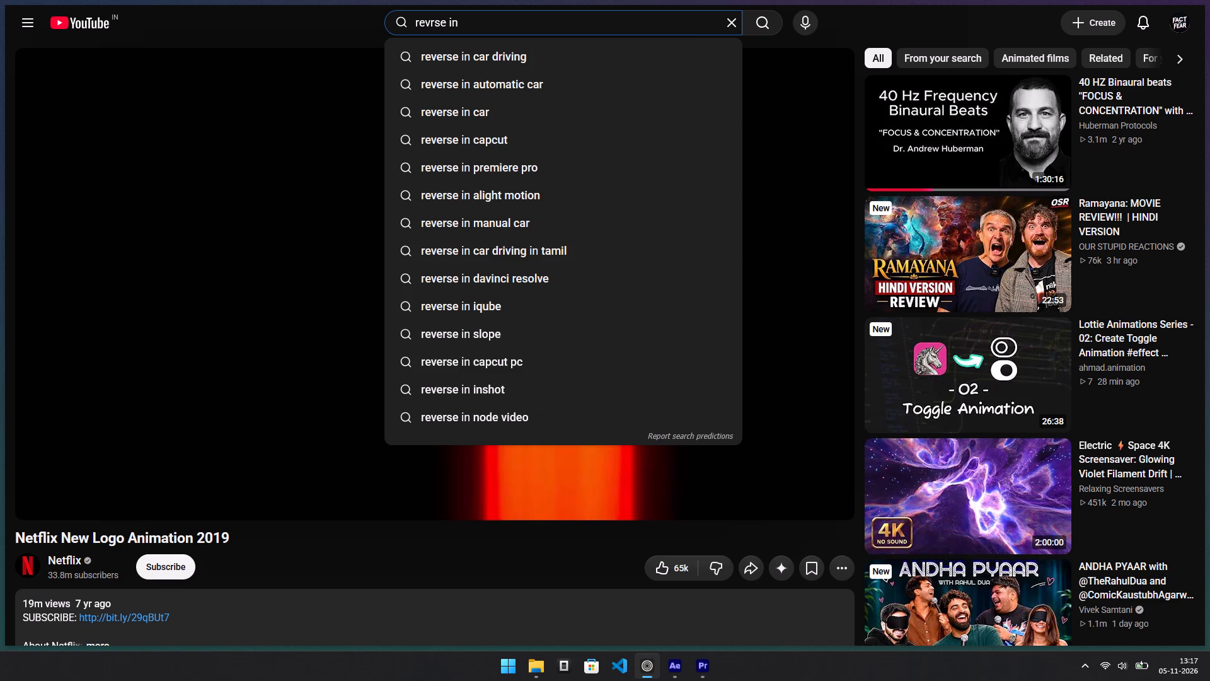
type("video")
key("Return")
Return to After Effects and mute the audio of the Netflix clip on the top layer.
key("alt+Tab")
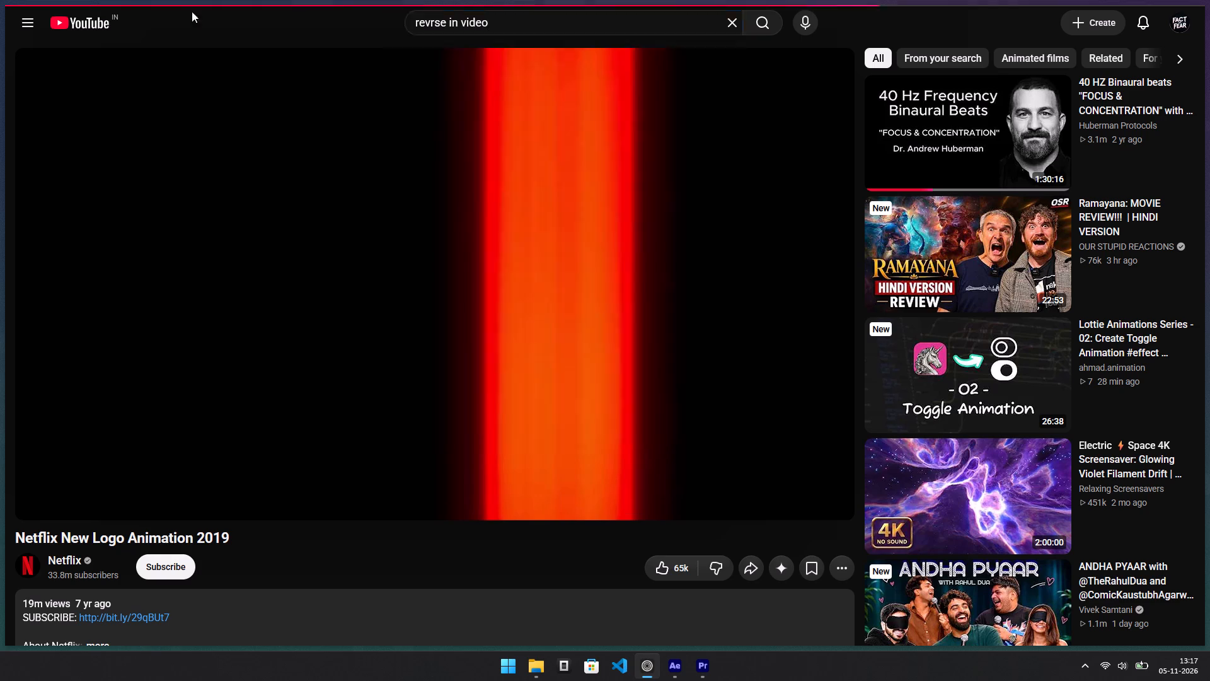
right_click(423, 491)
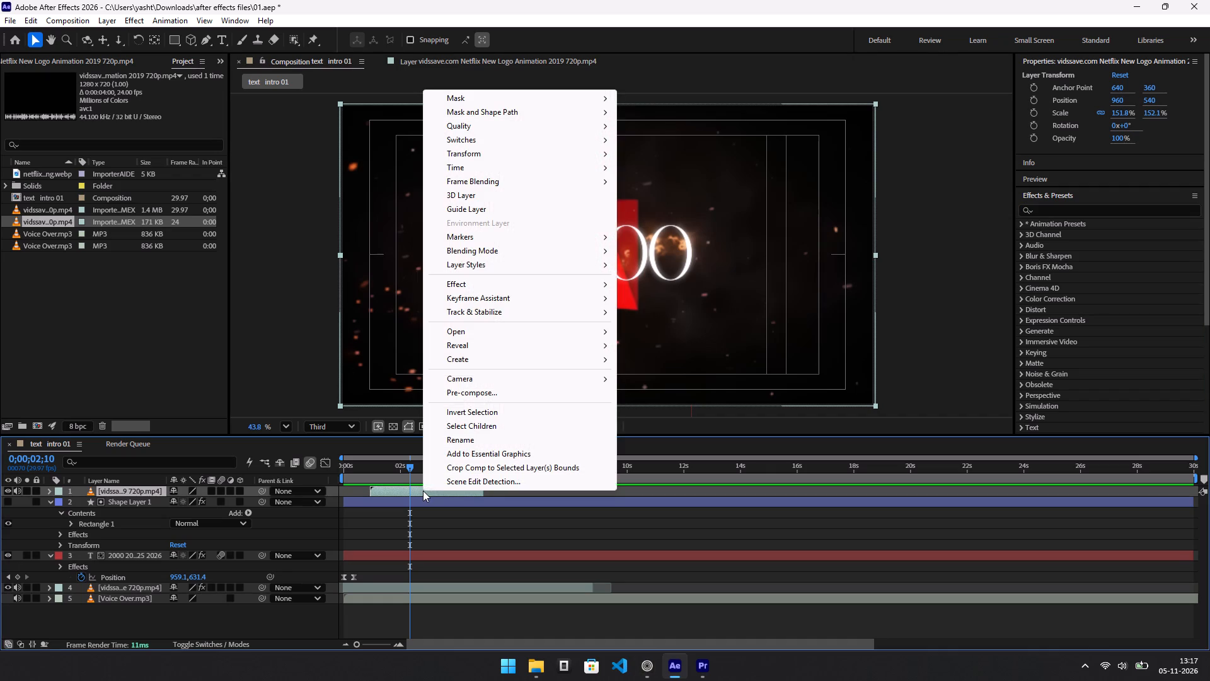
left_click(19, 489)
Play and scrub through the first 5 seconds of the composition to review how the Netflix animation runs over the year numbers.
key("space")
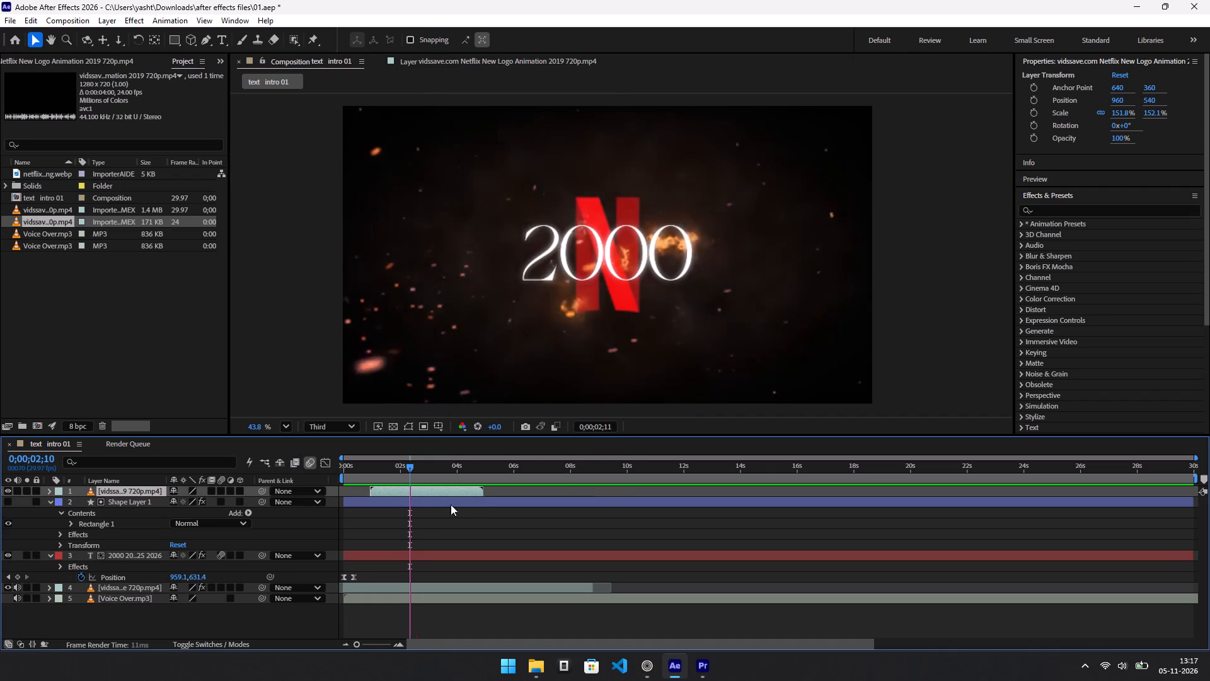
key("space")
left_click(361, 464)
key("space")
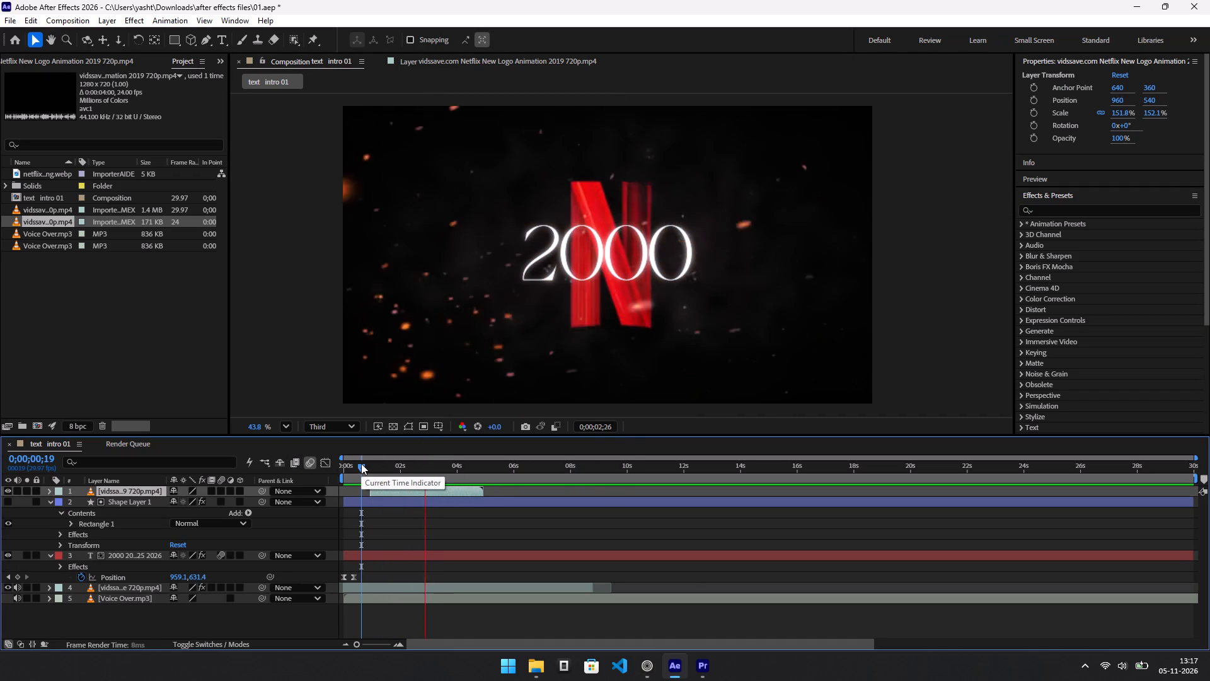
key("space")
key("space")
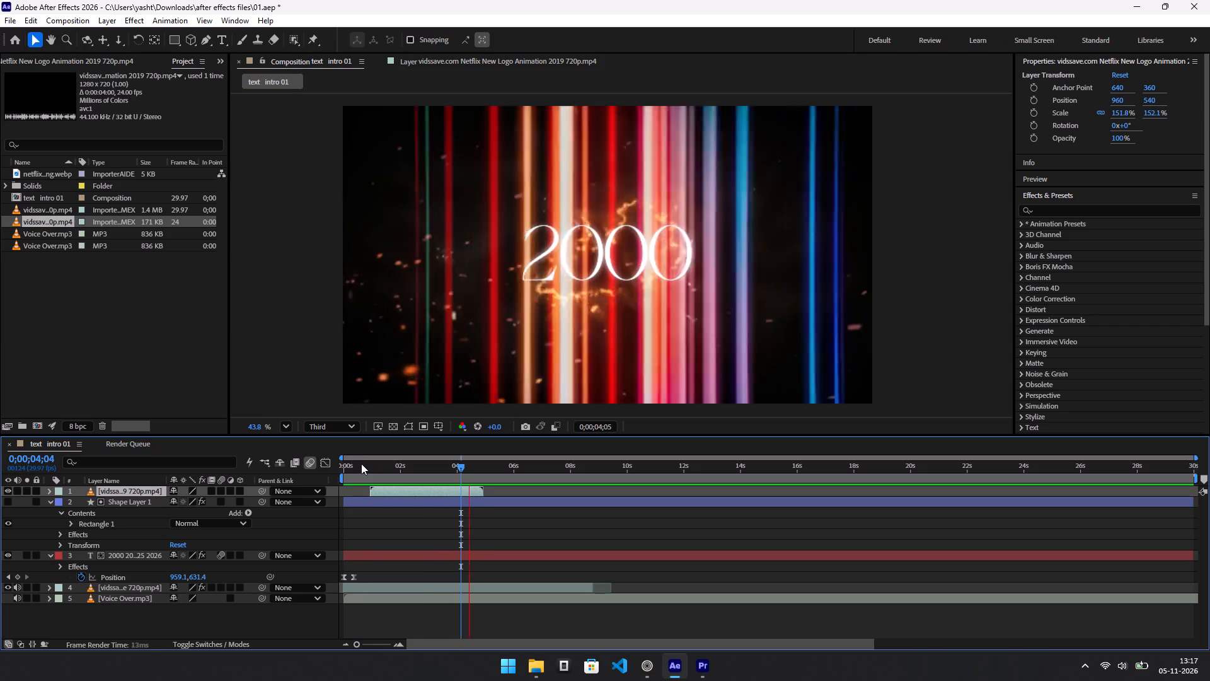
key("space")
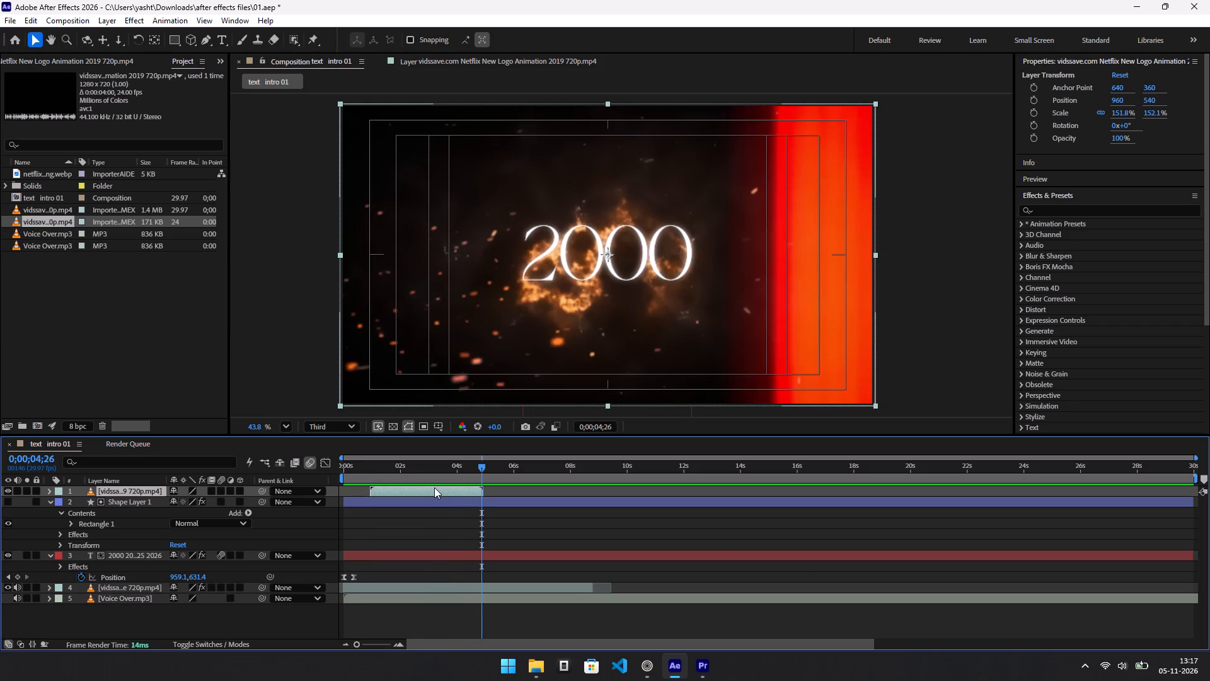
left_click_drag(483, 468, 446, 471)
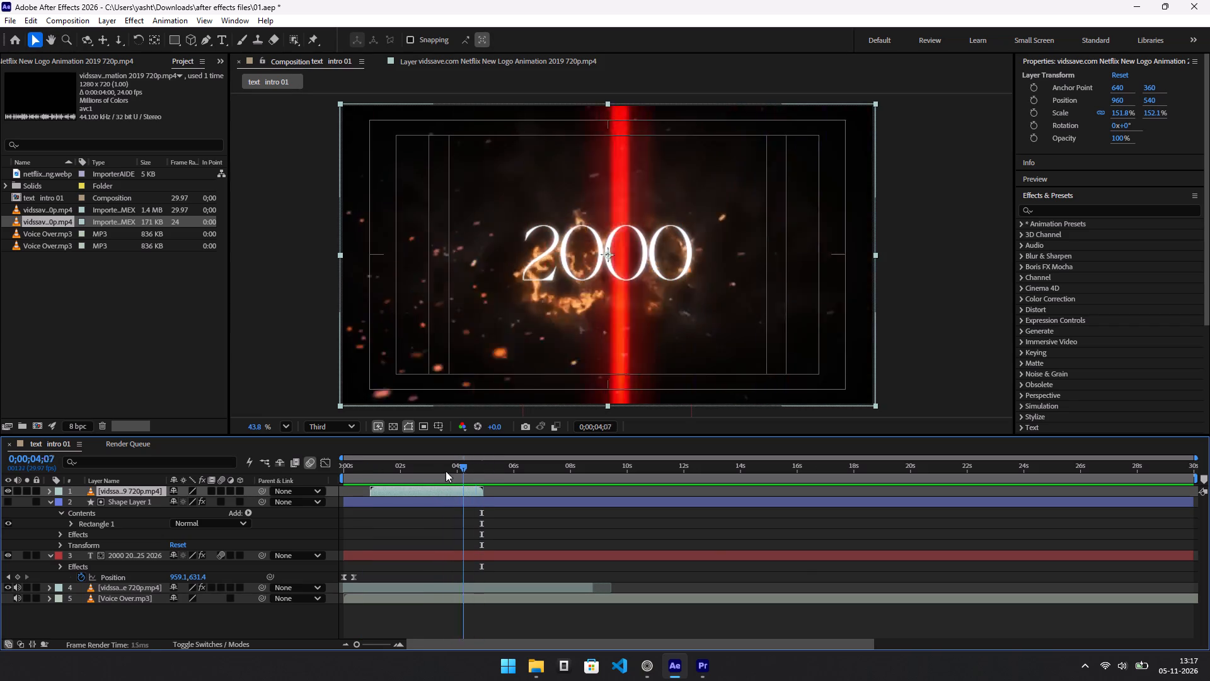
left_click_drag(446, 471, 410, 470)
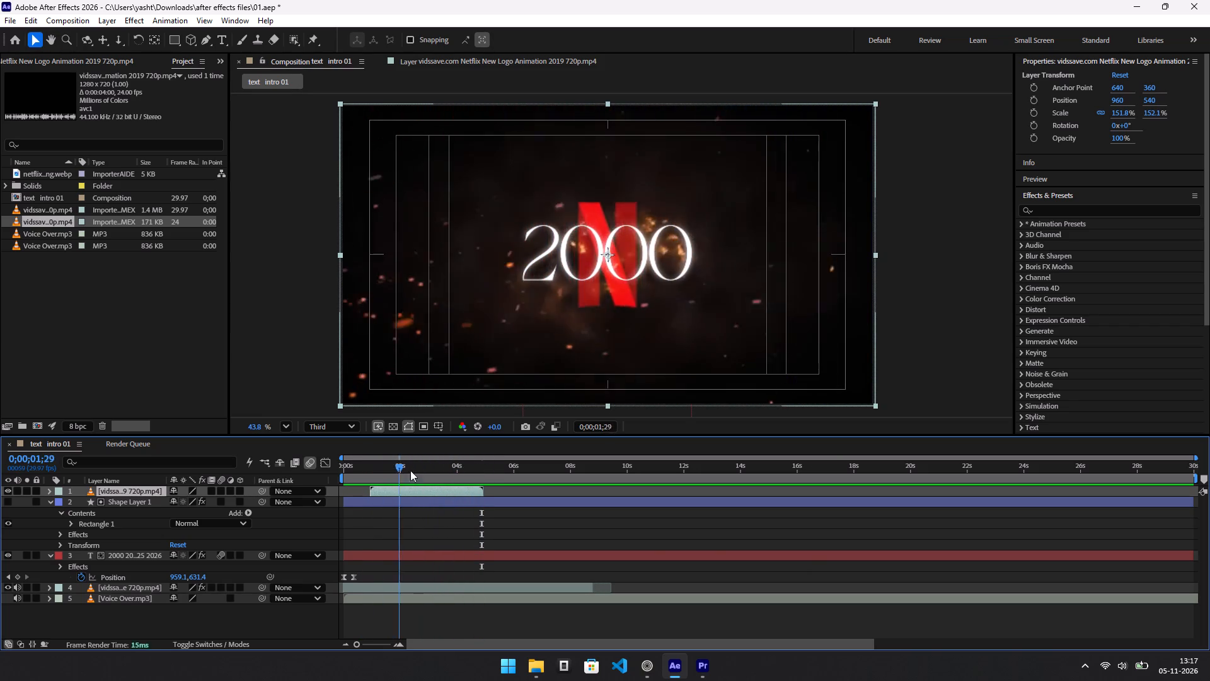
left_click_drag(410, 470, 448, 476)
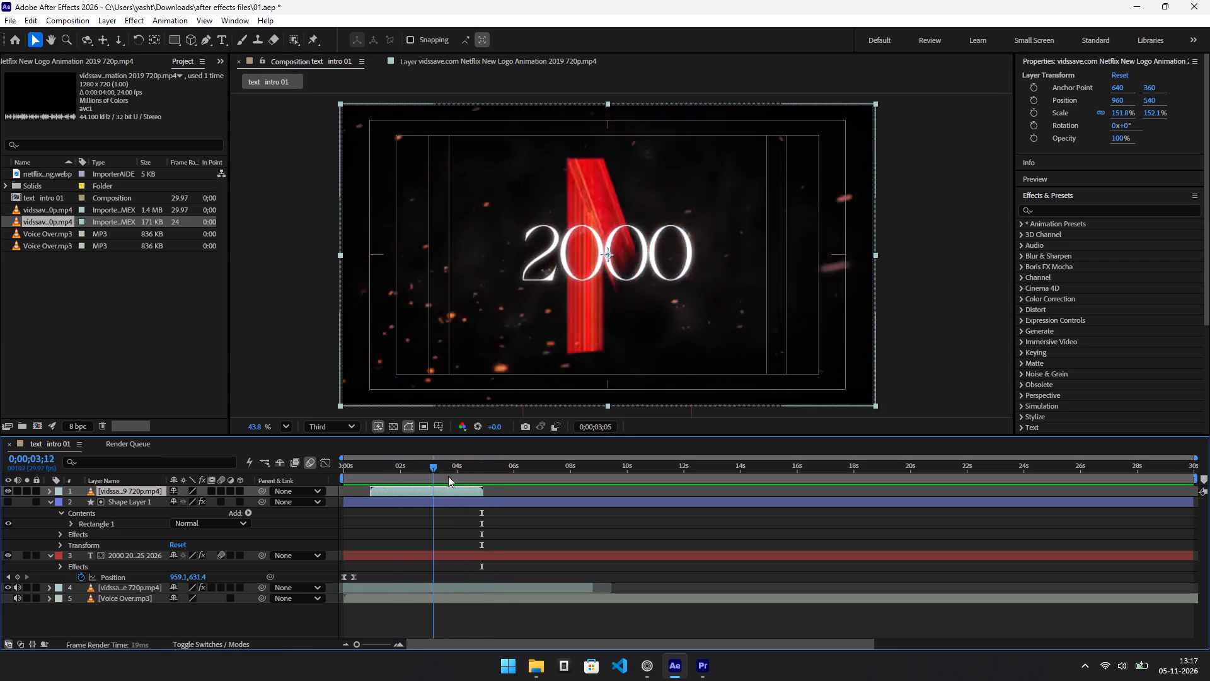
left_click_drag(448, 476, 238, 467)
key("space")
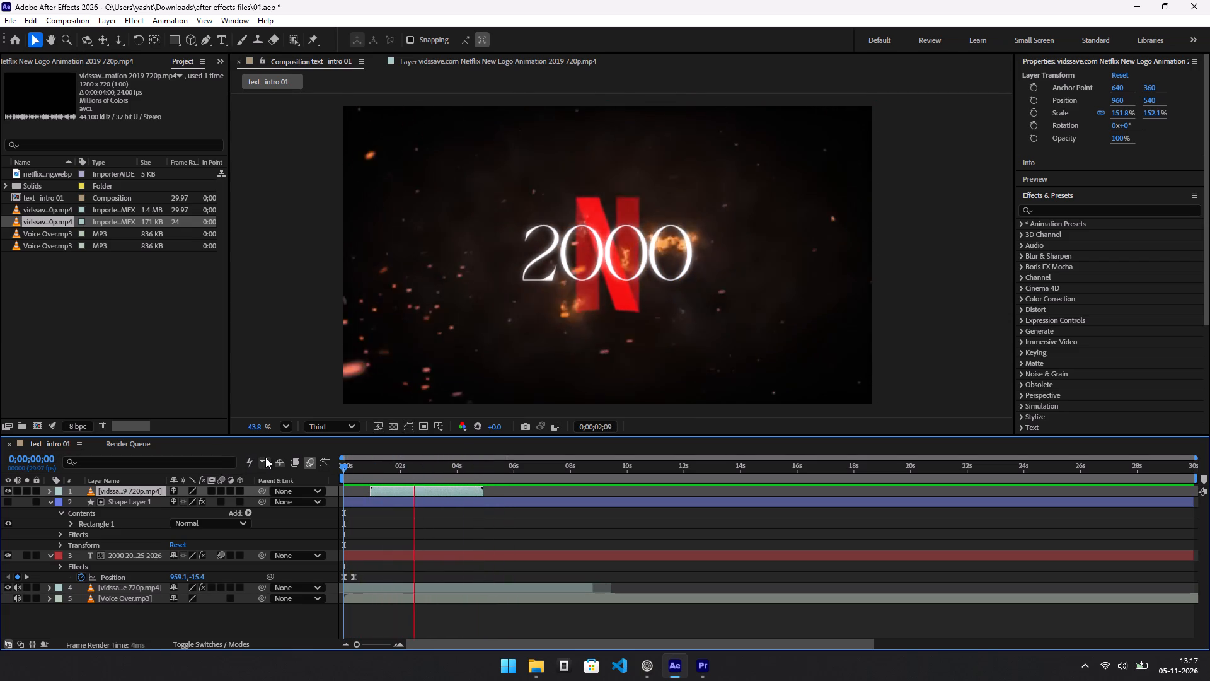
key("space")
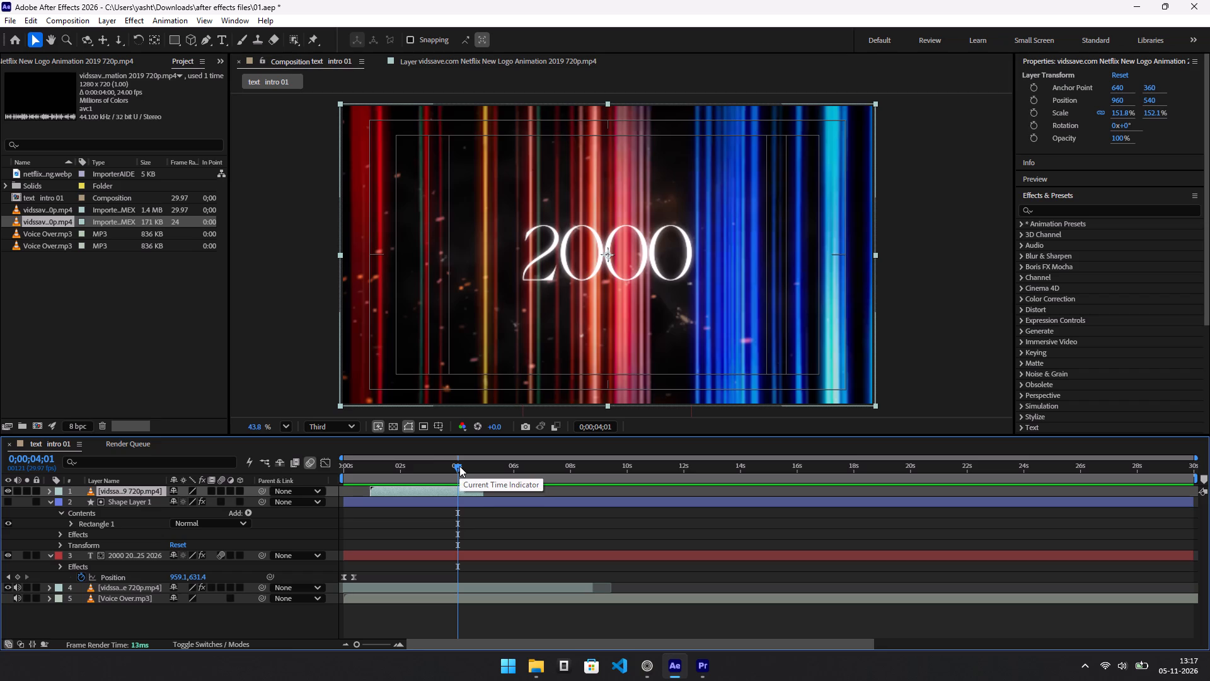
left_click_drag(459, 466, 284, 460)
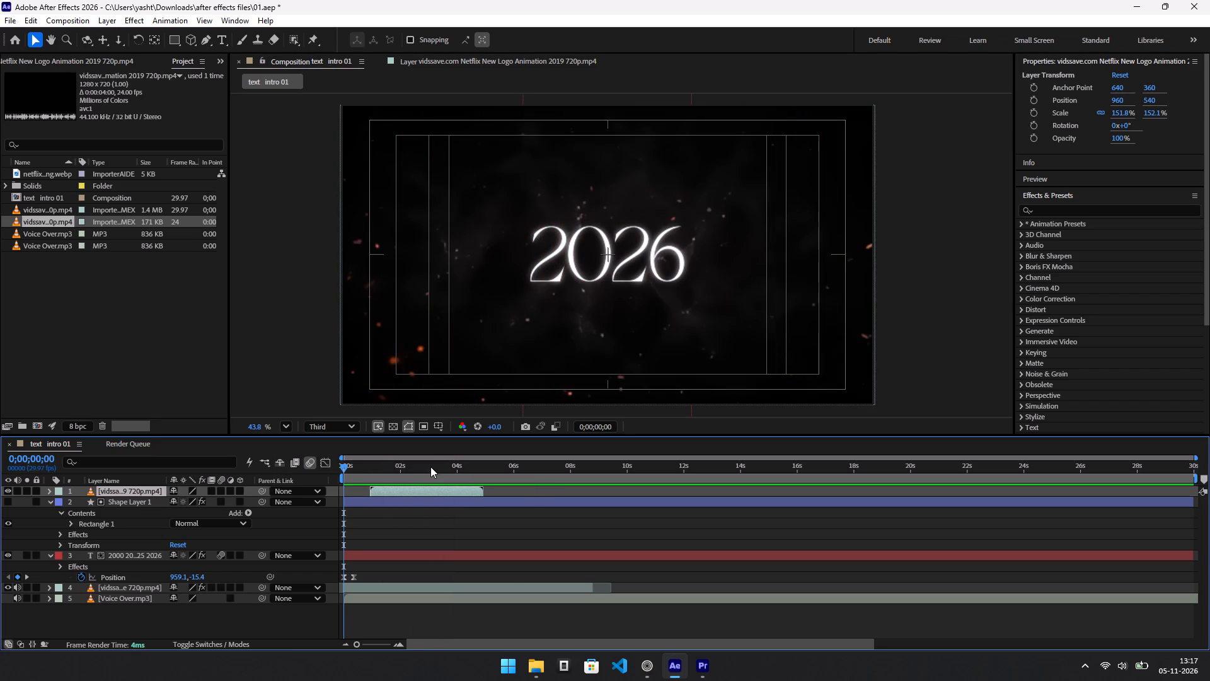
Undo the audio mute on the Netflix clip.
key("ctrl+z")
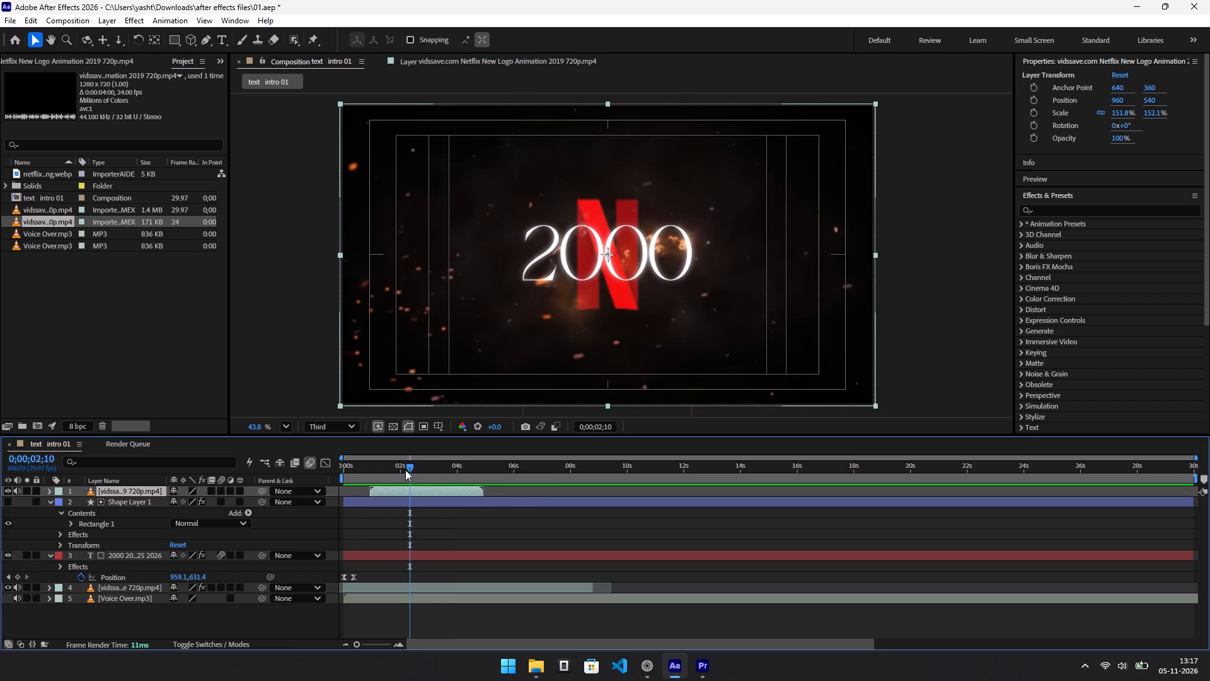
Play the composition from the start to check the Netflix animation with its sound.
left_click_drag(405, 470, 291, 473)
key("space")
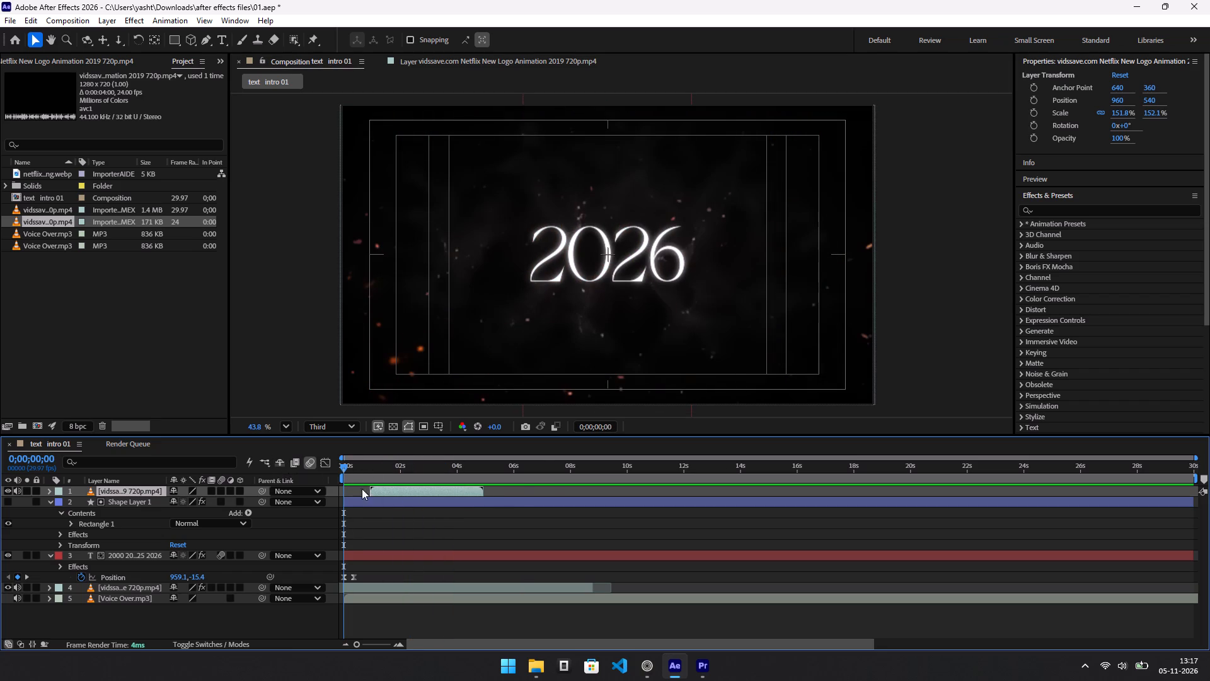
key("space")
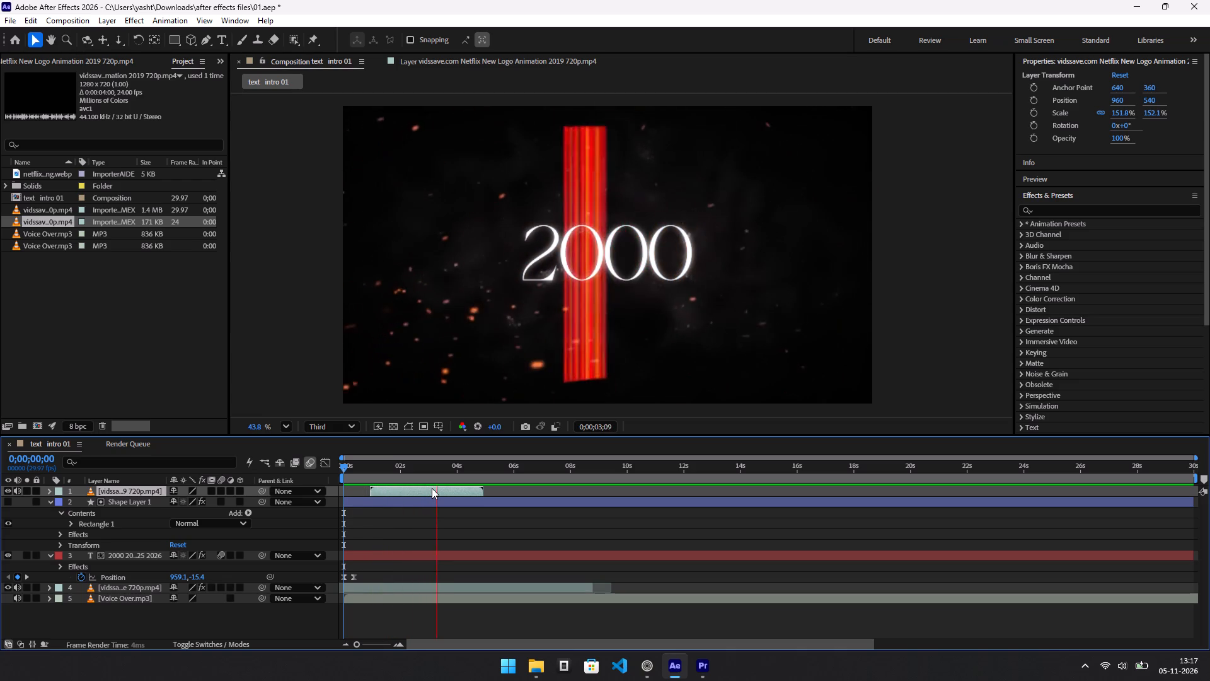
key("space")
Mute the Netflix clip's audio on the top layer.
right_click(431, 492)
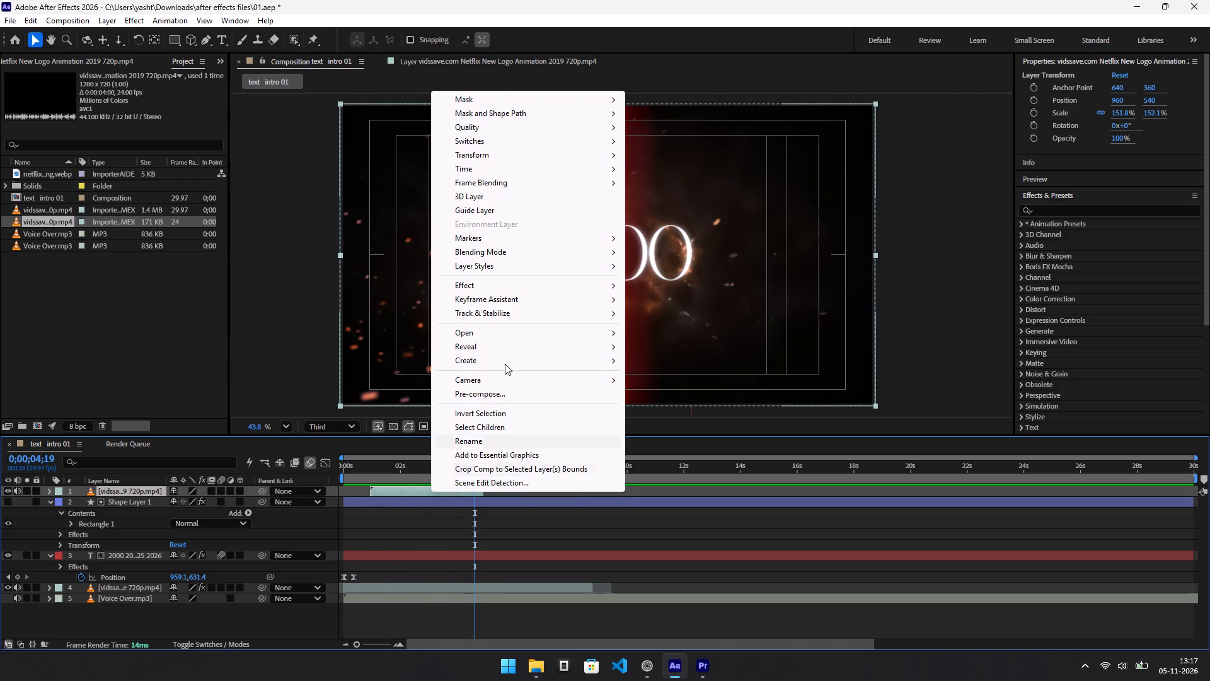
left_click(21, 490)
Shift the Netflix clip earlier in the timeline so it starts at about 0.5 seconds.
left_click_drag(408, 492, 394, 492)
Play the composition from the start and again from about frame 22 to review the Netflix clip's timing.
left_click_drag(392, 459, 132, 450)
key("space")
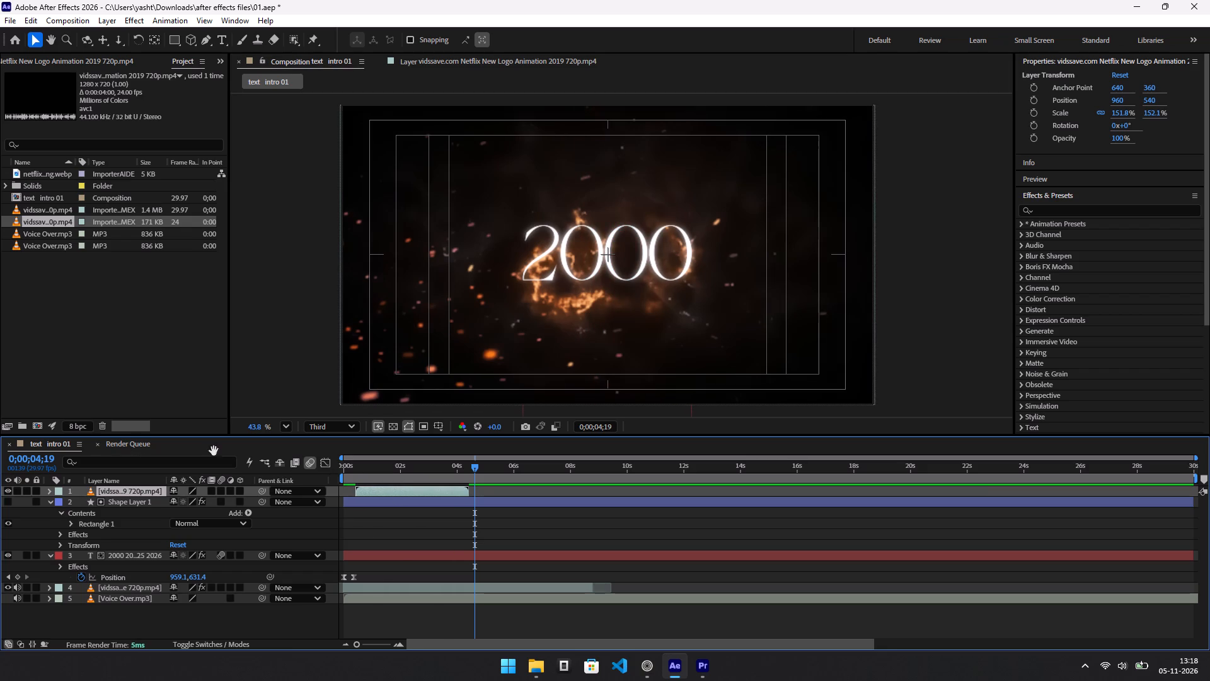
left_click_drag(360, 462, 256, 464)
key("space")
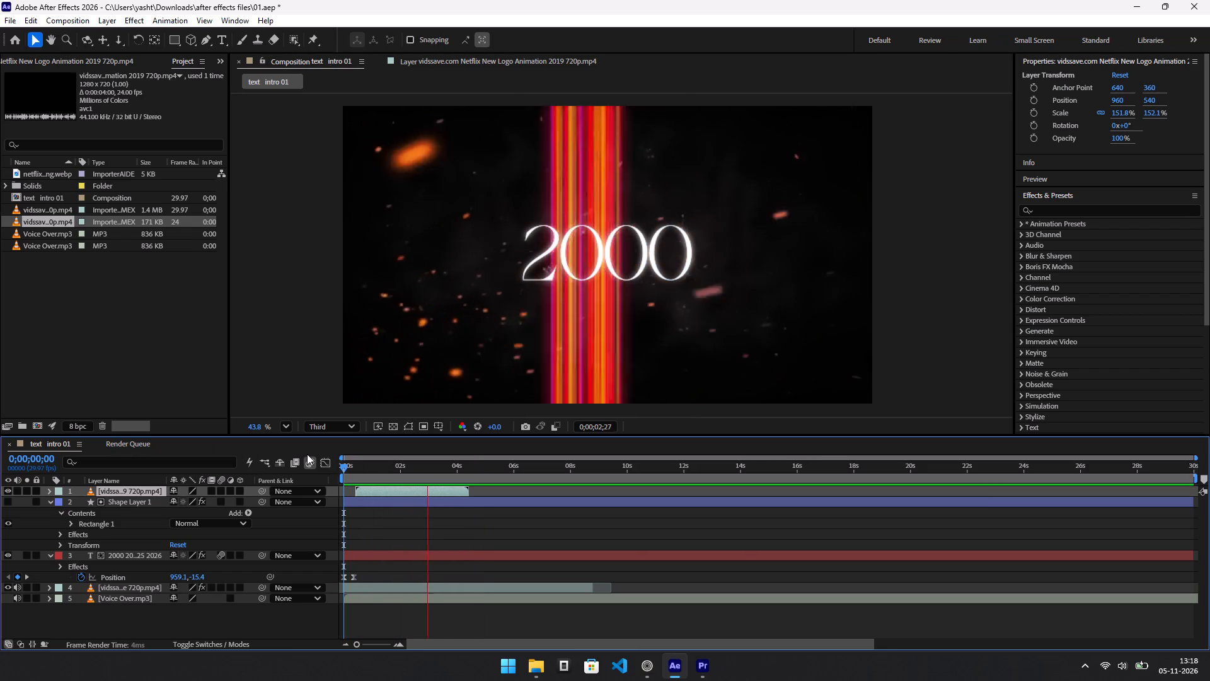
key("space")
left_click_drag(410, 469, 364, 469)
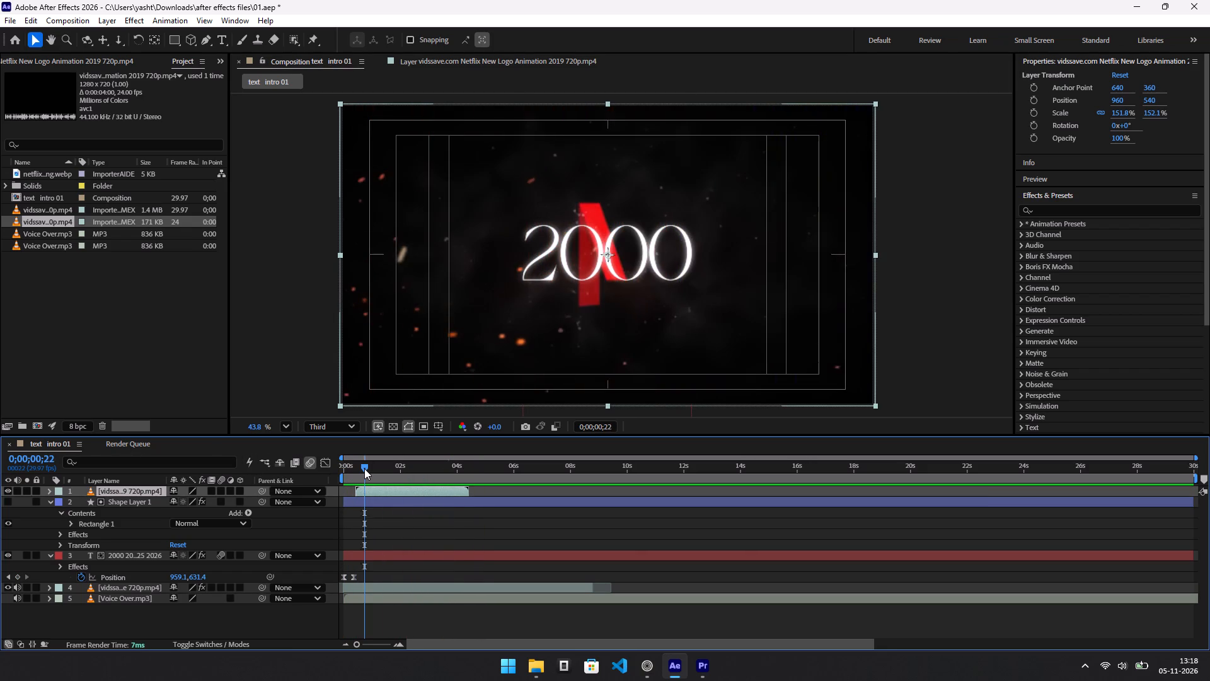
key("space")
key("space")
key("space")
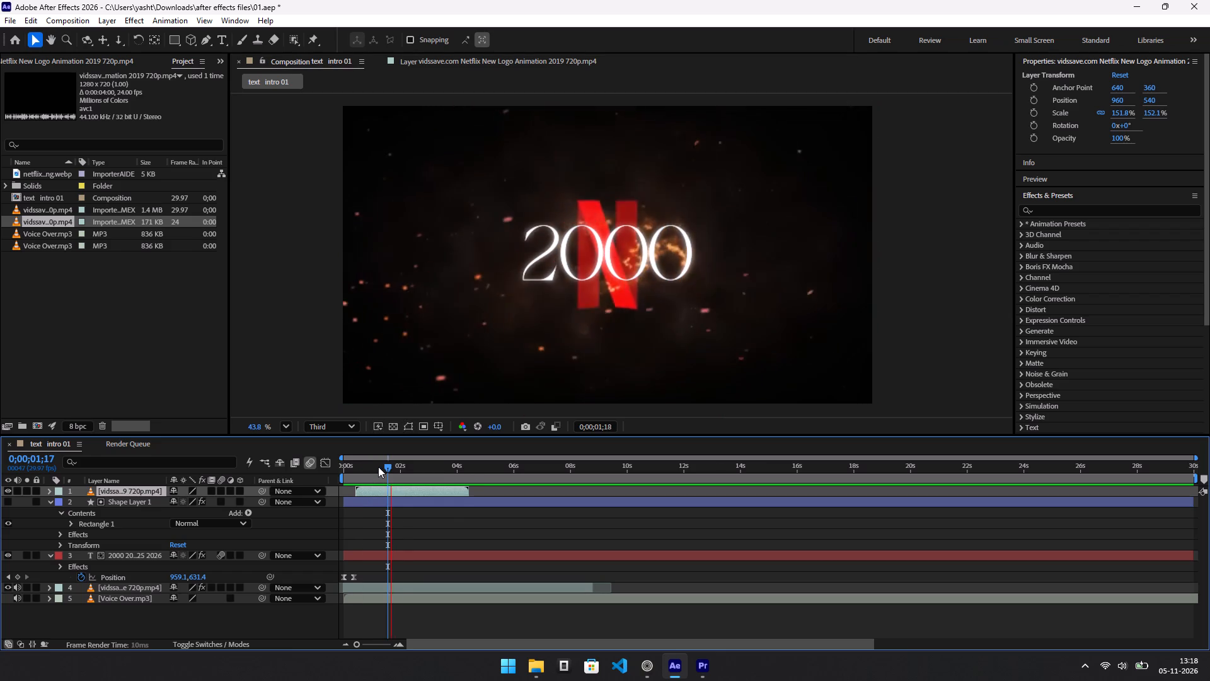
key("space")
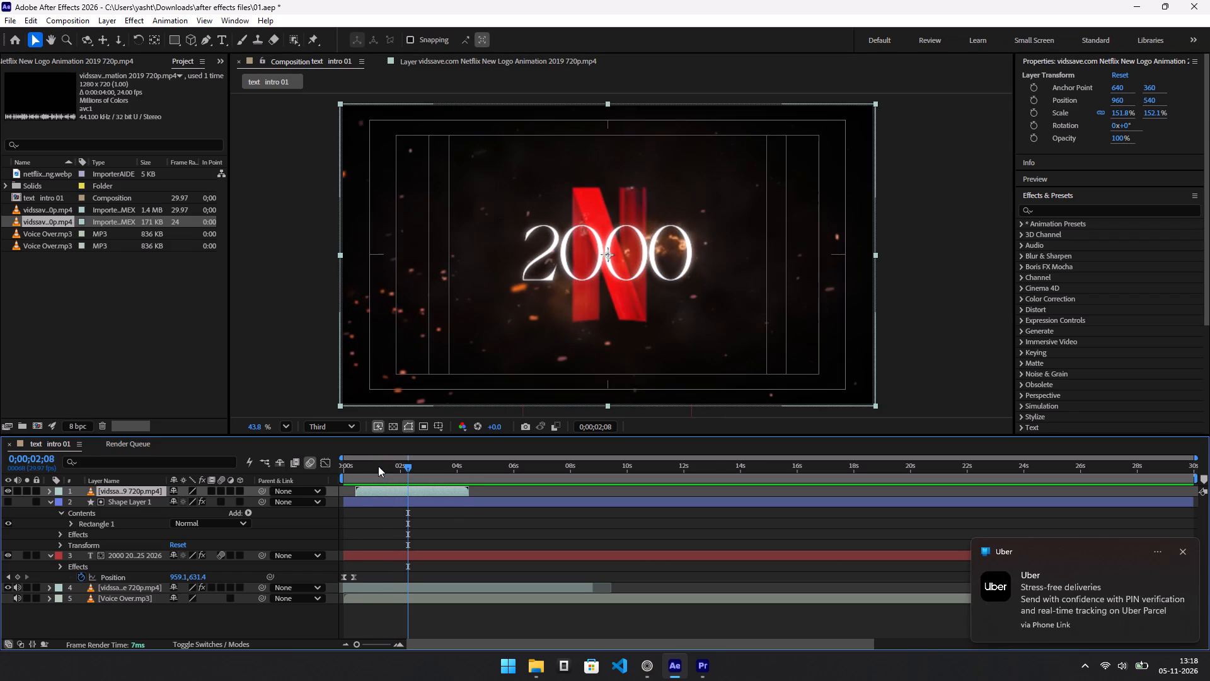
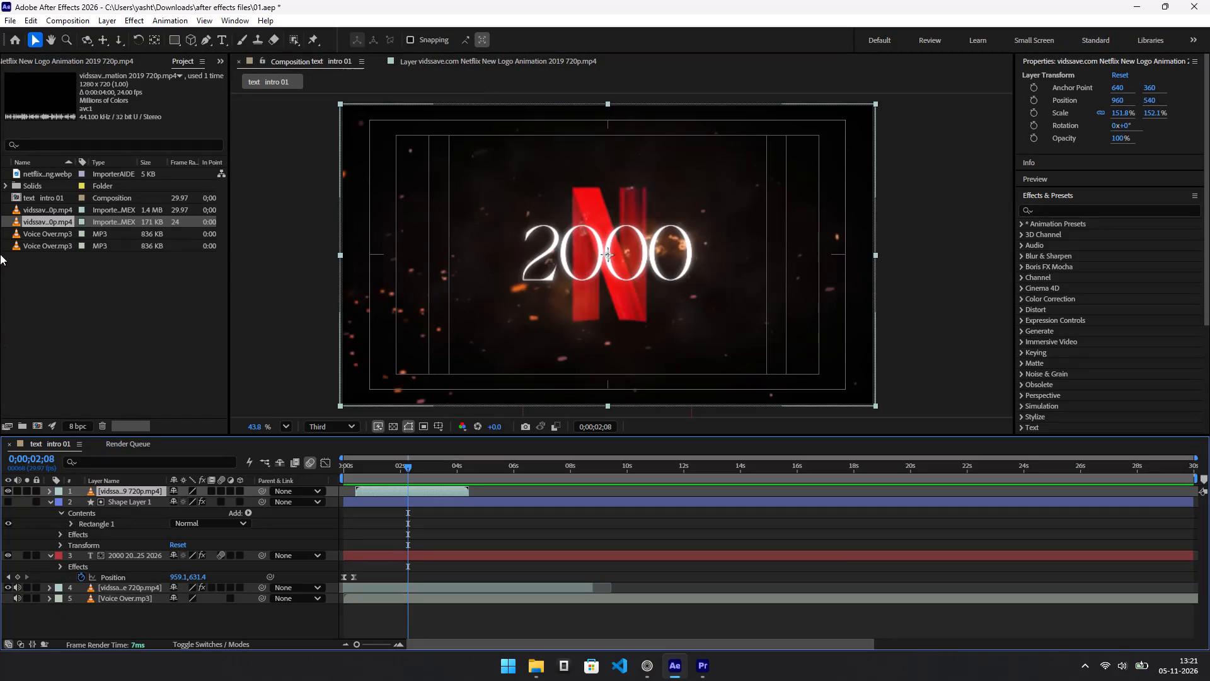
Switch to the Zen browser and pause the 40 Hertz Frequency focus video in the pinned YouTube tab.
left_click(660, 670)
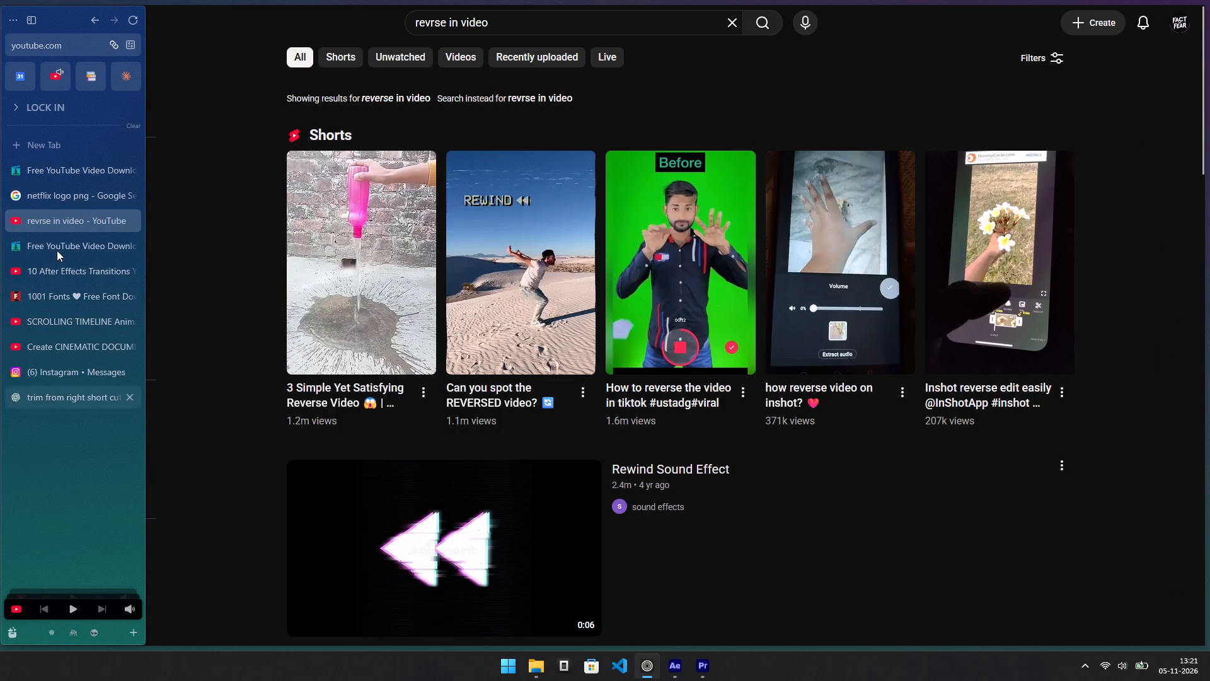
left_click(49, 73)
left_click(485, 233)
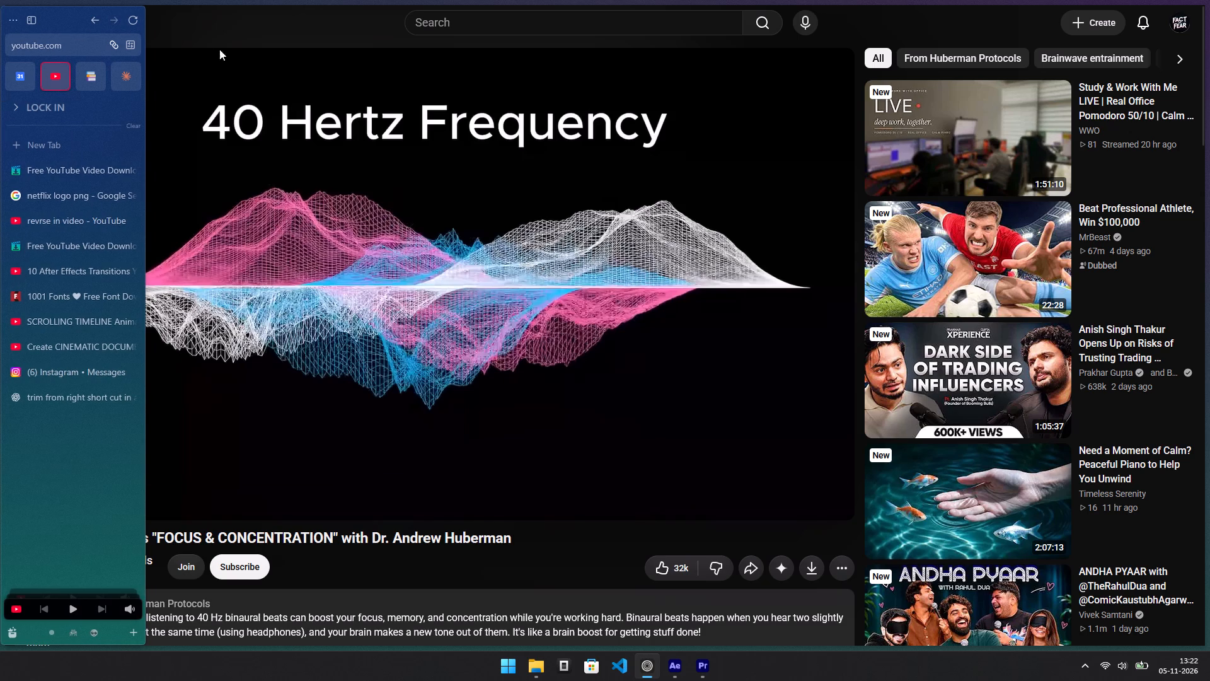
Open a new browser tab prompt for a search or address.
left_click(75, 156)
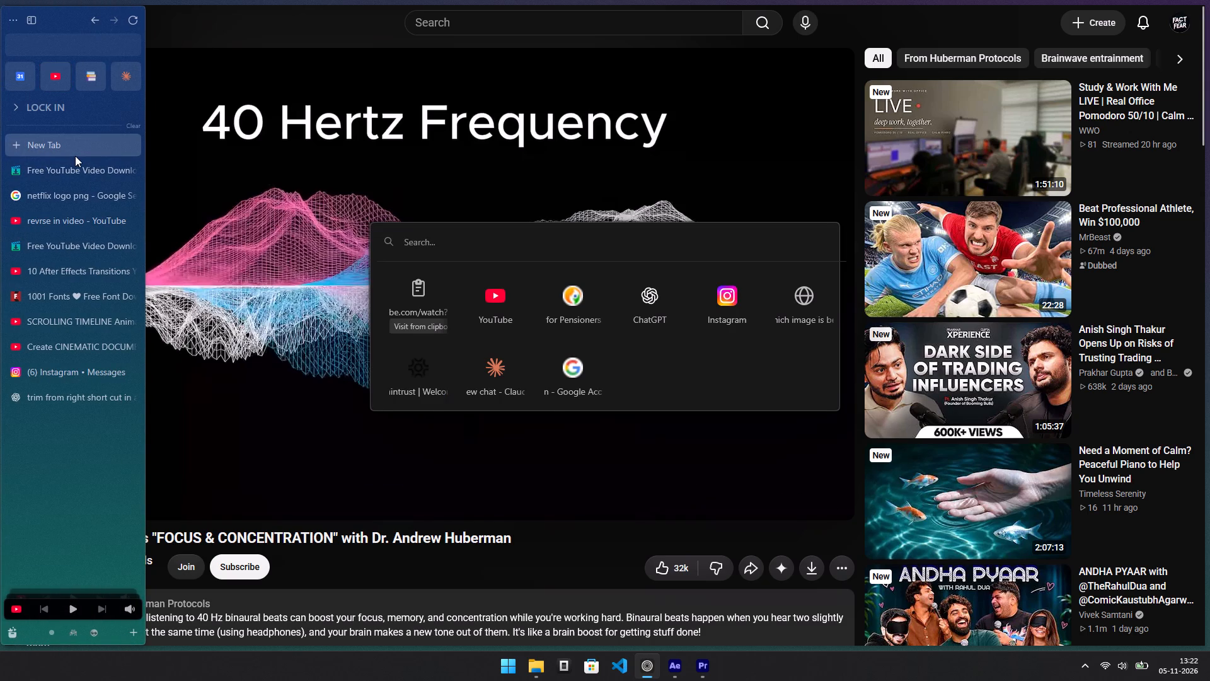
Search the web for "4060 grafix card price" and view Flipkart's ZOTAC GeForce RTX 4060 8GB Twin Edge listing.
type("4060 gra")
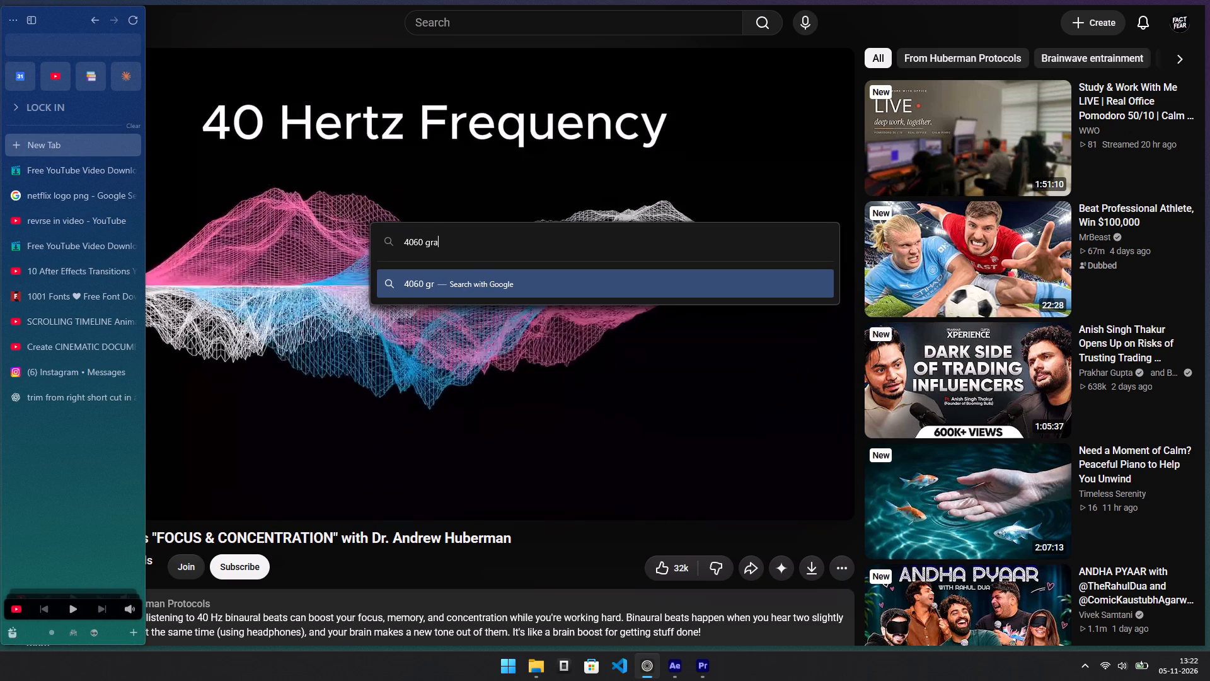
key("p")
key("BackSpace")
type("fix g")
key("BackSpace")
type("card price")
key("Return")
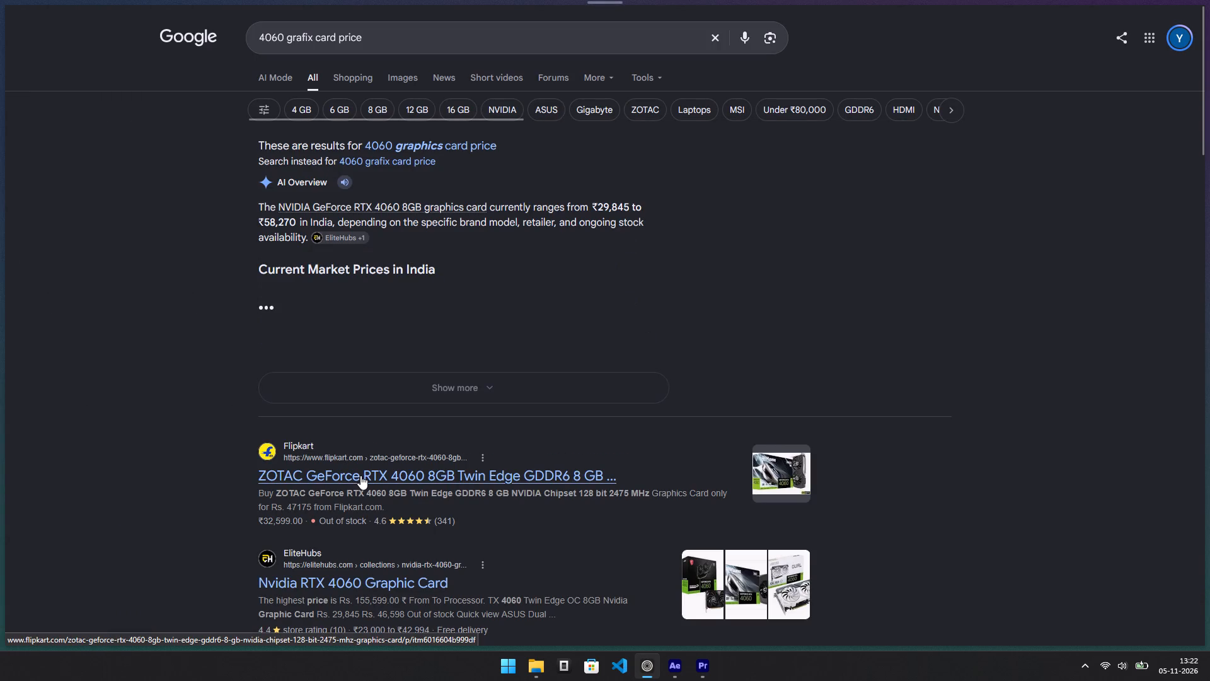
left_click(360, 474)
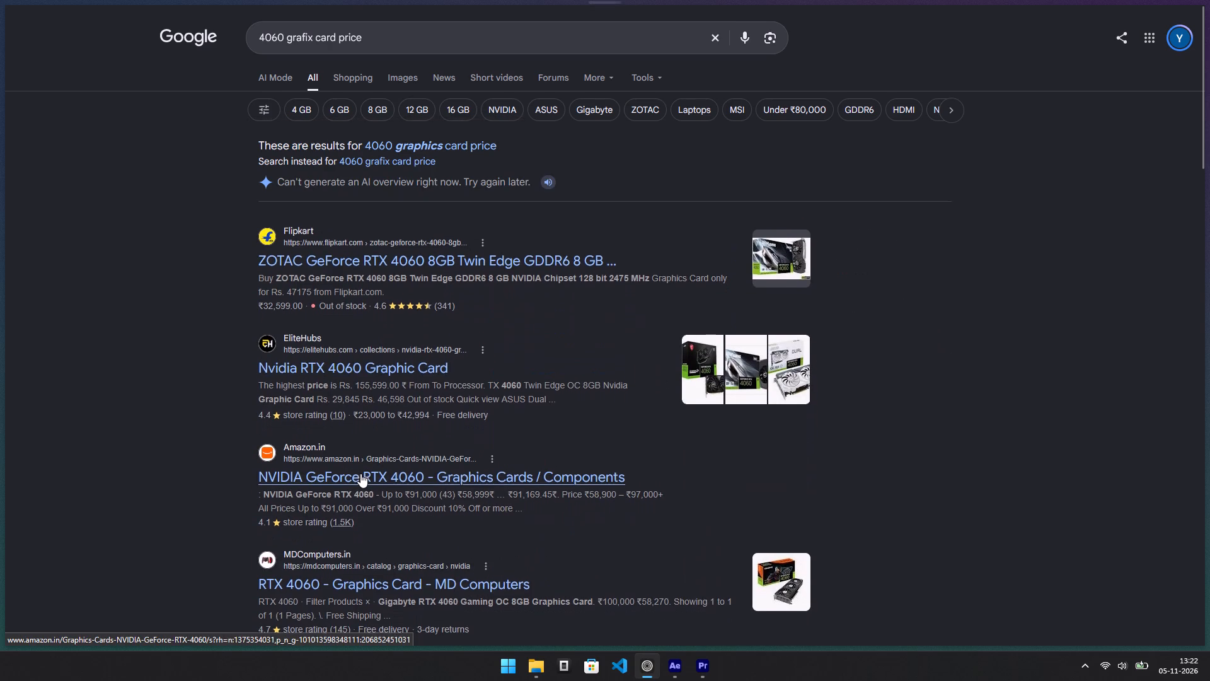
left_click(390, 244)
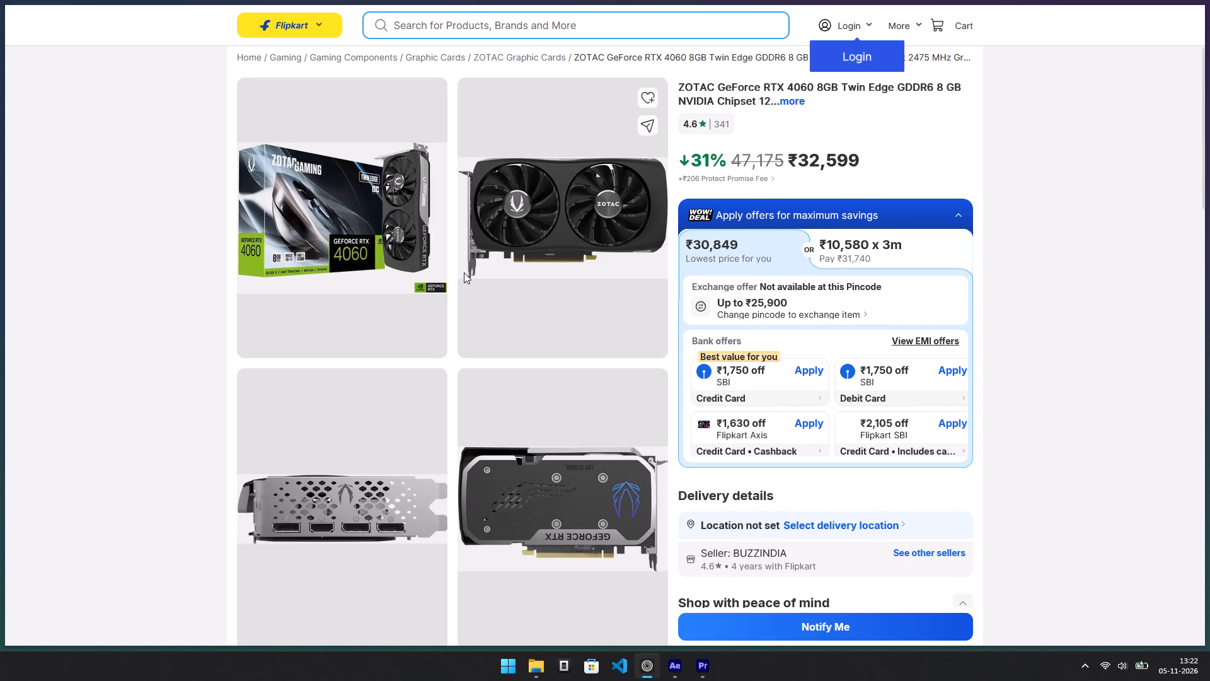
scroll(464, 272, "down", 2)
scroll(464, 272, "up", 2)
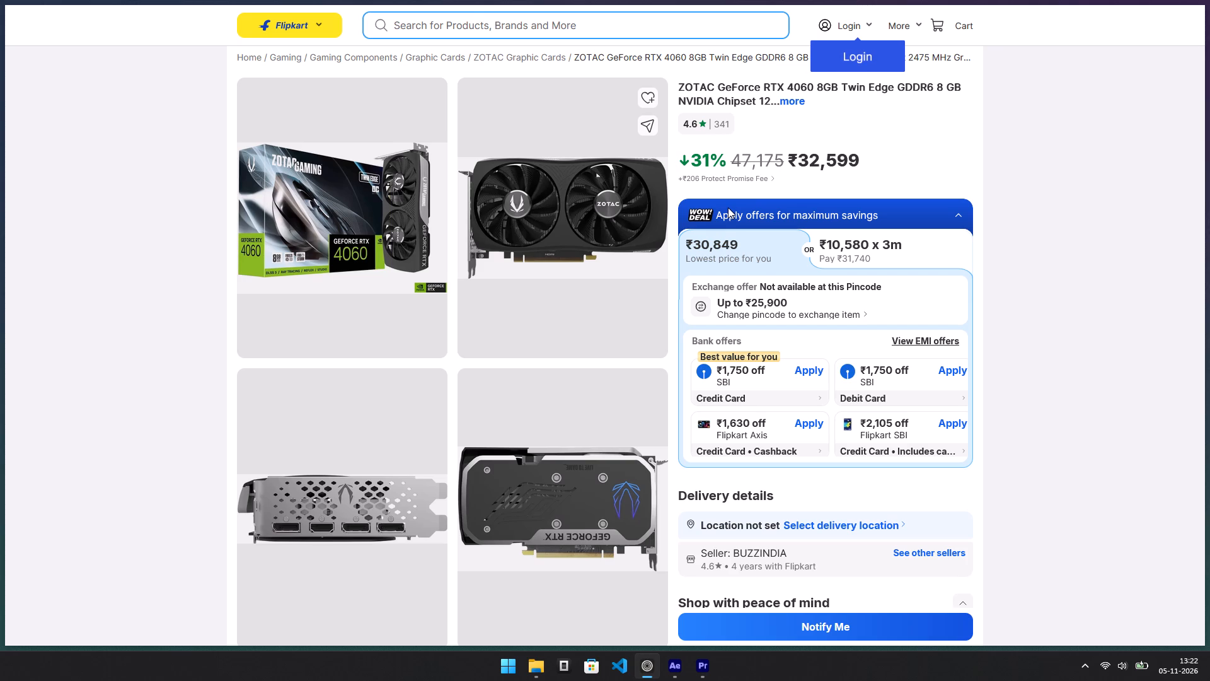
left_click_drag(744, 223, 770, 228)
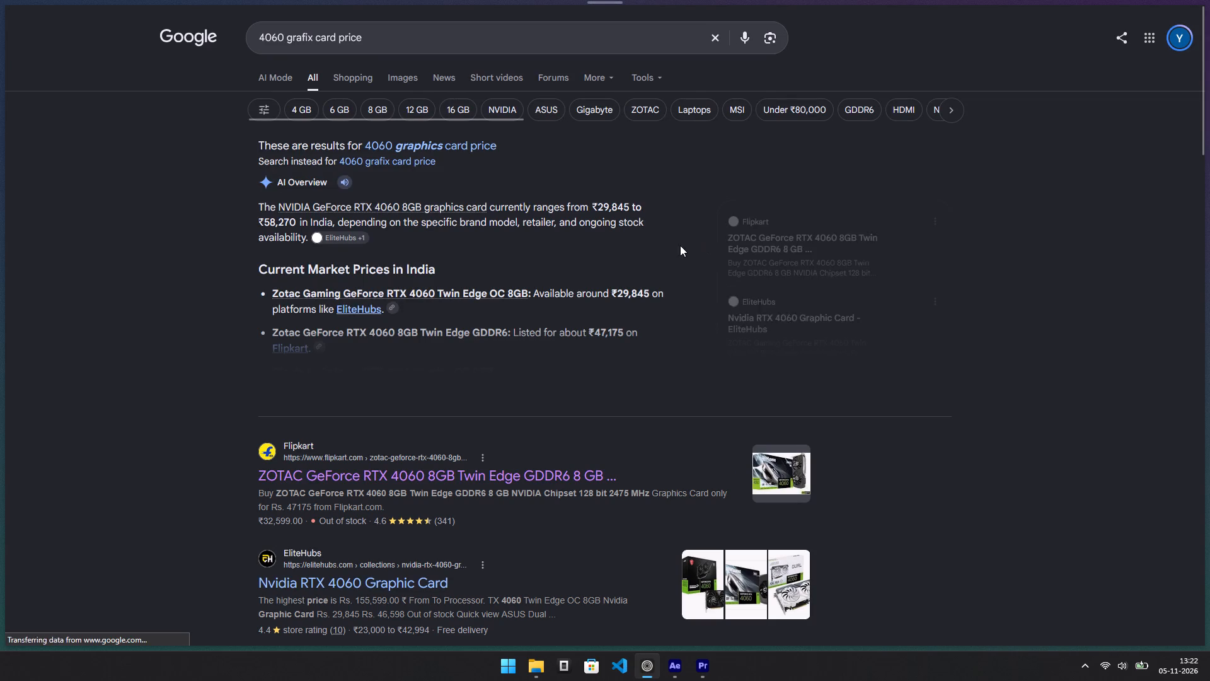
Search Flipkart for "5050 grafic card" and close the Flipkart browser tab.
left_click_drag(689, 240, 764, 291)
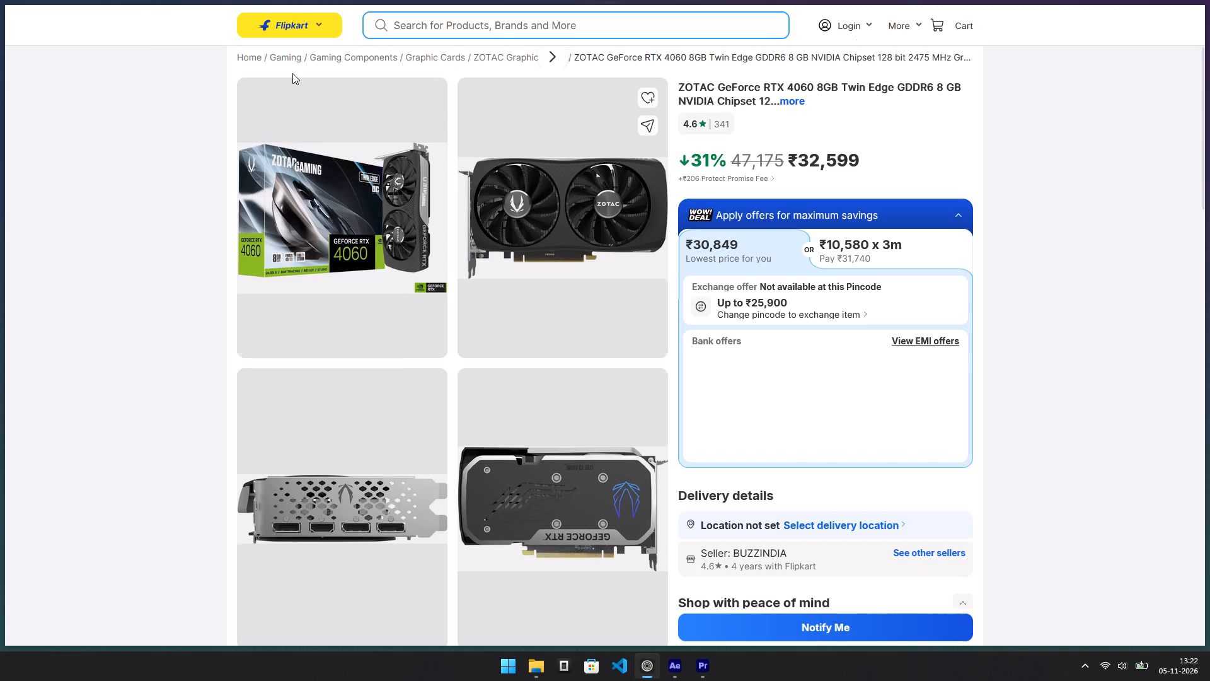
left_click(445, 33)
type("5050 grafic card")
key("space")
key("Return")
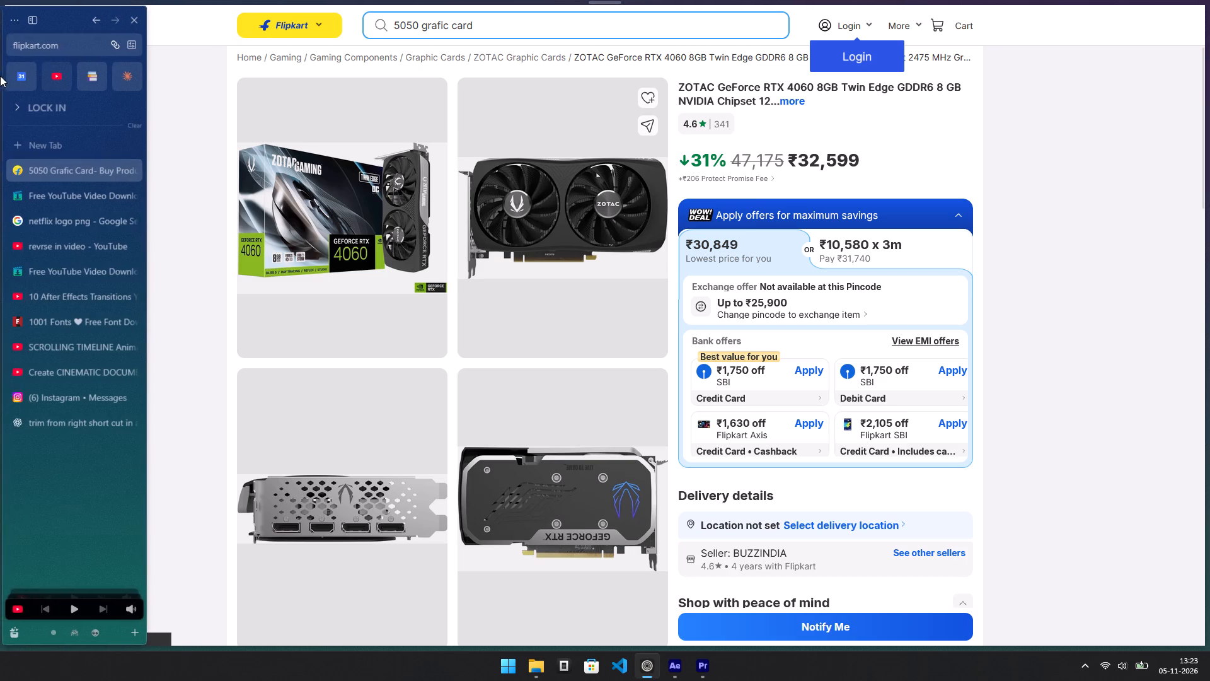
left_click(124, 170)
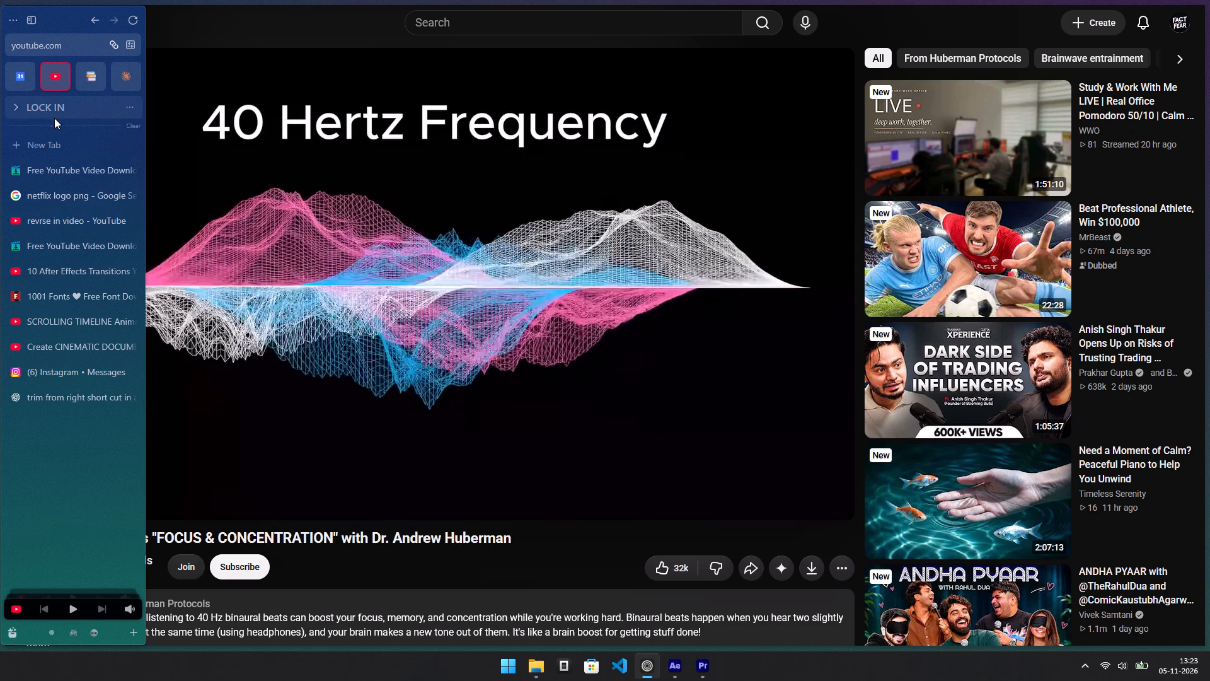
Search the web for "60 series grafics card" in a new tab.
left_click(54, 135)
type("60 series grafics card")
key("Return")
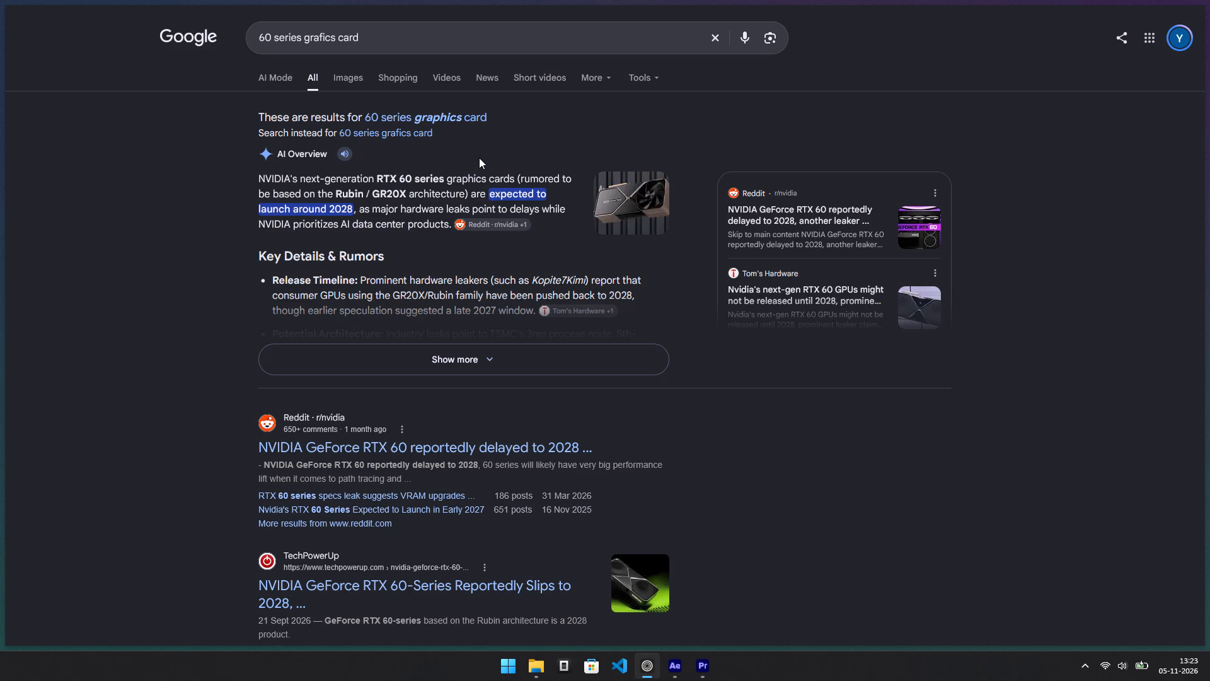
Skim the search results about the 60 series graphics card and close that tab.
scroll(479, 158, "down", 1)
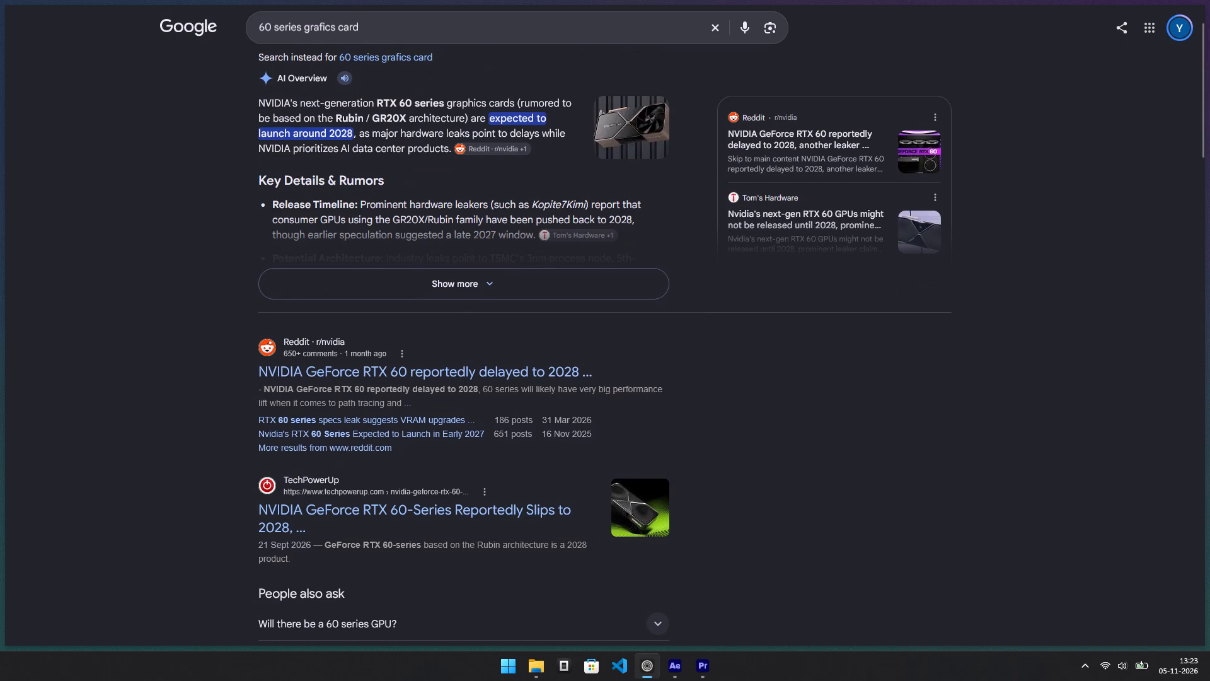
scroll(479, 158, "up", 2)
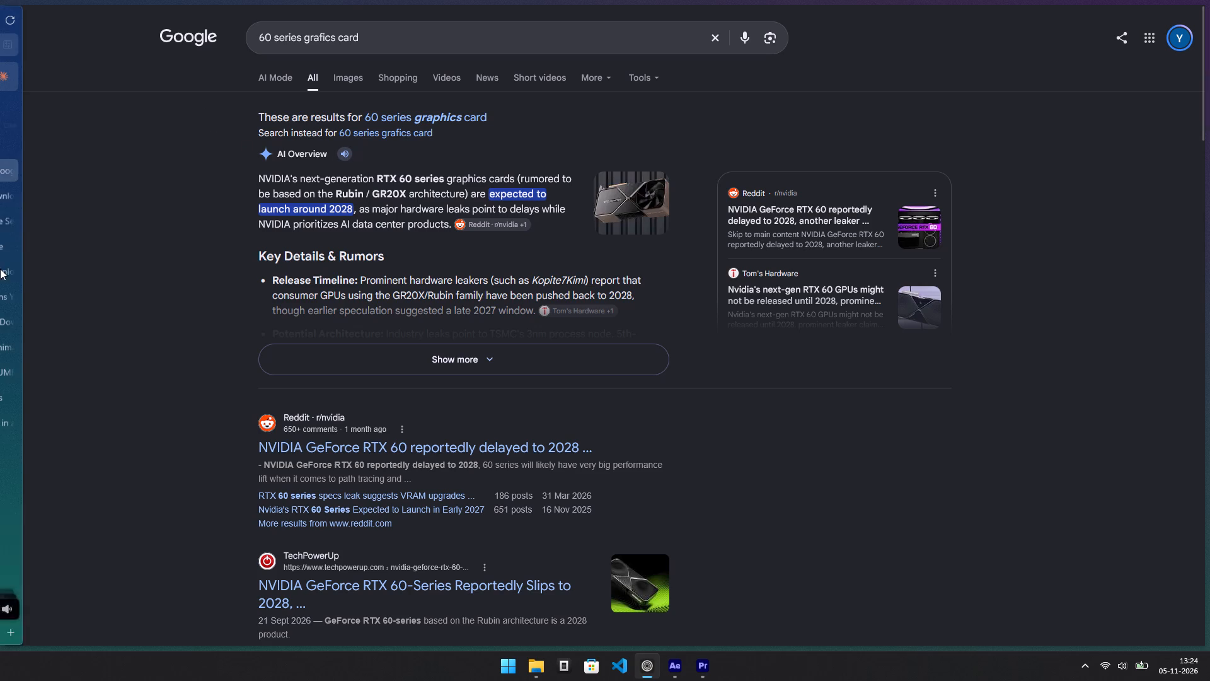
left_click(124, 169)
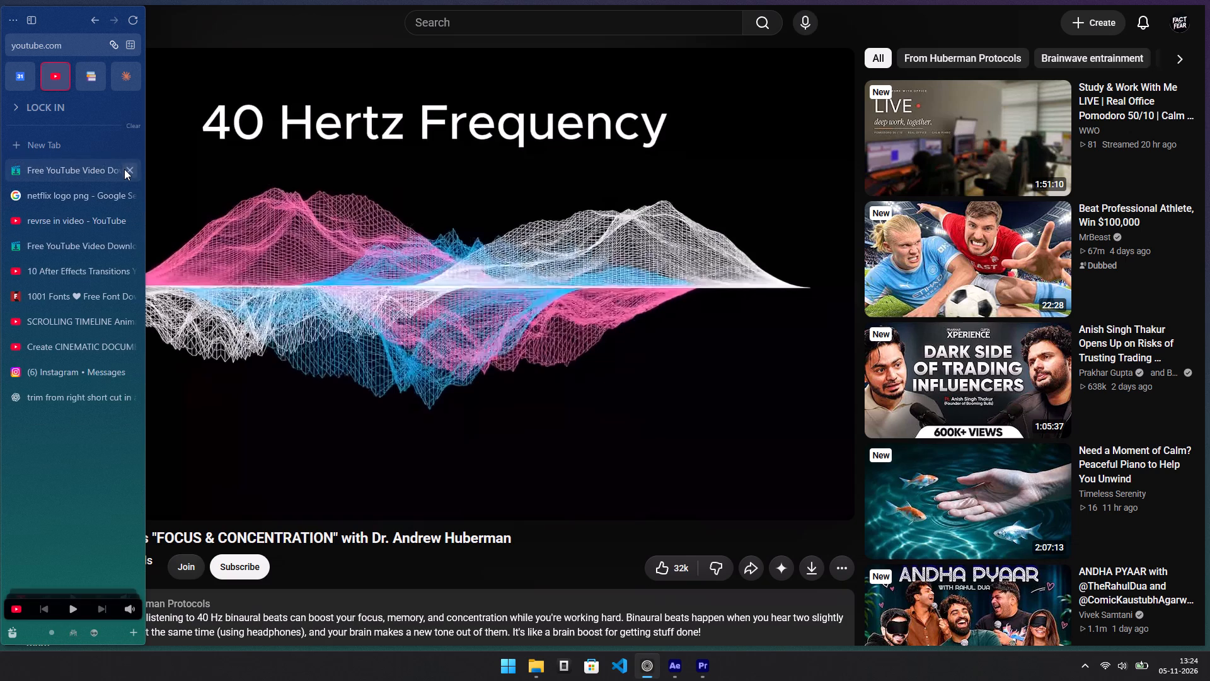
Switch to After Effects and play the text intro 01 composition from frame 3 and again from the very start to review the Netflix logo timing.
left_click(686, 672)
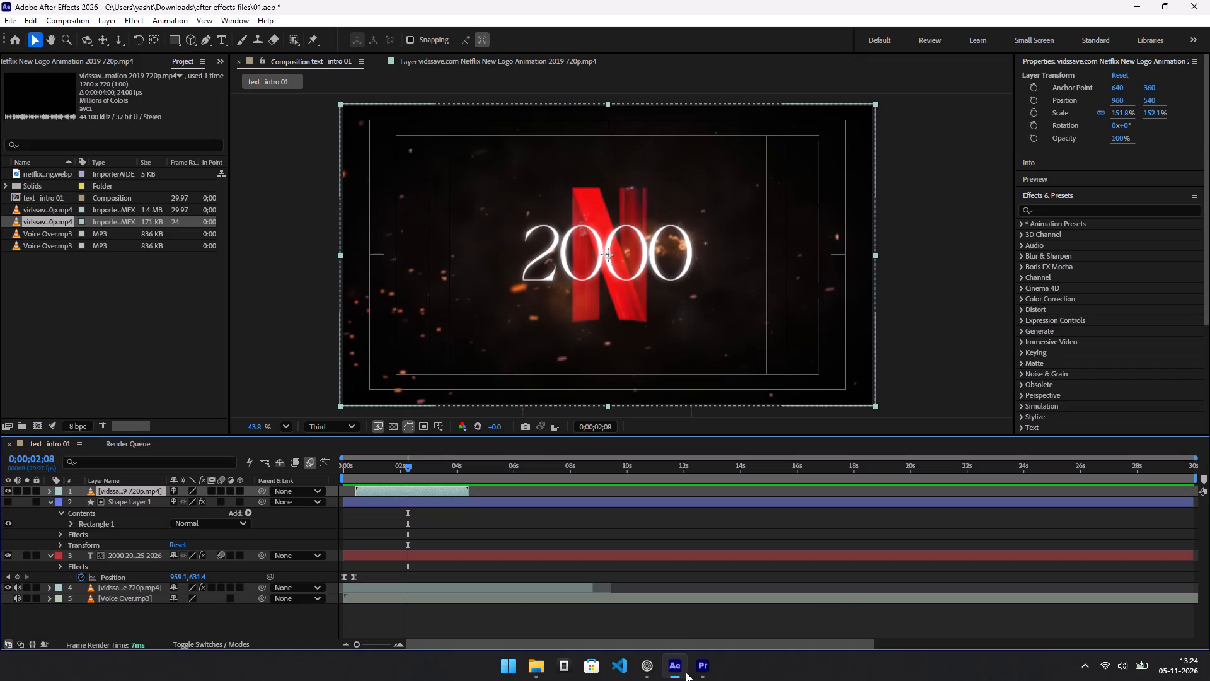
left_click_drag(403, 469, 347, 476)
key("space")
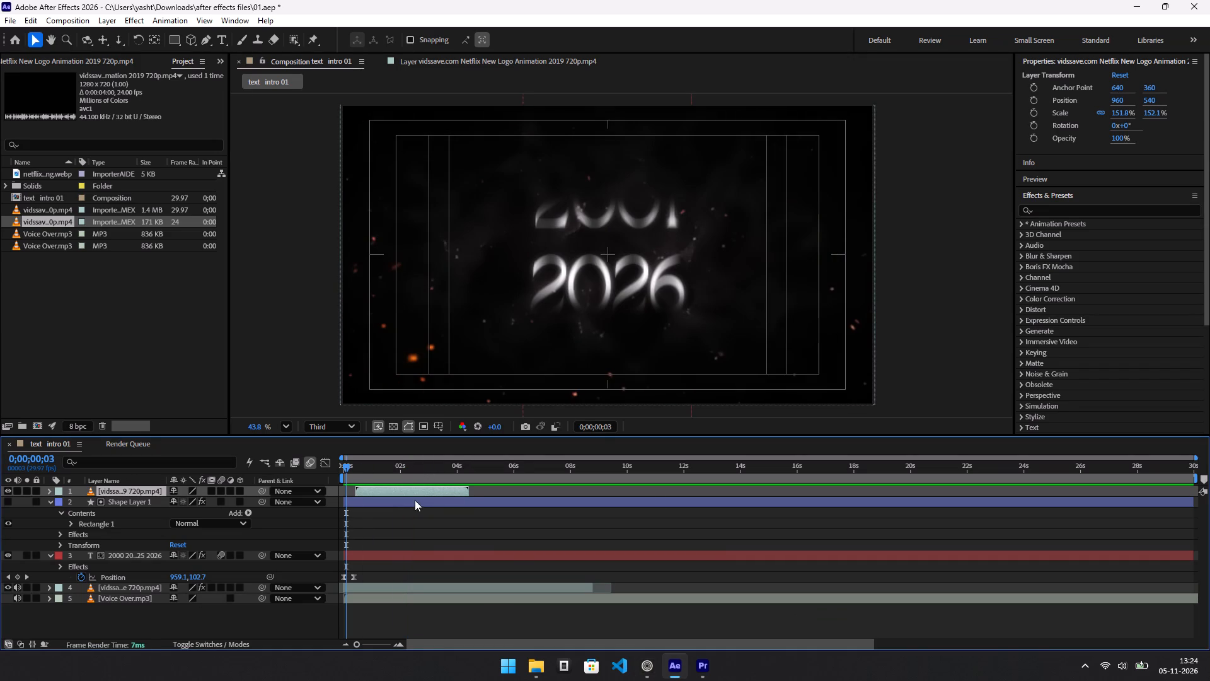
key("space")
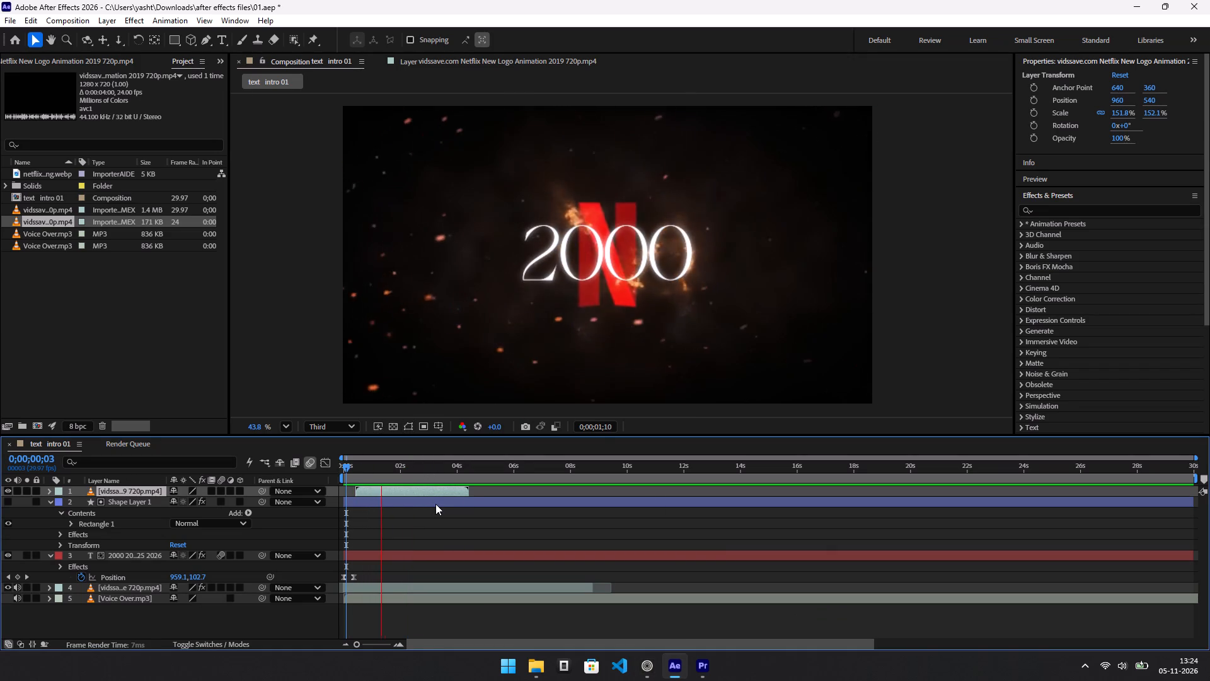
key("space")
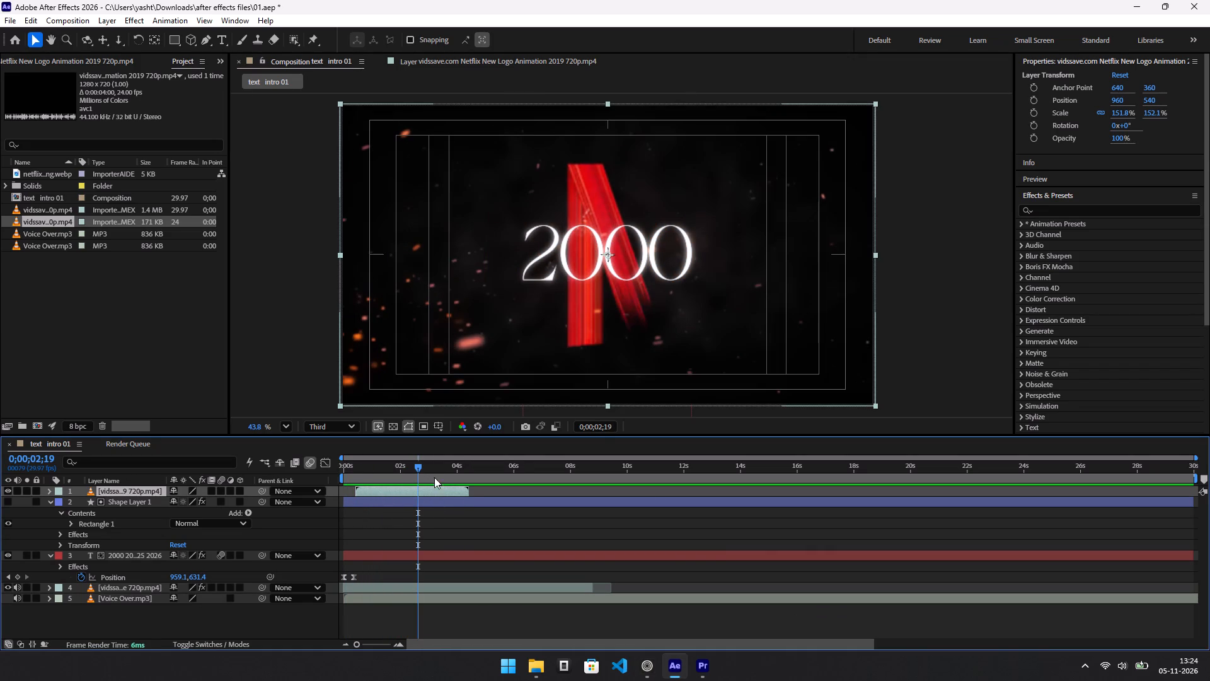
left_click_drag(418, 466, 237, 465)
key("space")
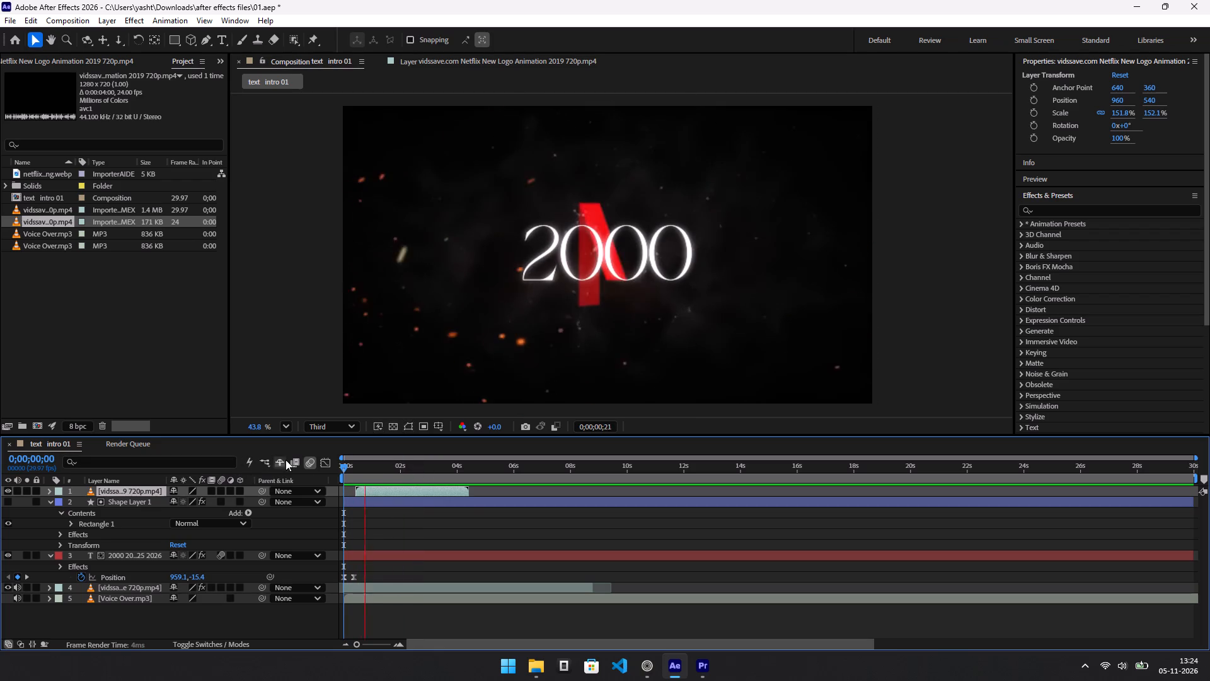
Switch to After Effects and play the composition repeatedly from the start, checking how the Netflix logo overlaps the year numbers.
key("space")
left_click_drag(372, 465, 301, 470)
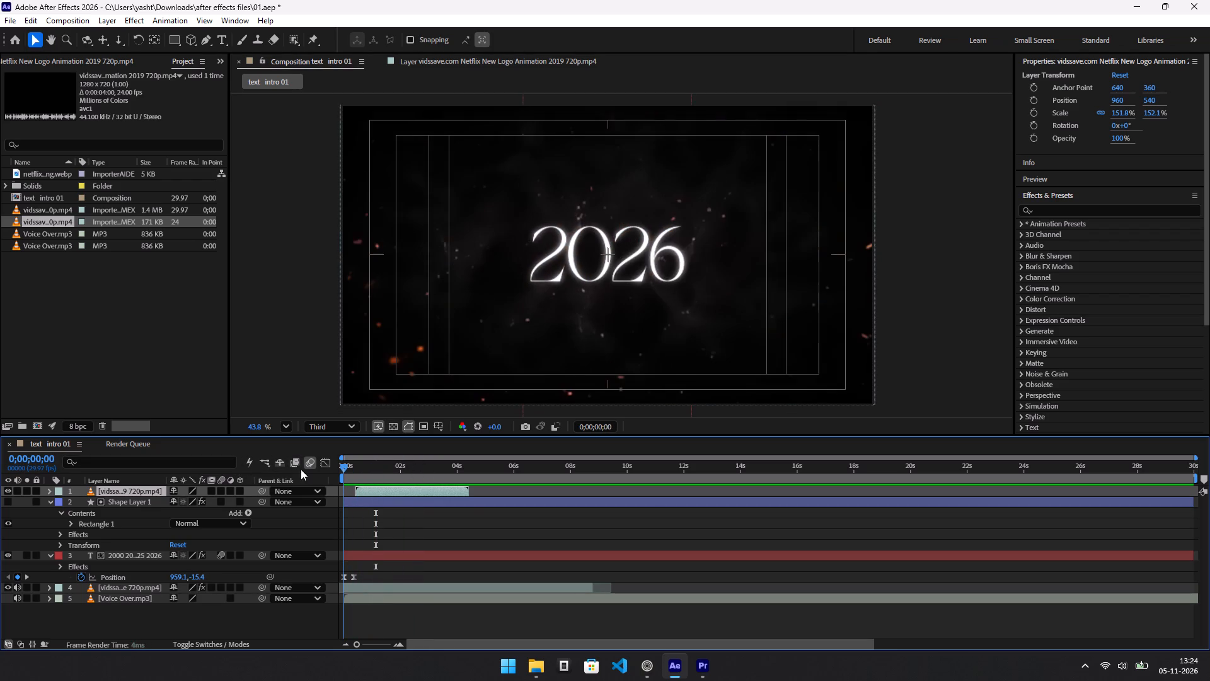
key("space")
key("space")
key("space")
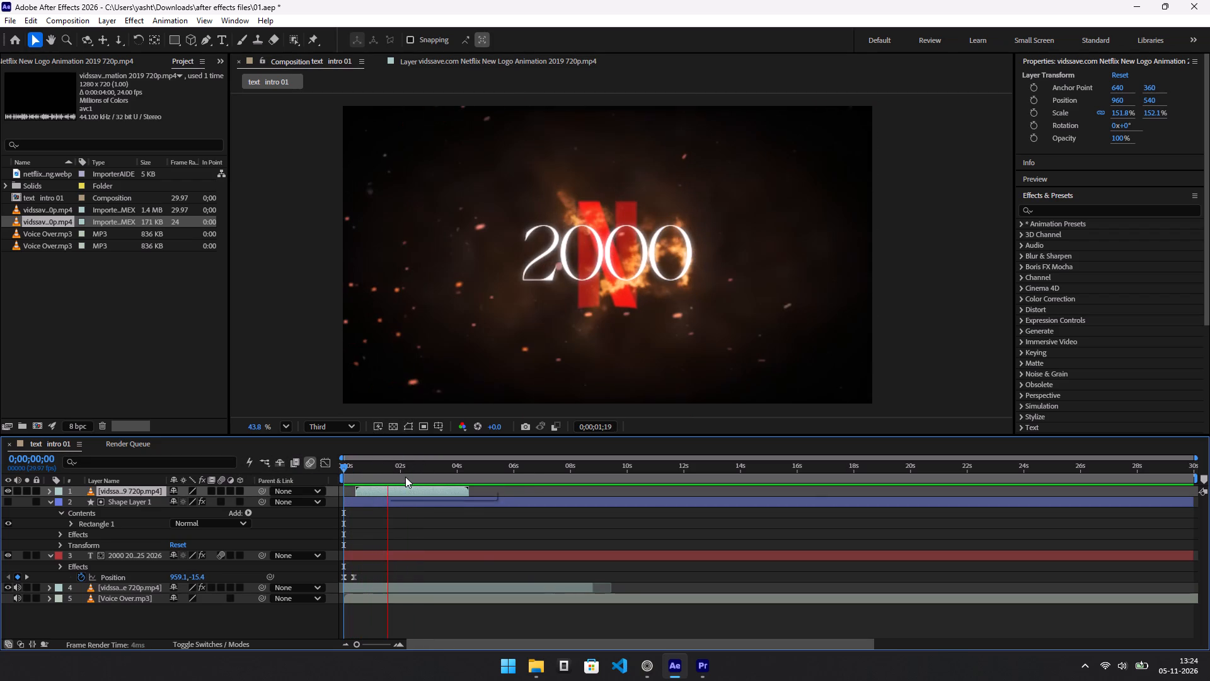
left_click_drag(392, 472, 462, 488)
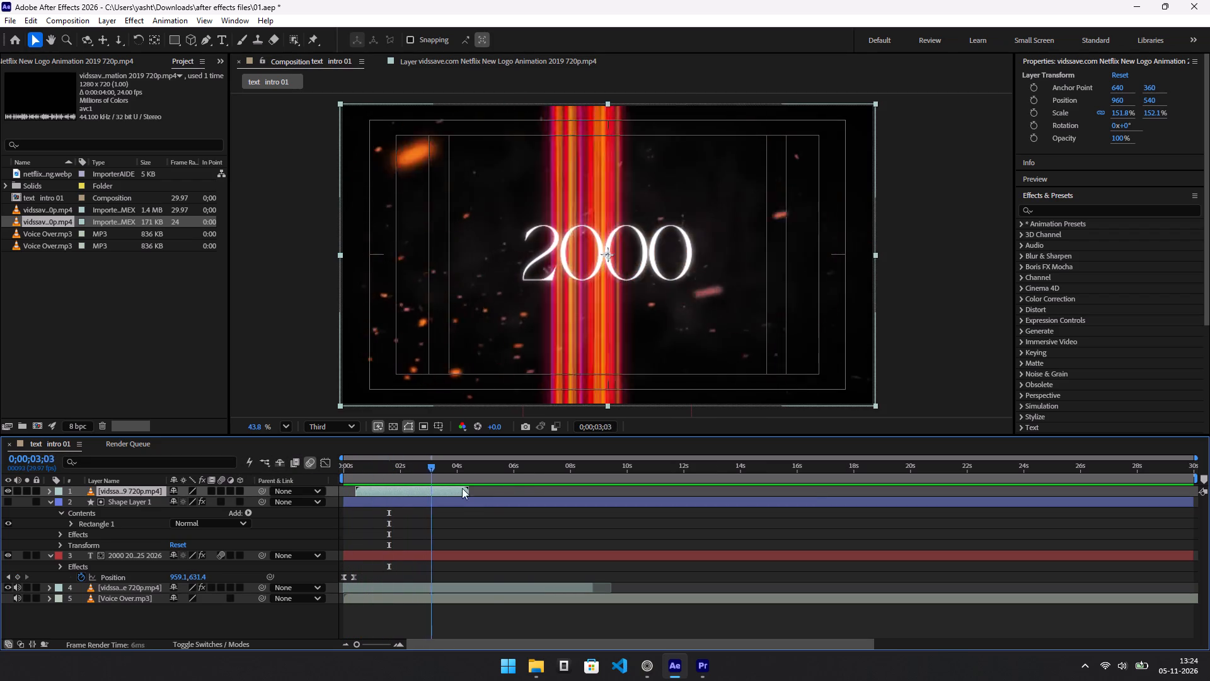
left_click_drag(462, 488, 281, 485)
key("space")
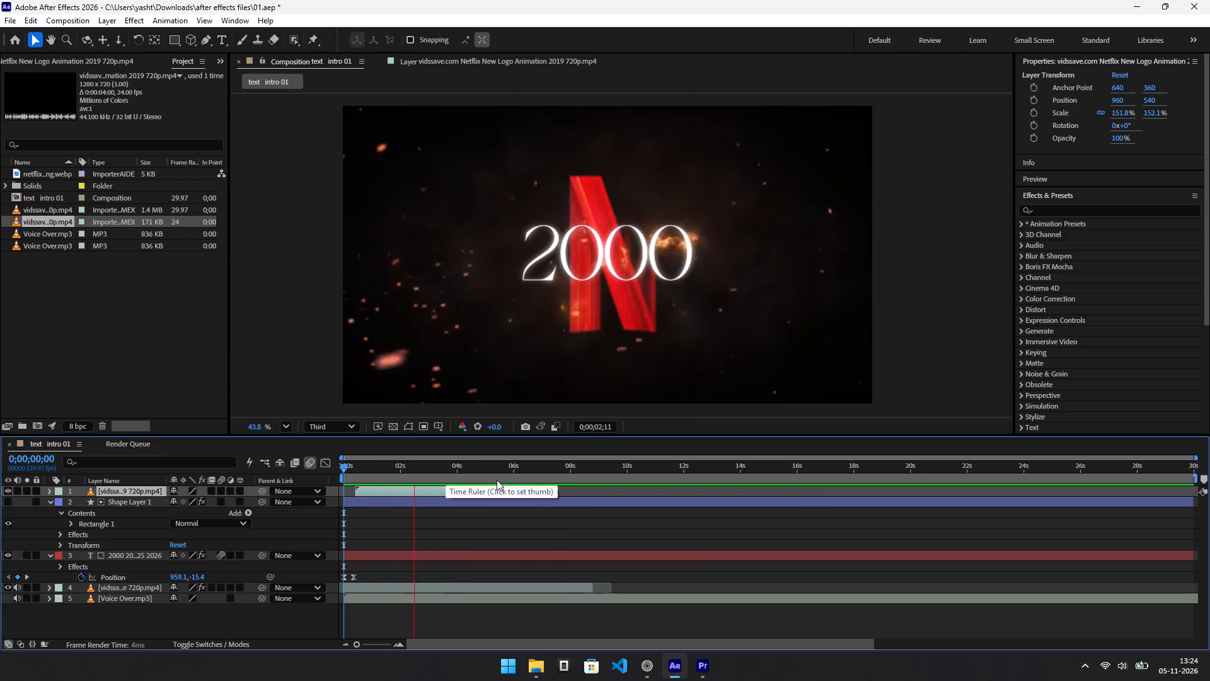
key("space")
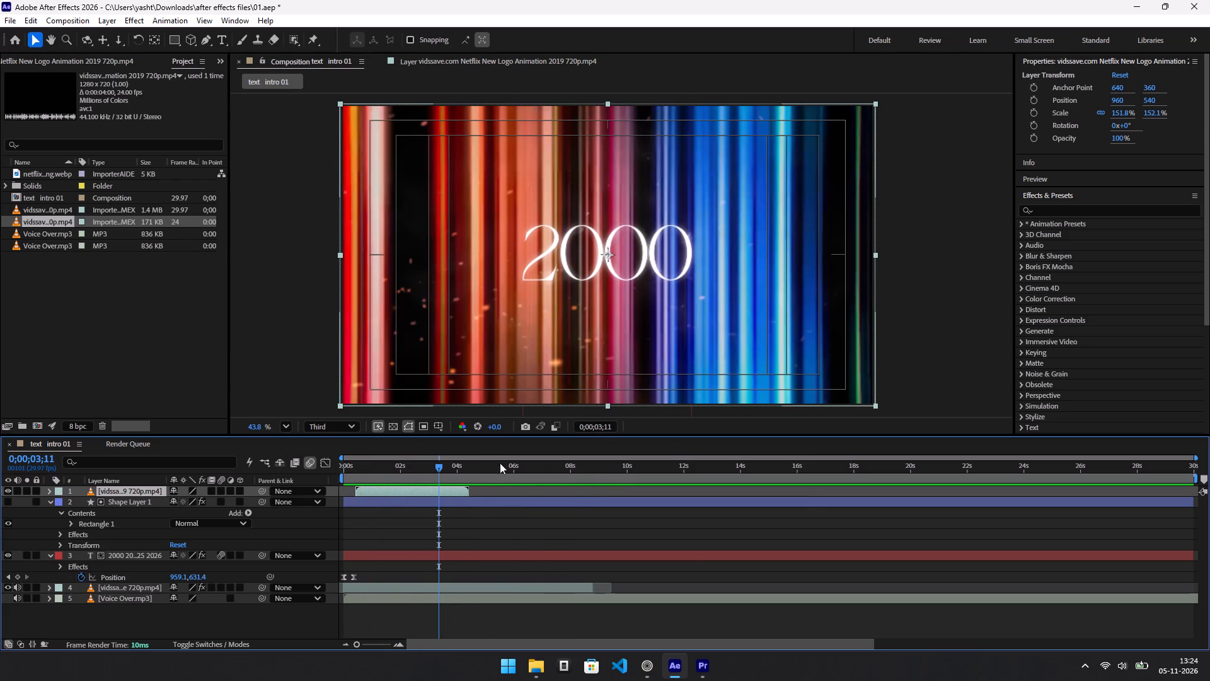
Scrub back through the Netflix logo animation to about 0;00;01;04, where the N sits behind the year 2000.
left_click_drag(435, 467, 410, 471)
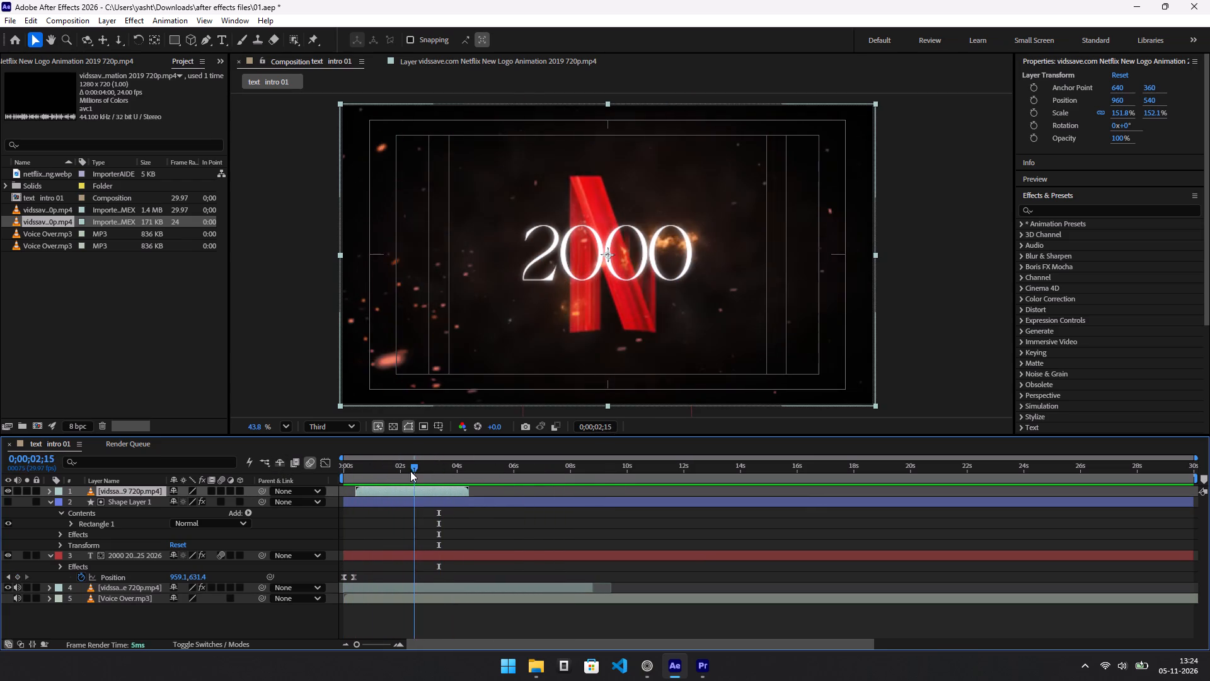
left_click_drag(410, 471, 375, 470)
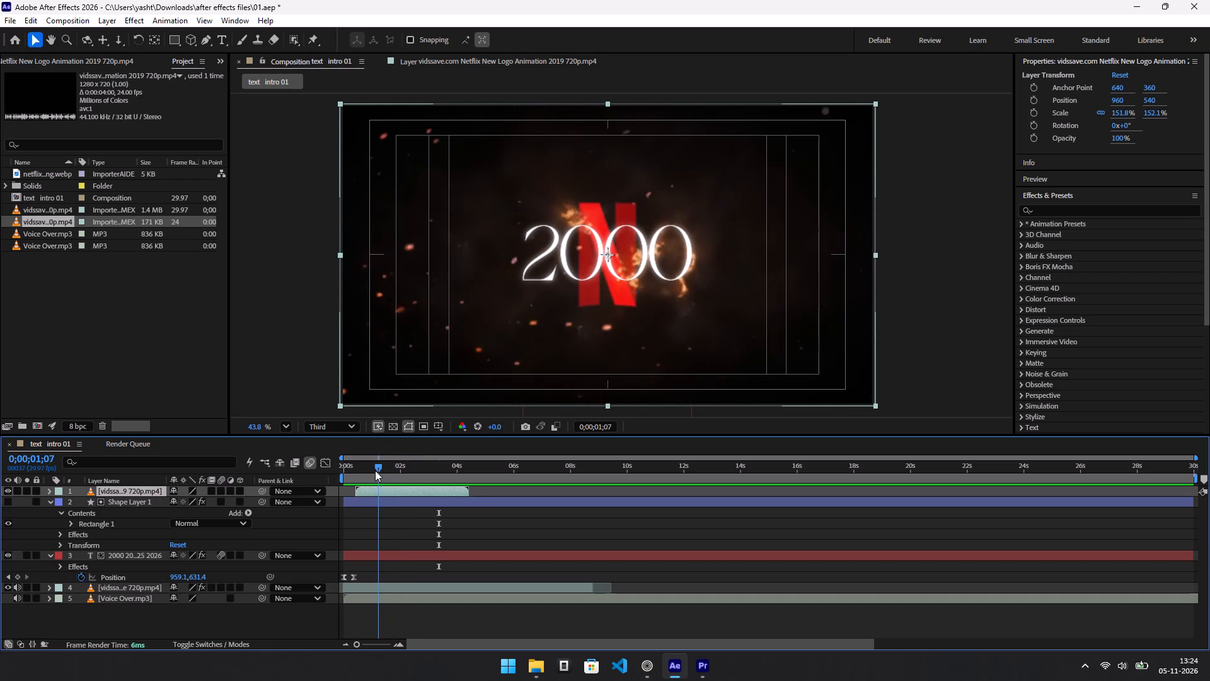
left_click_drag(375, 470, 366, 470)
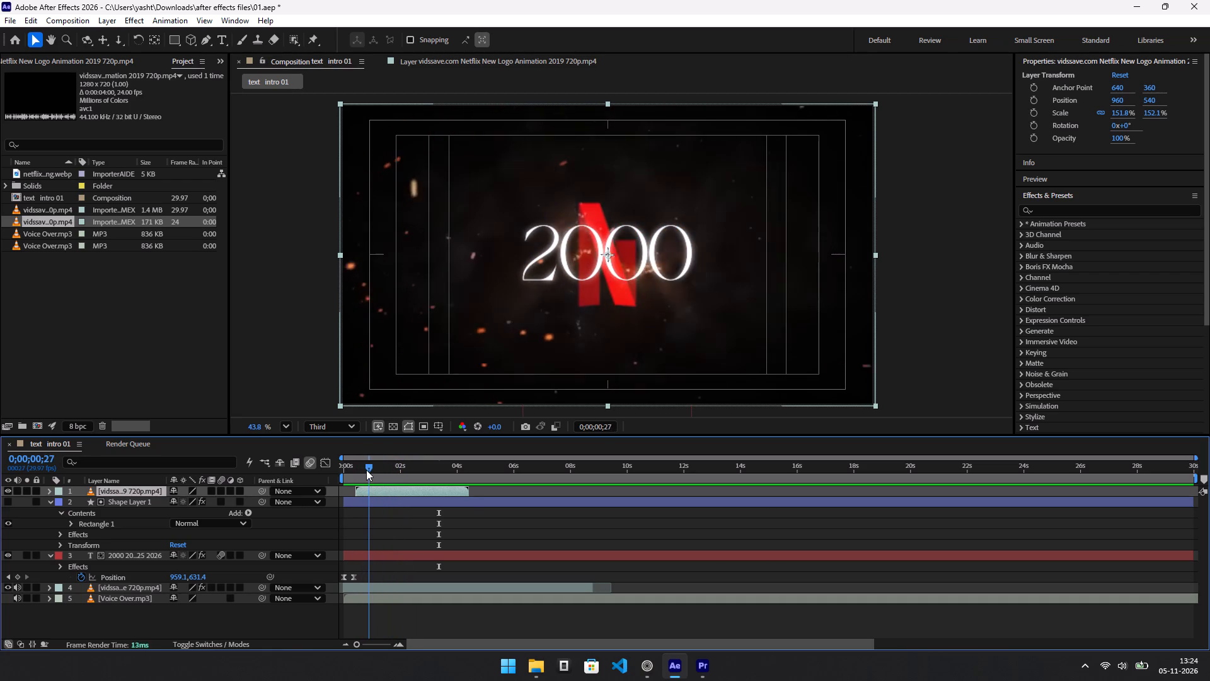
left_click_drag(366, 470, 381, 470)
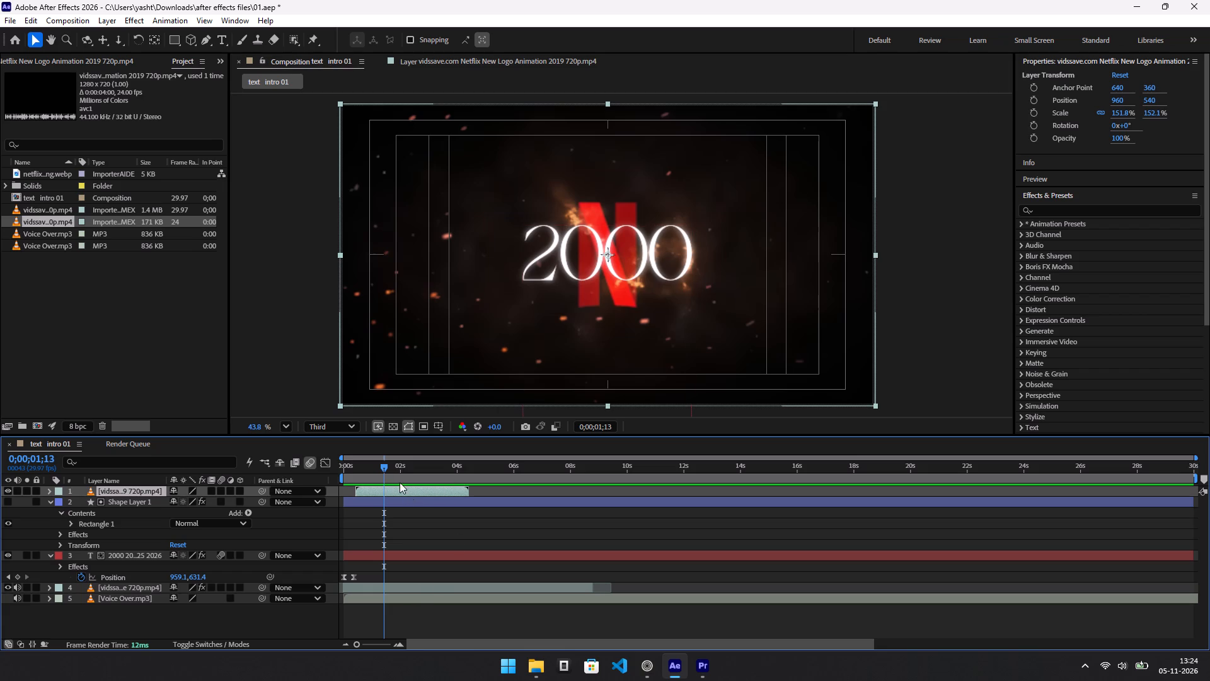
left_click(379, 467)
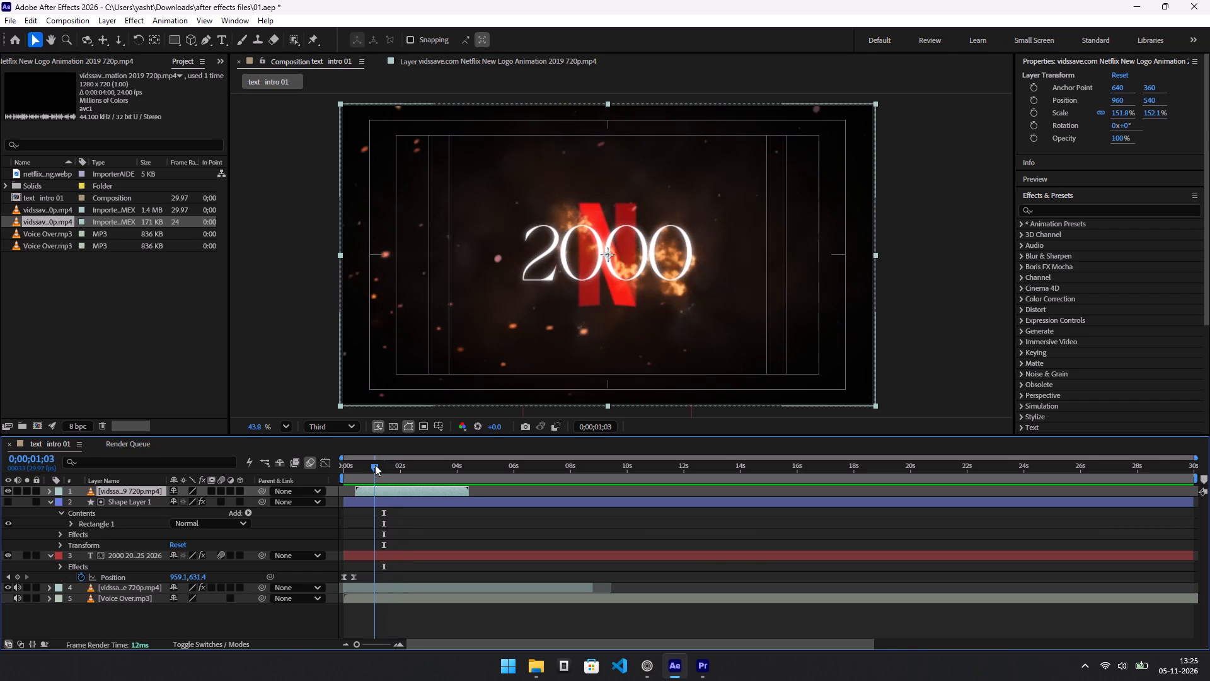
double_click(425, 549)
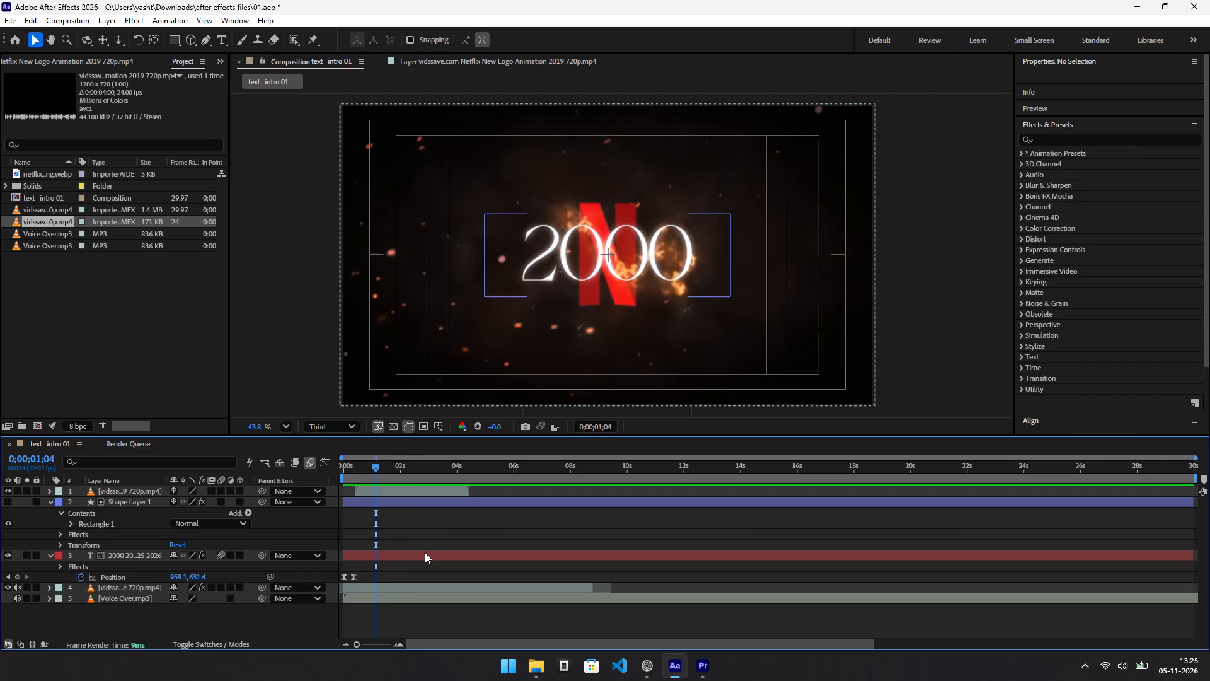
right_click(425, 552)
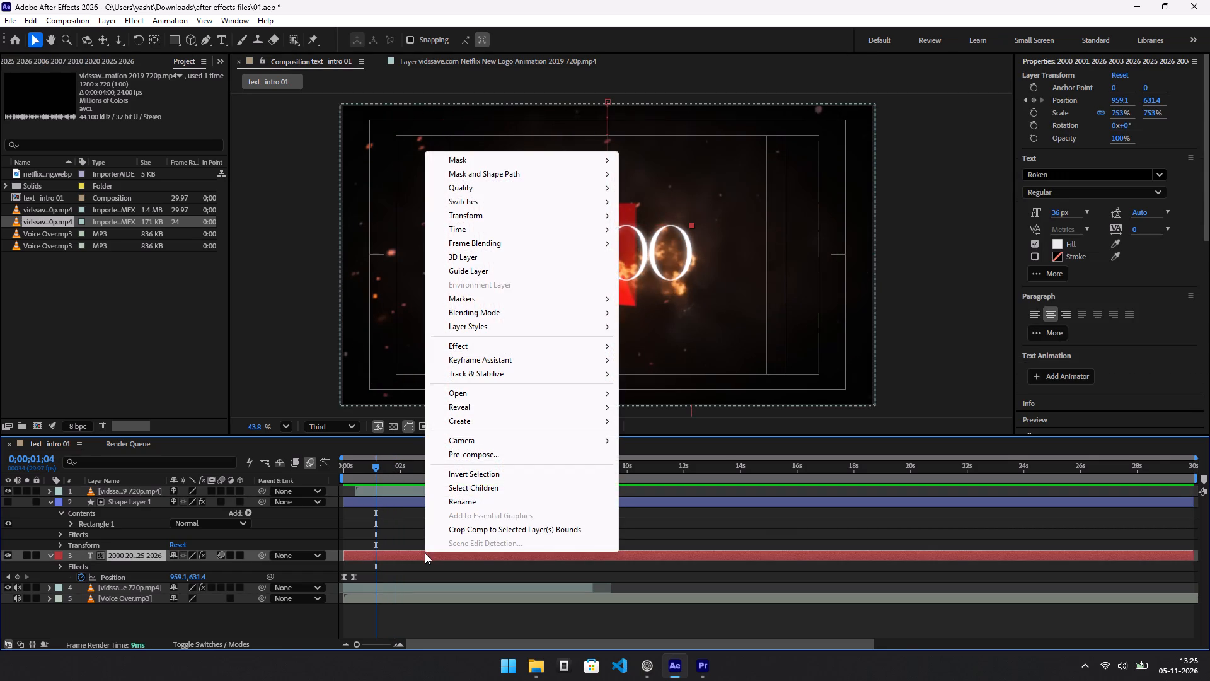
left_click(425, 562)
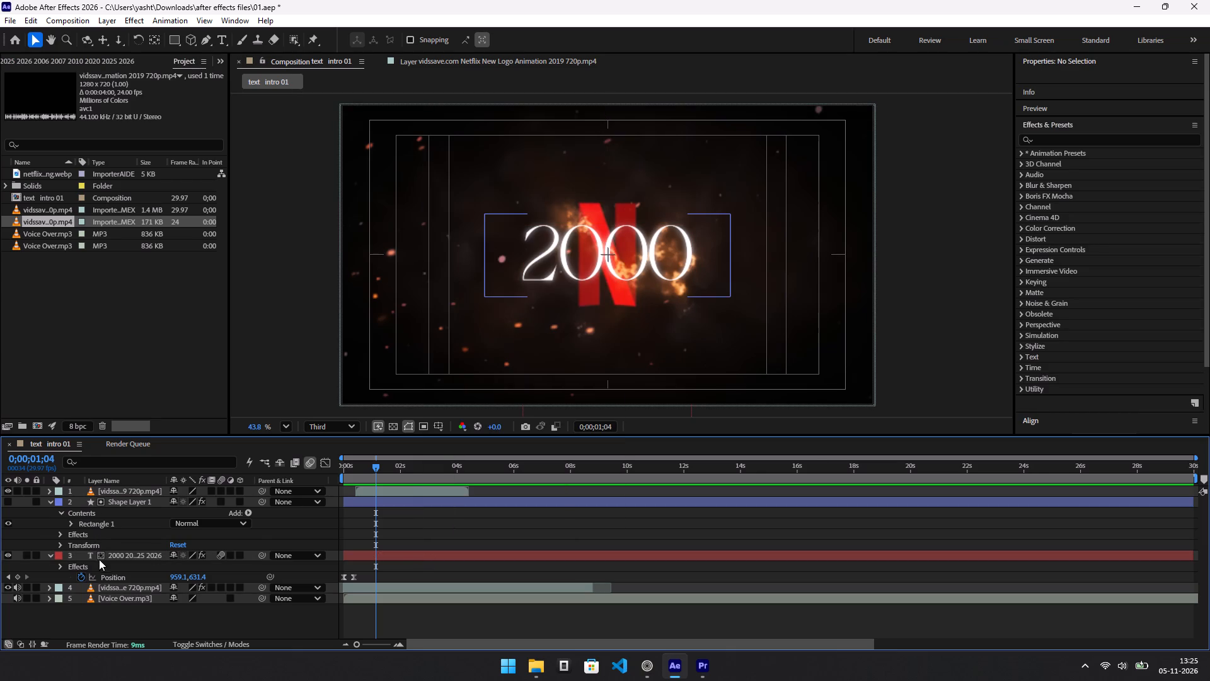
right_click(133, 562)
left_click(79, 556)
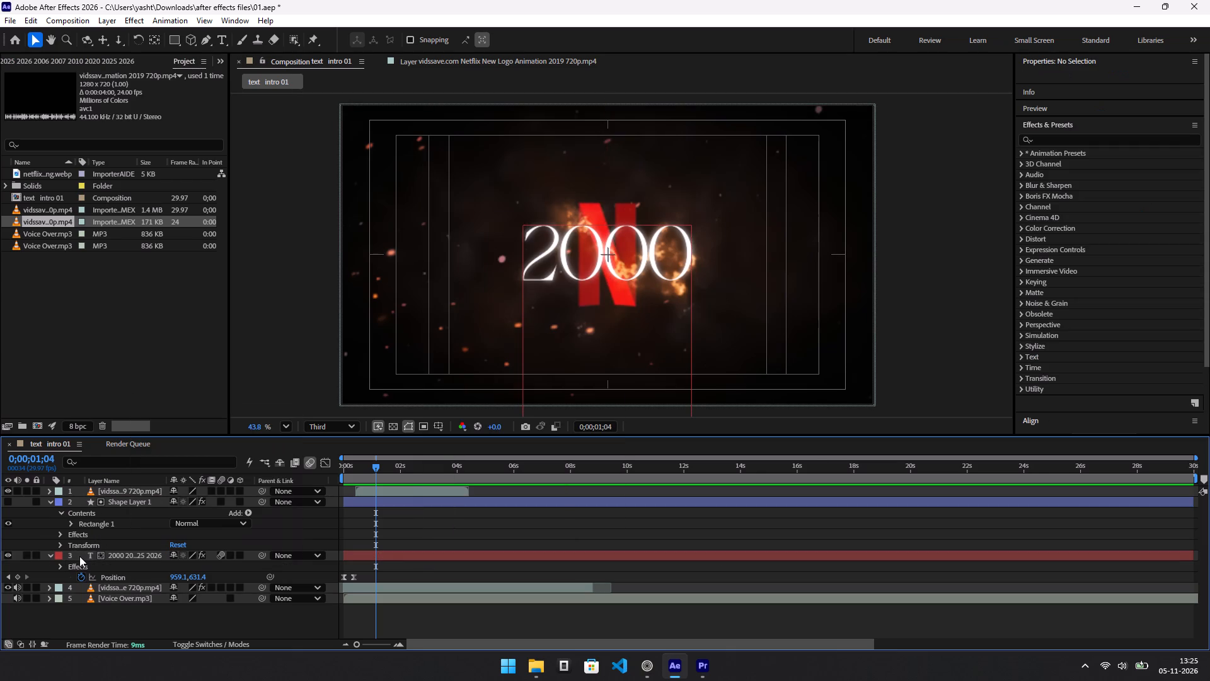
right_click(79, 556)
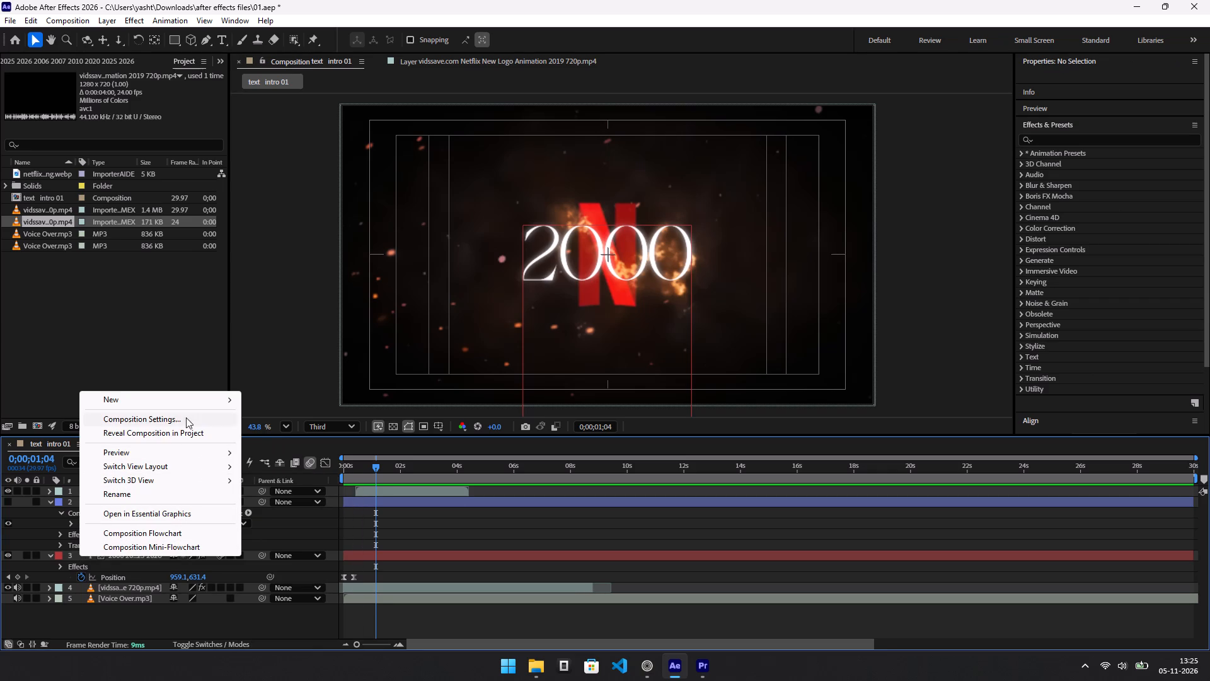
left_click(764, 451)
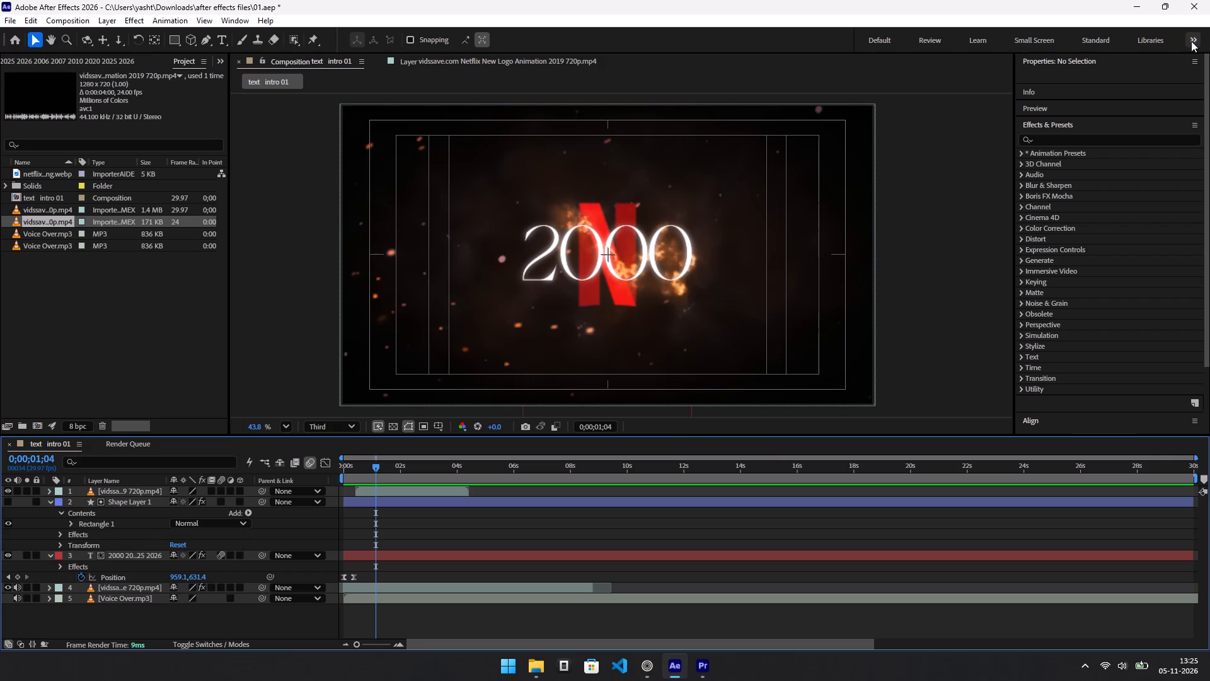
Switch to the Motion Tracking workspace.
left_click(1191, 37)
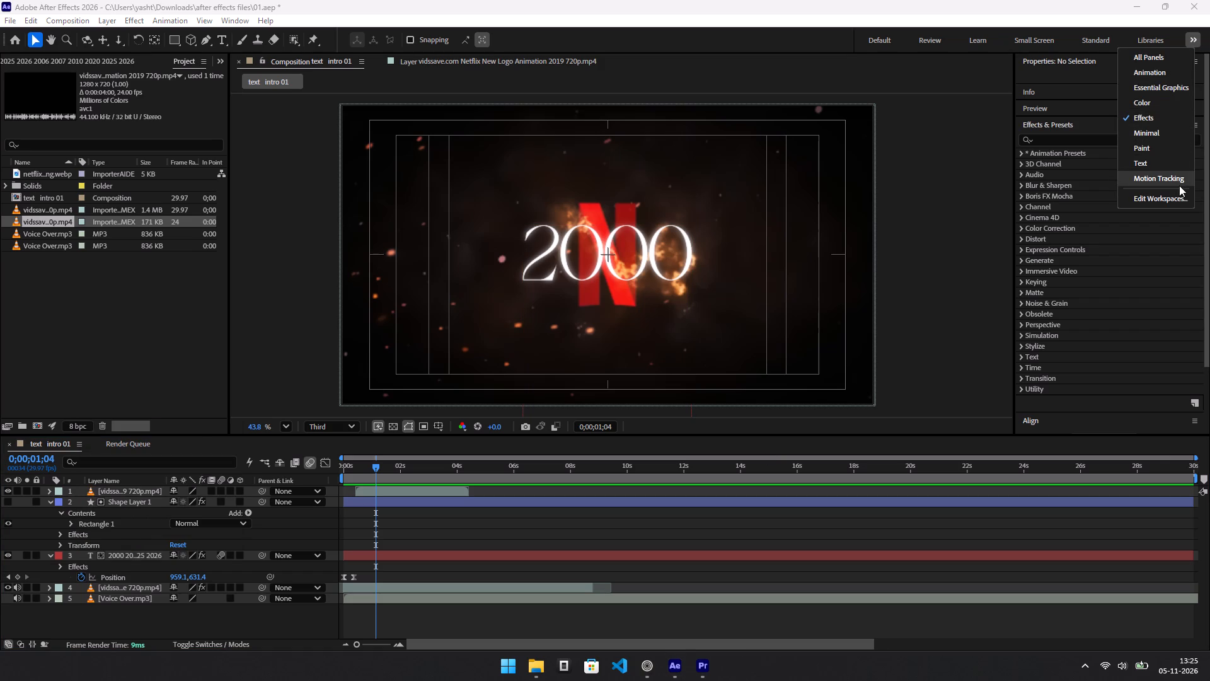
left_click(1179, 185)
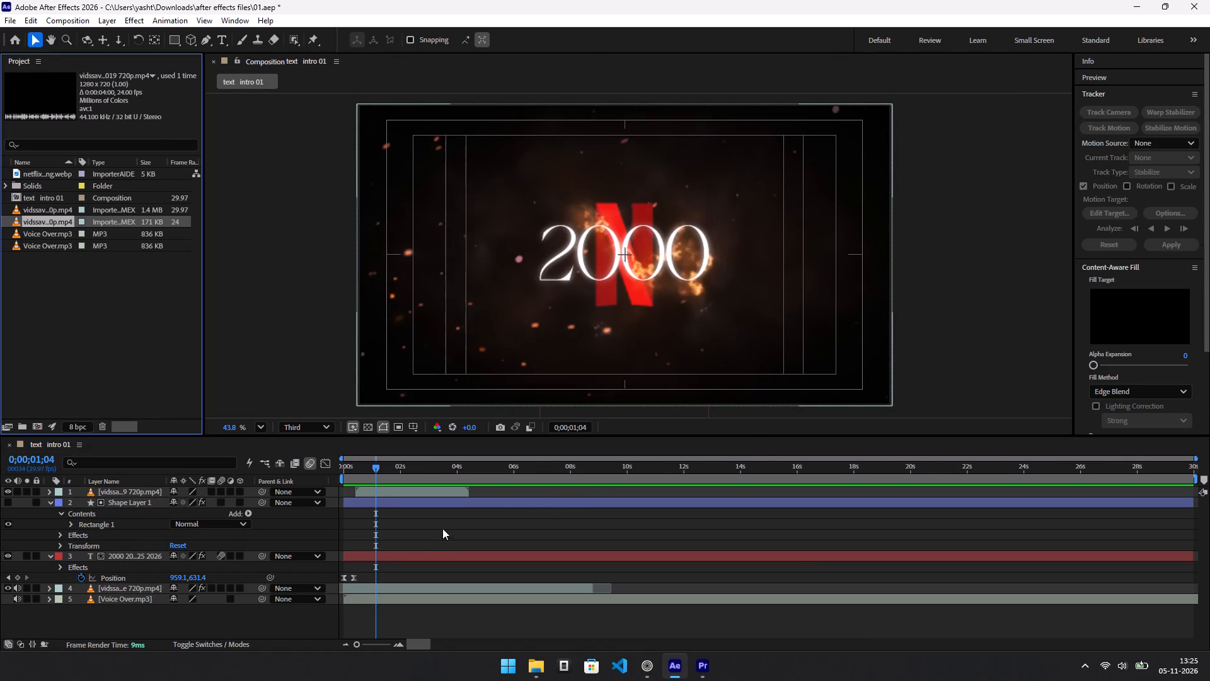
Set the tracker's motion source to the Netflix New Logo Animation 2019 720p clip.
left_click(389, 553)
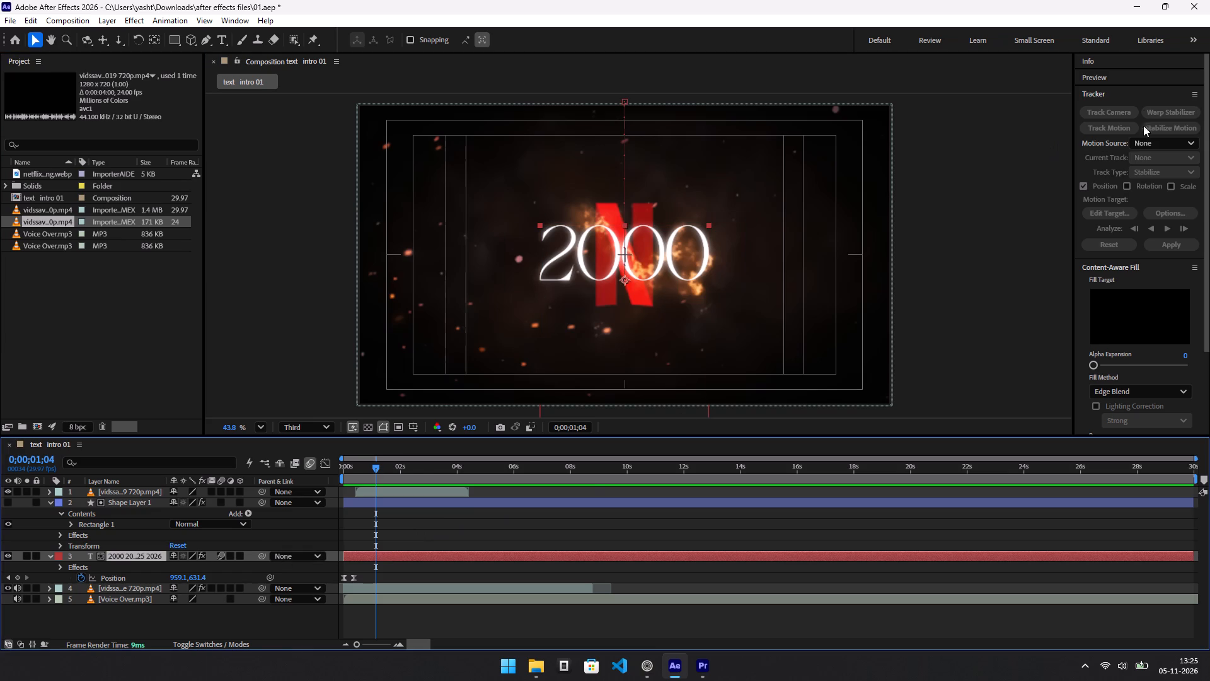
left_click(1166, 145)
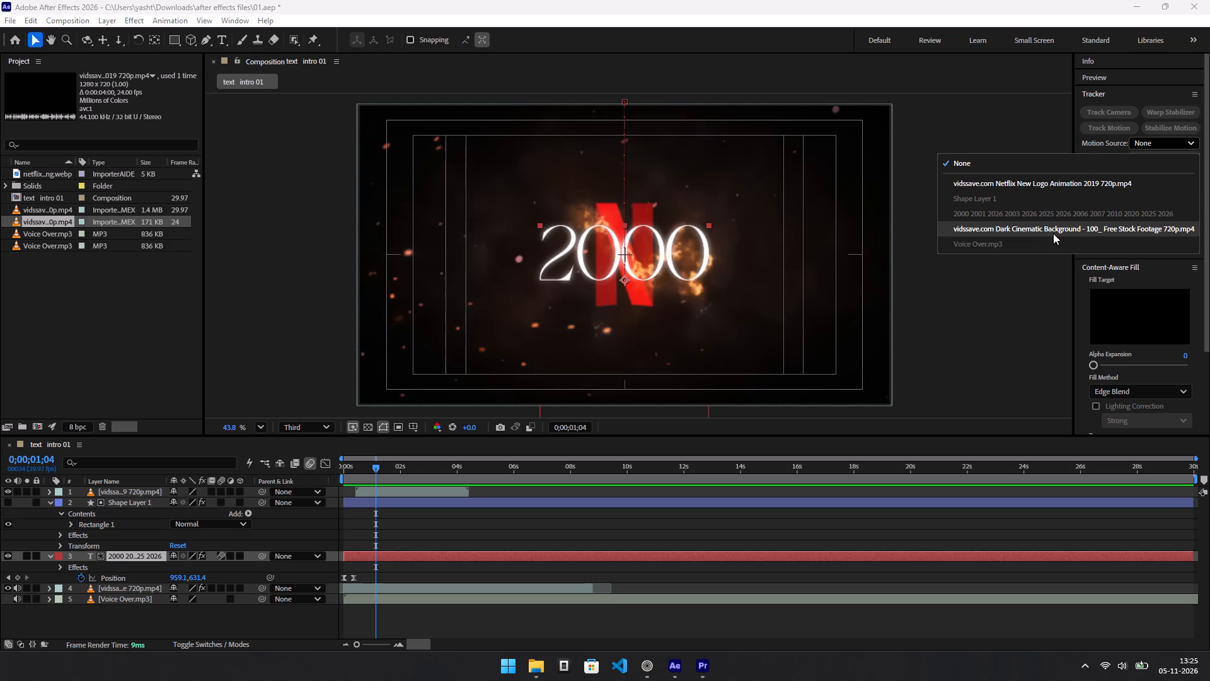
left_click(989, 212)
left_click(989, 212)
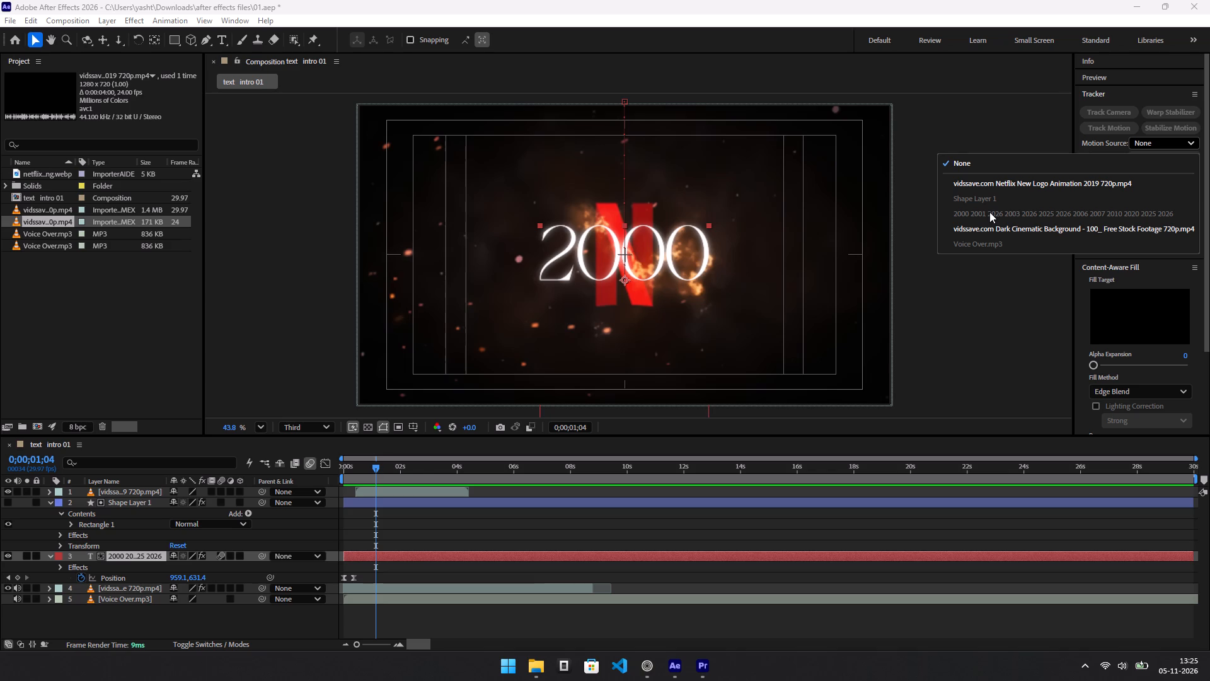
left_click(990, 212)
left_click(991, 213)
key("Right")
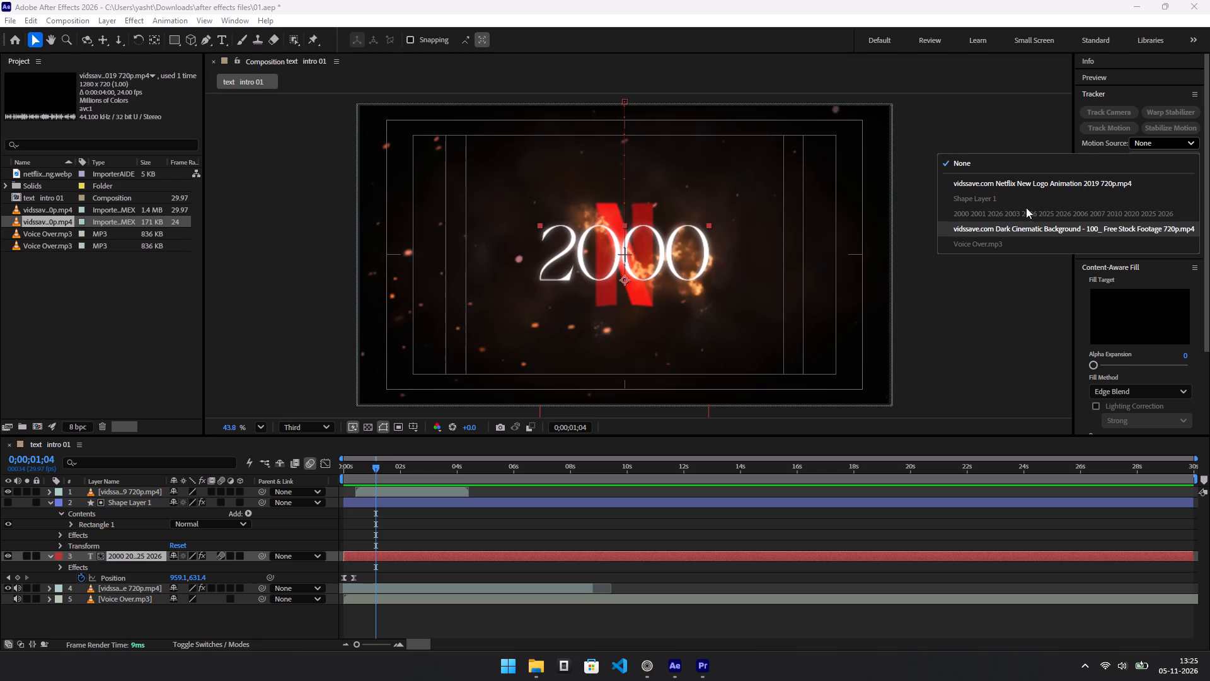
left_click(1008, 189)
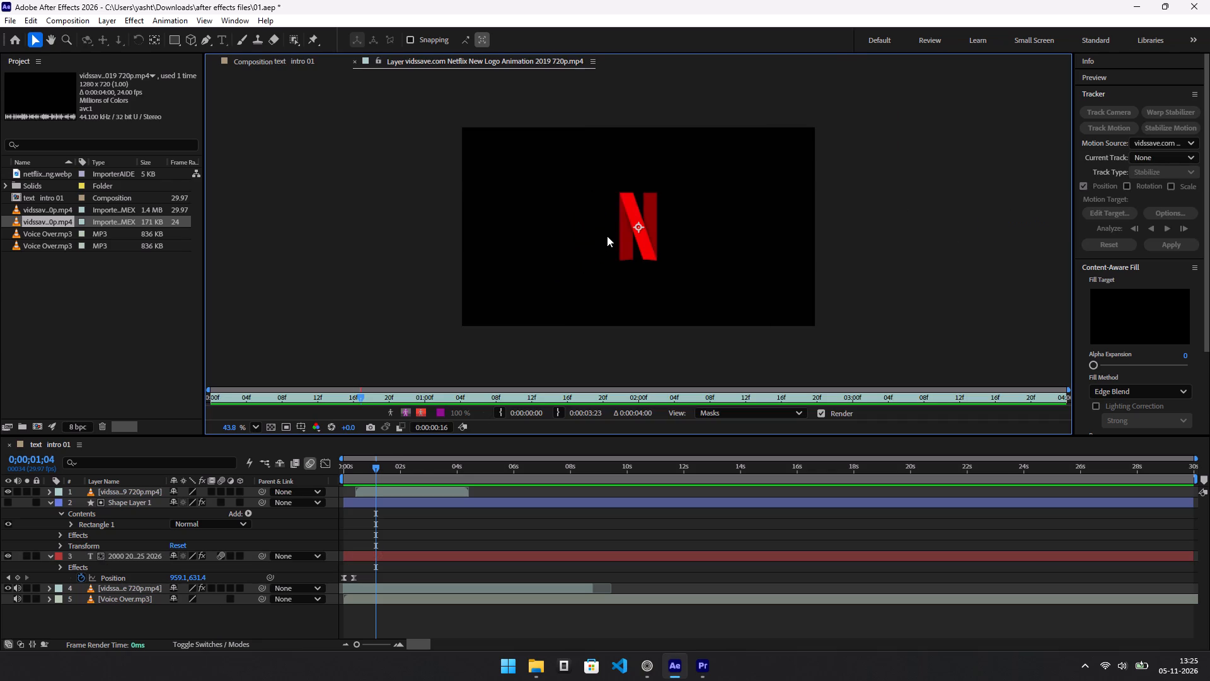
Move the Netflix clip's anchor point from the centre of the red N to its upper-left corner.
left_click_drag(637, 228, 633, 222)
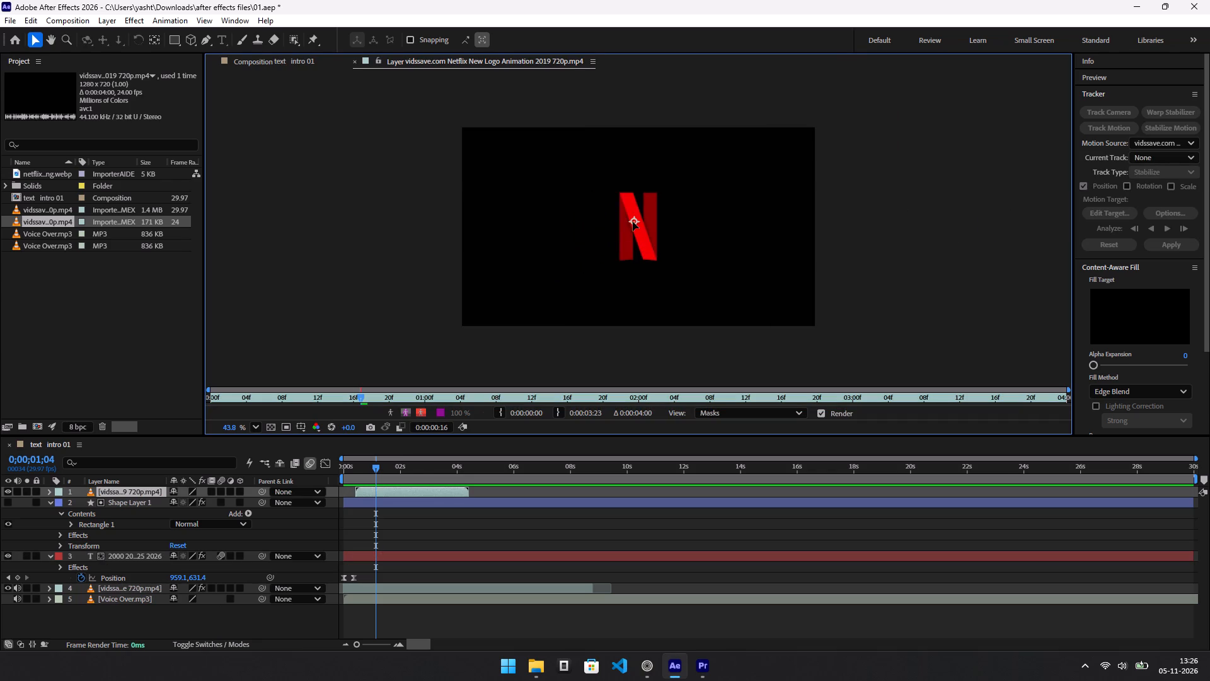
left_click_drag(633, 222, 617, 194)
left_click_drag(617, 194, 618, 204)
left_click_drag(618, 204, 624, 195)
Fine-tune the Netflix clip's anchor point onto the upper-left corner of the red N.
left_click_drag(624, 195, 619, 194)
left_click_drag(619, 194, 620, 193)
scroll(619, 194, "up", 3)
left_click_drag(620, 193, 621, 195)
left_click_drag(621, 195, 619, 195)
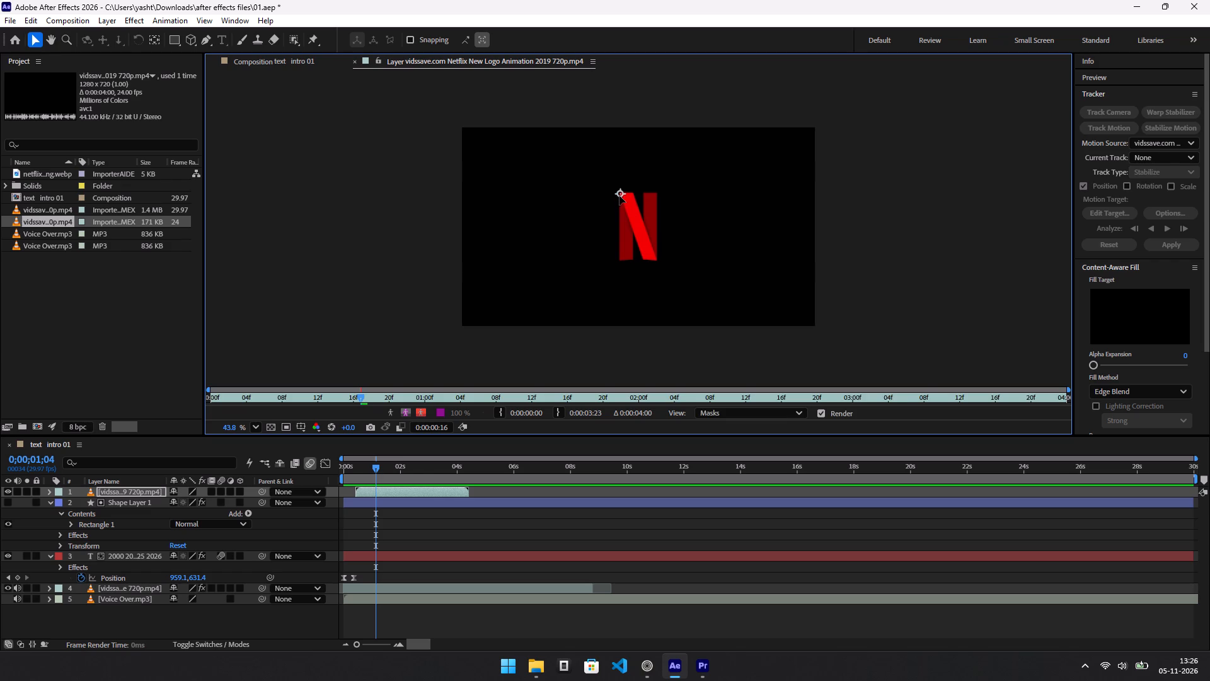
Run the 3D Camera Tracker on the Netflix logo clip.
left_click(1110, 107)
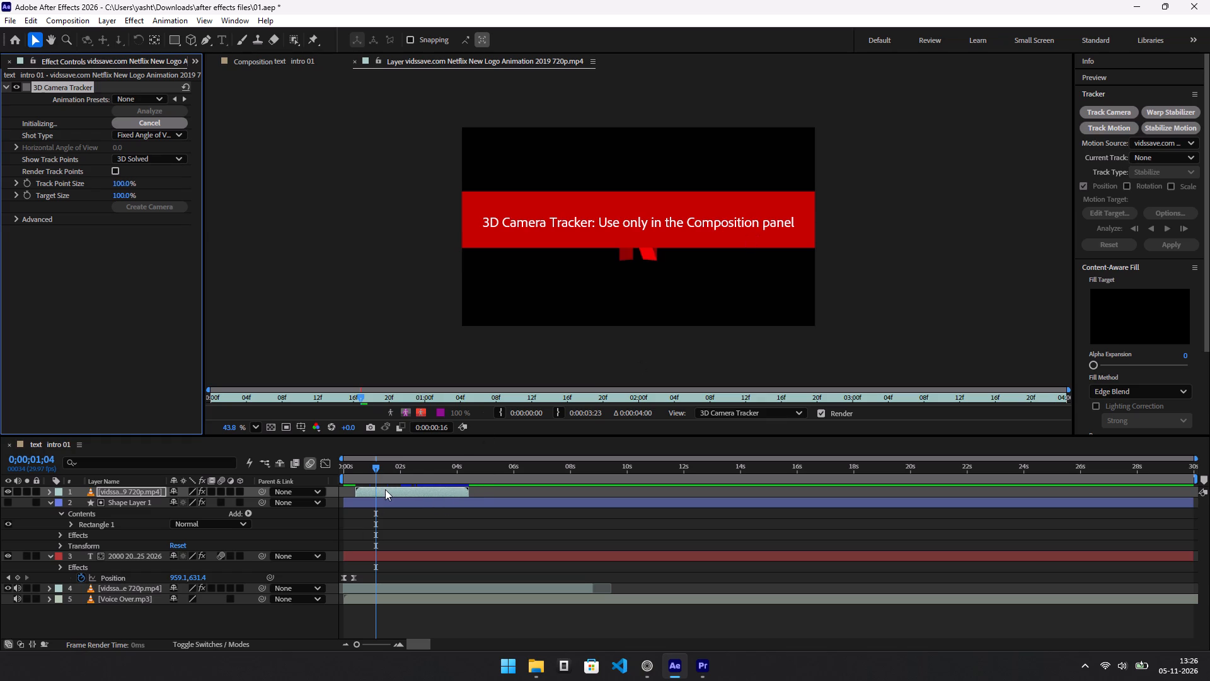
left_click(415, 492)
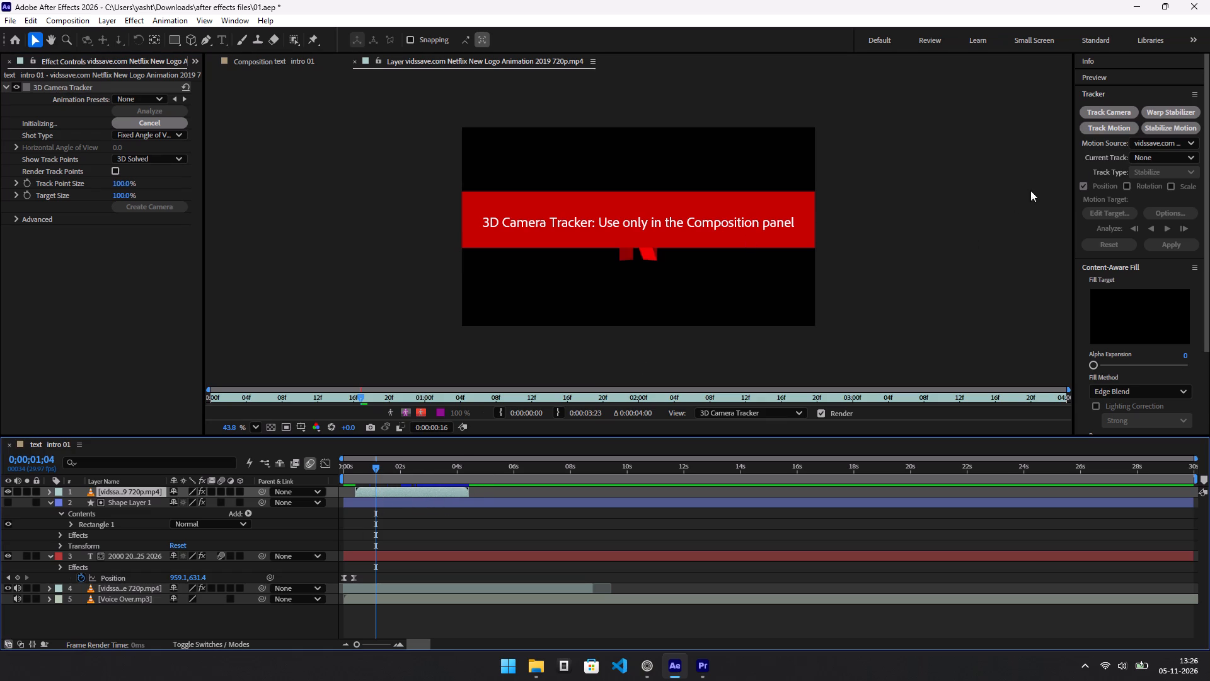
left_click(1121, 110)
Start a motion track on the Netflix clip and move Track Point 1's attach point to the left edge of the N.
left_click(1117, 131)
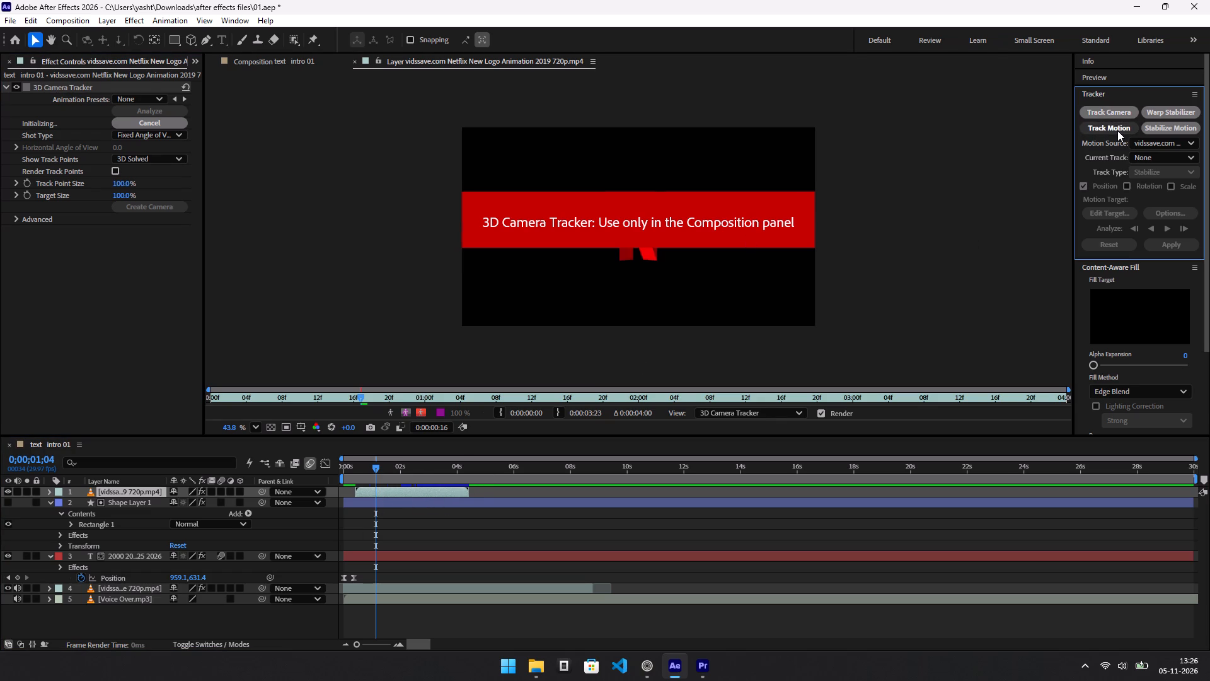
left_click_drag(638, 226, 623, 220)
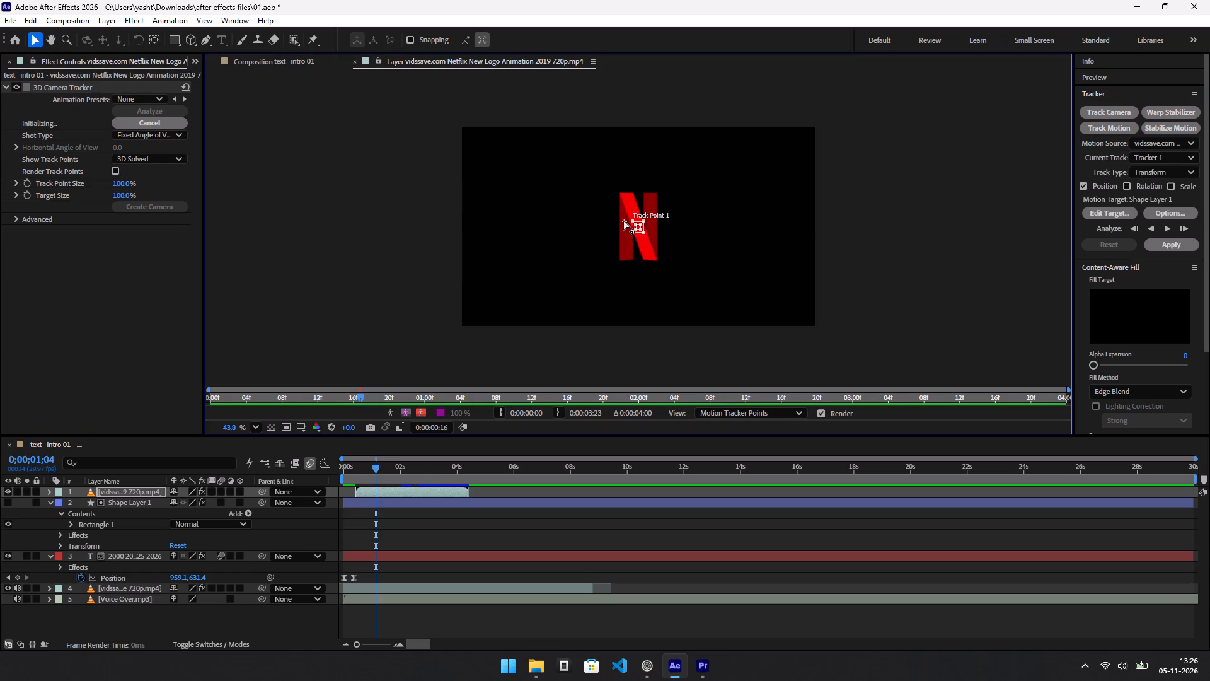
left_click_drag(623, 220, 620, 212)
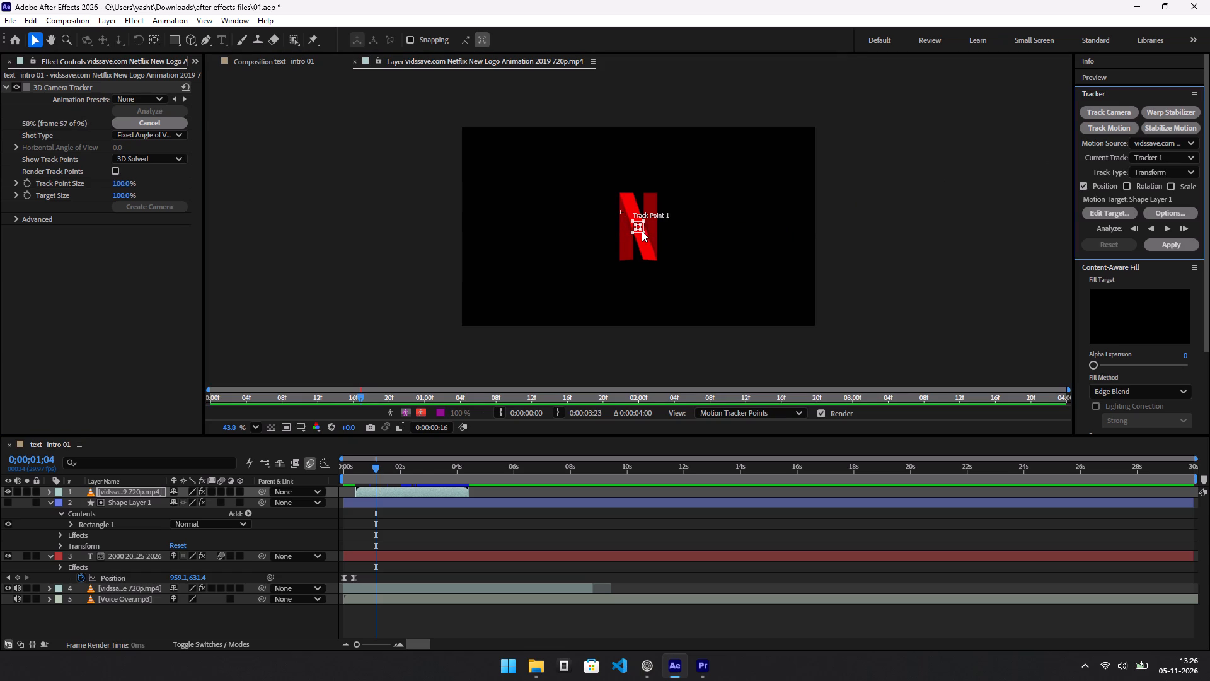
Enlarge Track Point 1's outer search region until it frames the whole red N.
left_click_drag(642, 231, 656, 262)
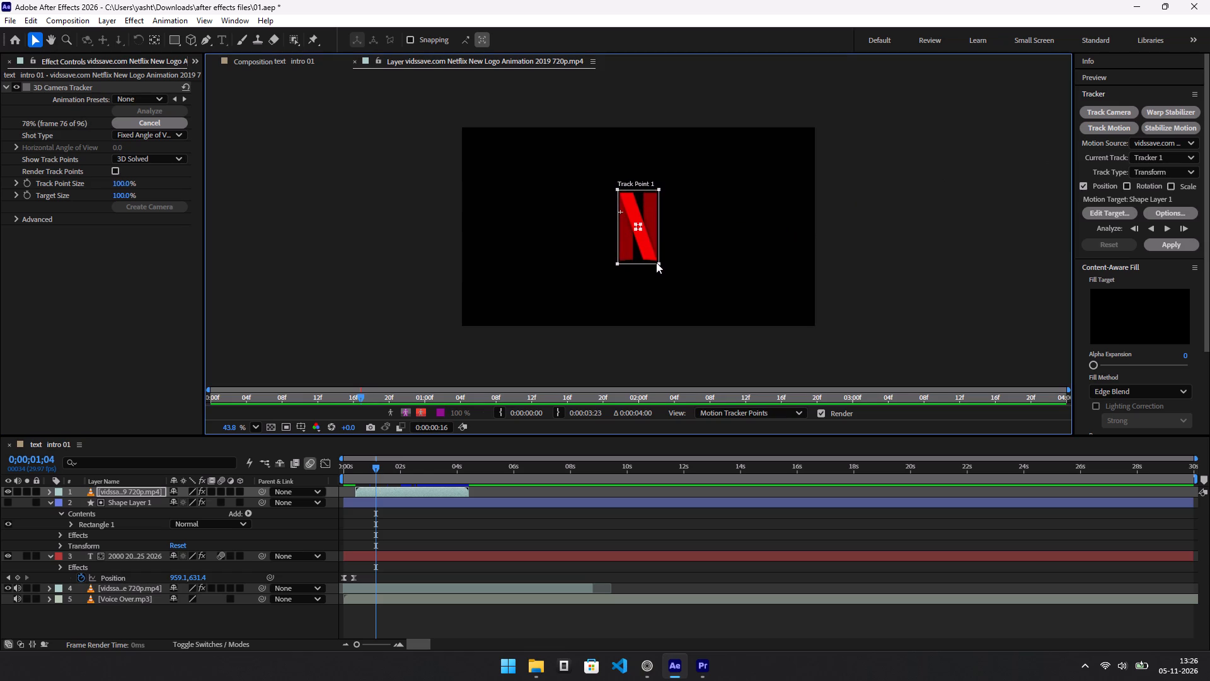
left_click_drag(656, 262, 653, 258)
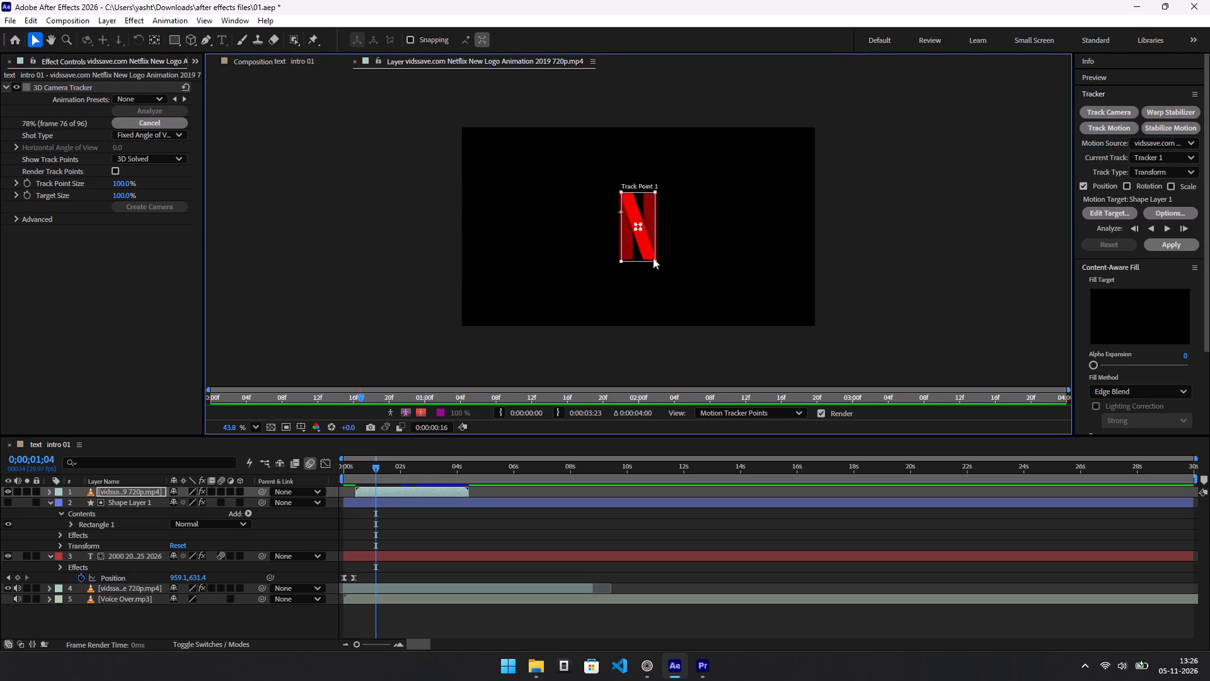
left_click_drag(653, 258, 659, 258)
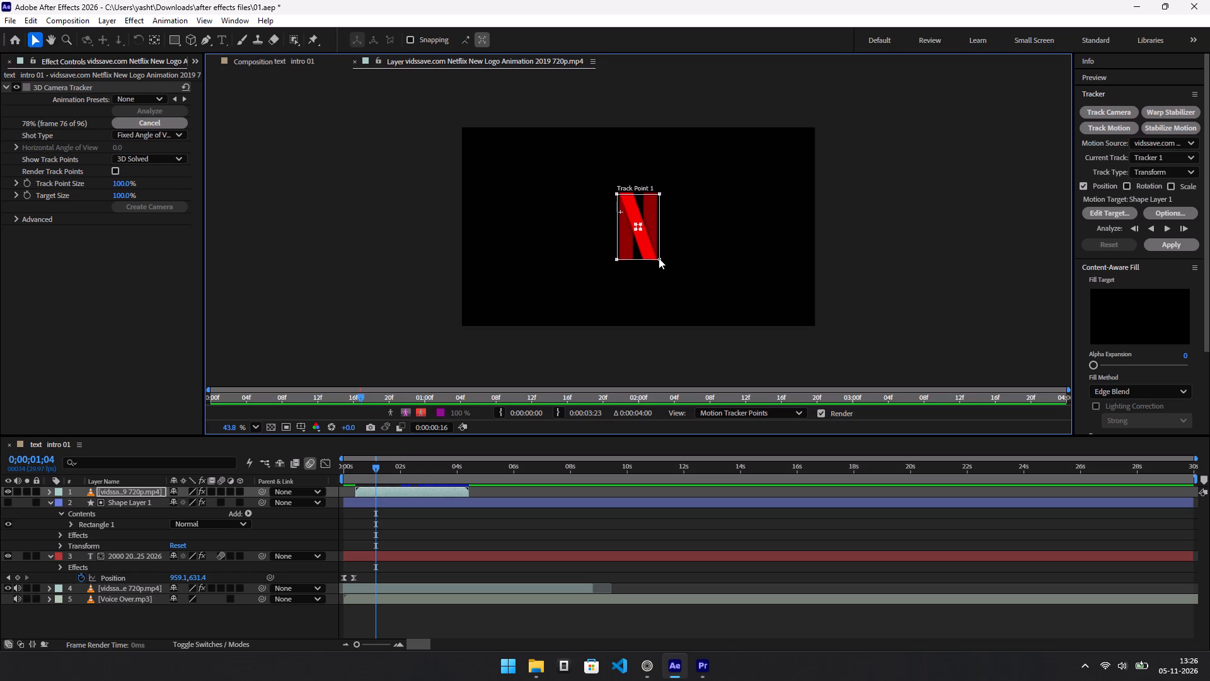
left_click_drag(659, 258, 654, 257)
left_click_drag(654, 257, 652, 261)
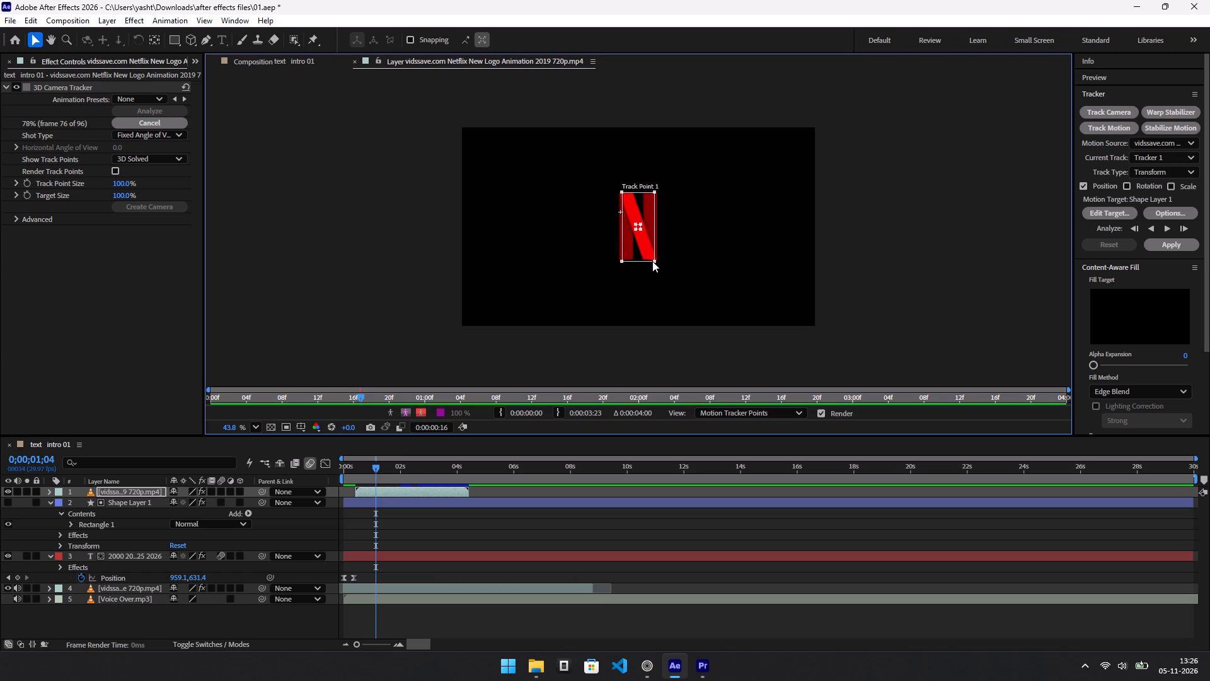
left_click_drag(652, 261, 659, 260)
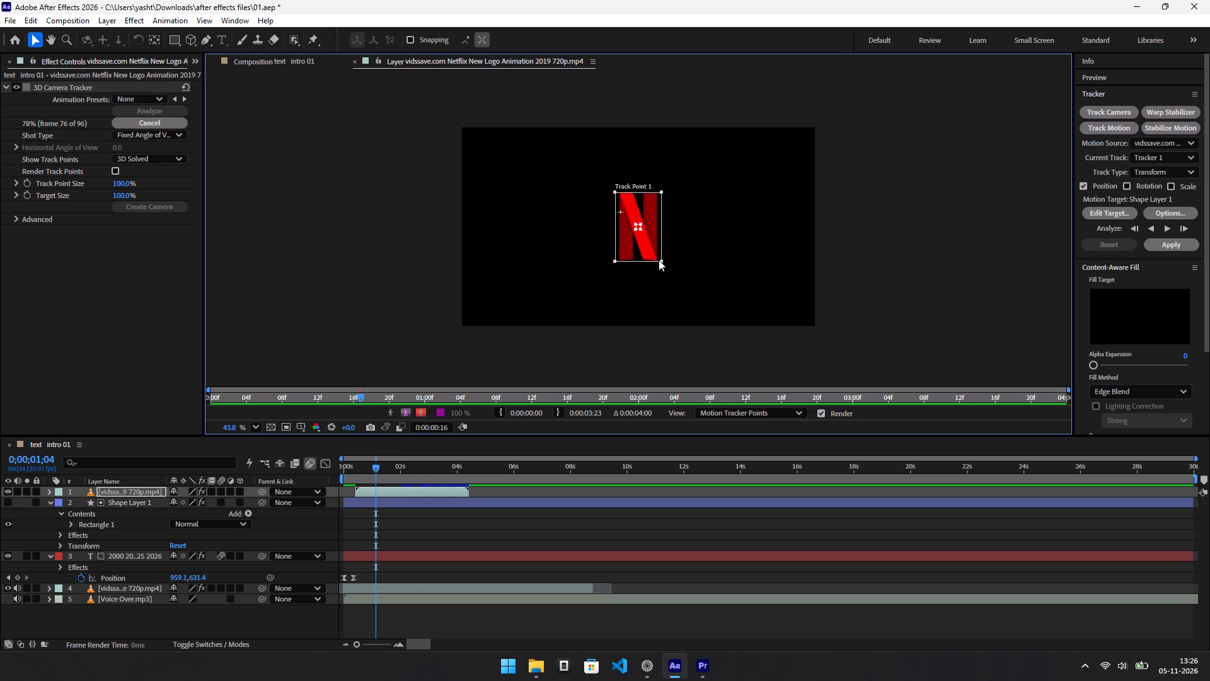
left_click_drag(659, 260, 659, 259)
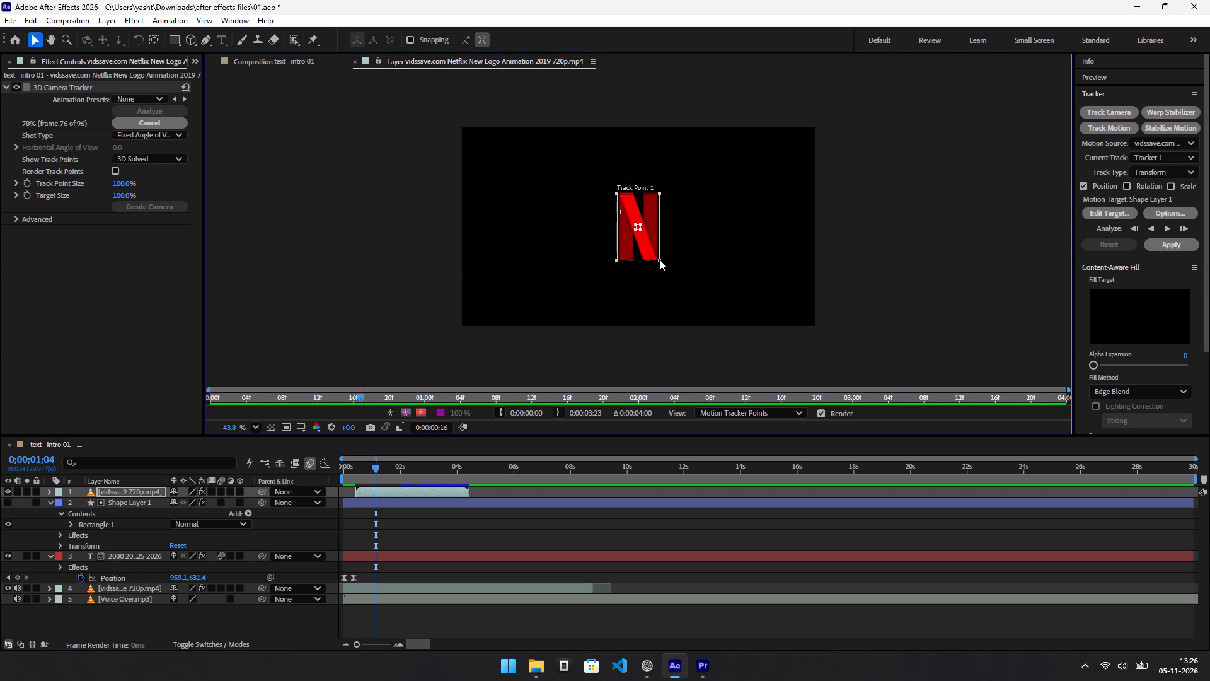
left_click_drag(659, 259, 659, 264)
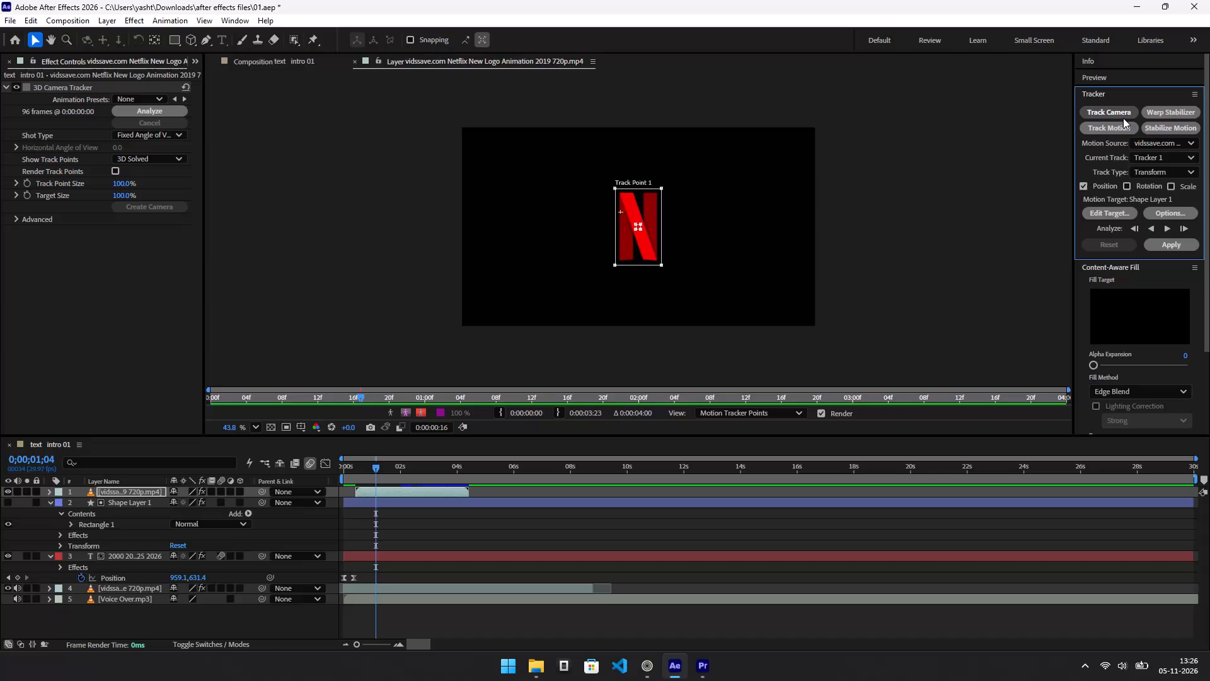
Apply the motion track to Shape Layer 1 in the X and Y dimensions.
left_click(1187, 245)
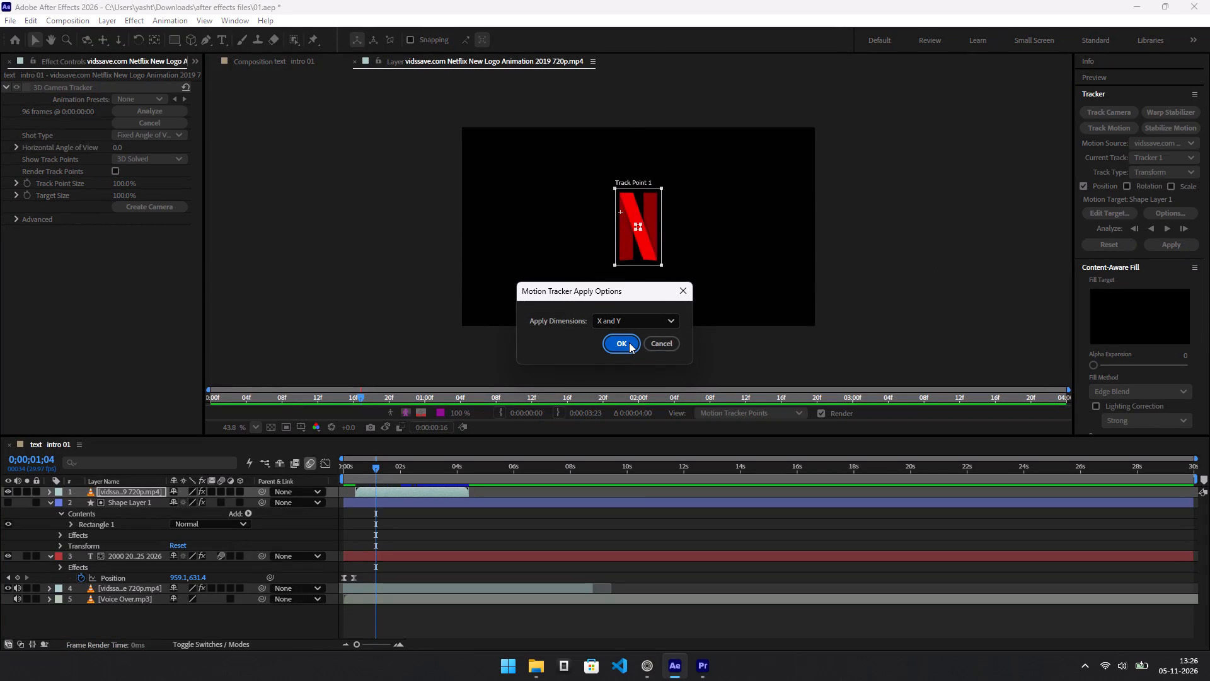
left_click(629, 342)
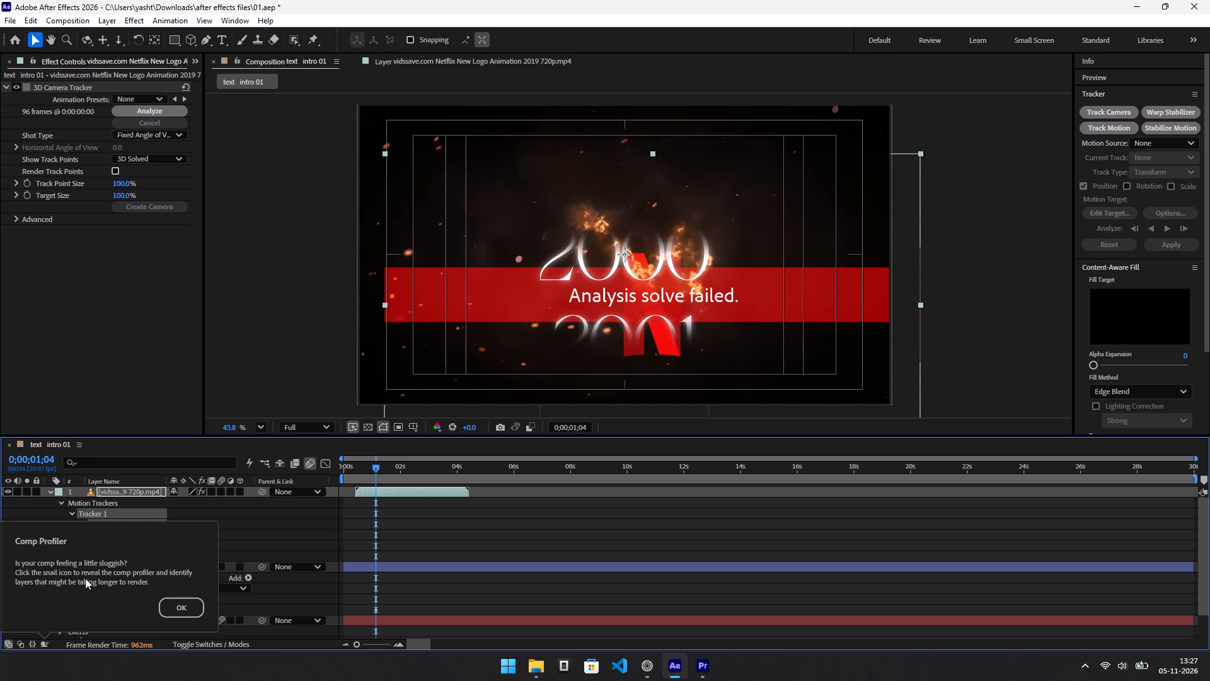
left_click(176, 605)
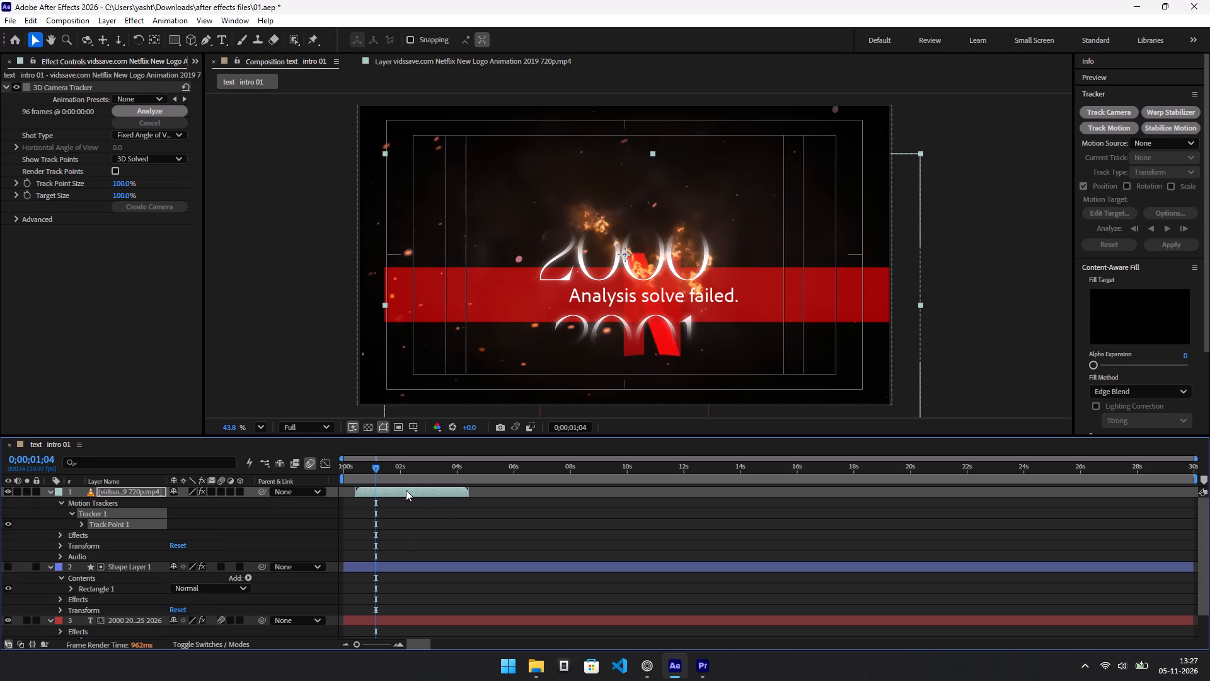
Review the intro from the start to about 0;00;01;08 to check the tracked Netflix clip against the year numbers.
left_click(404, 489)
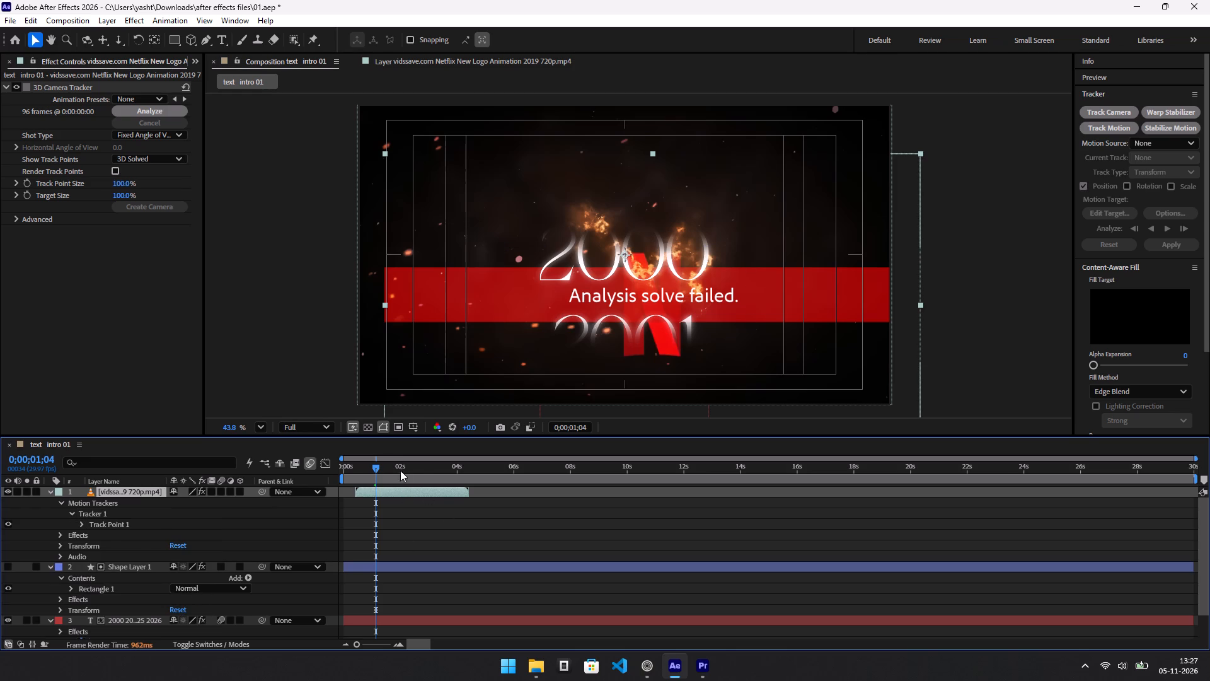
left_click_drag(400, 470, 308, 470)
key("space")
key("space")
key("space")
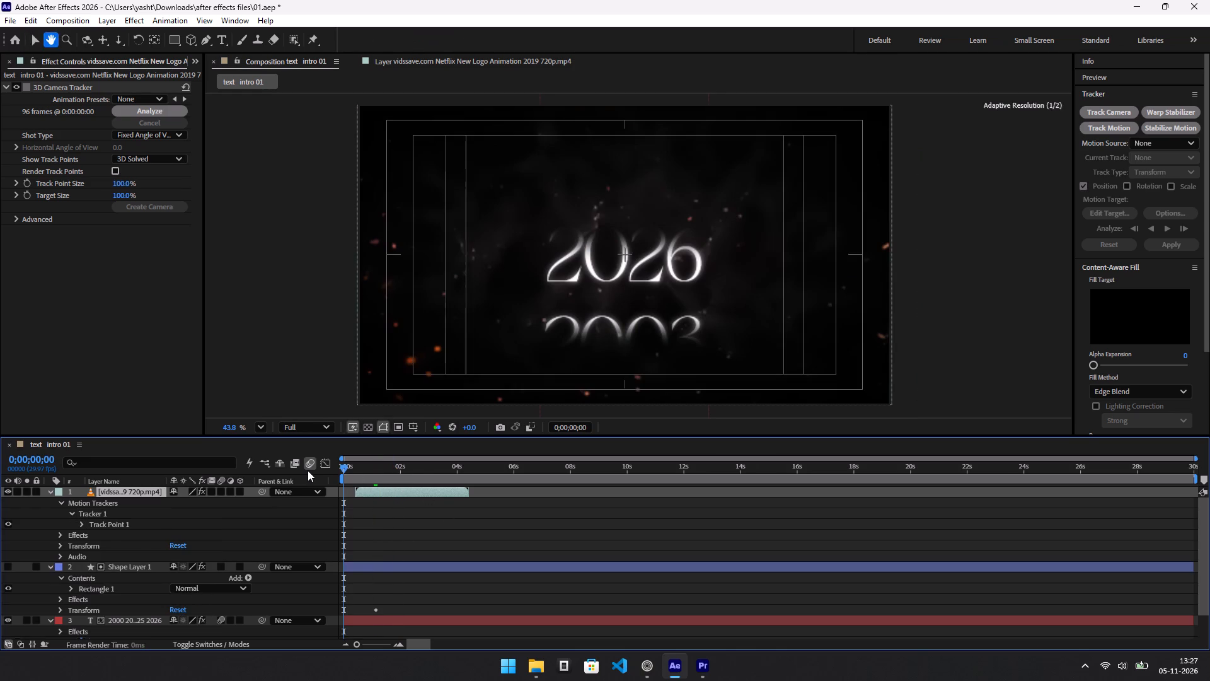
left_click(349, 463)
left_click_drag(349, 467, 363, 473)
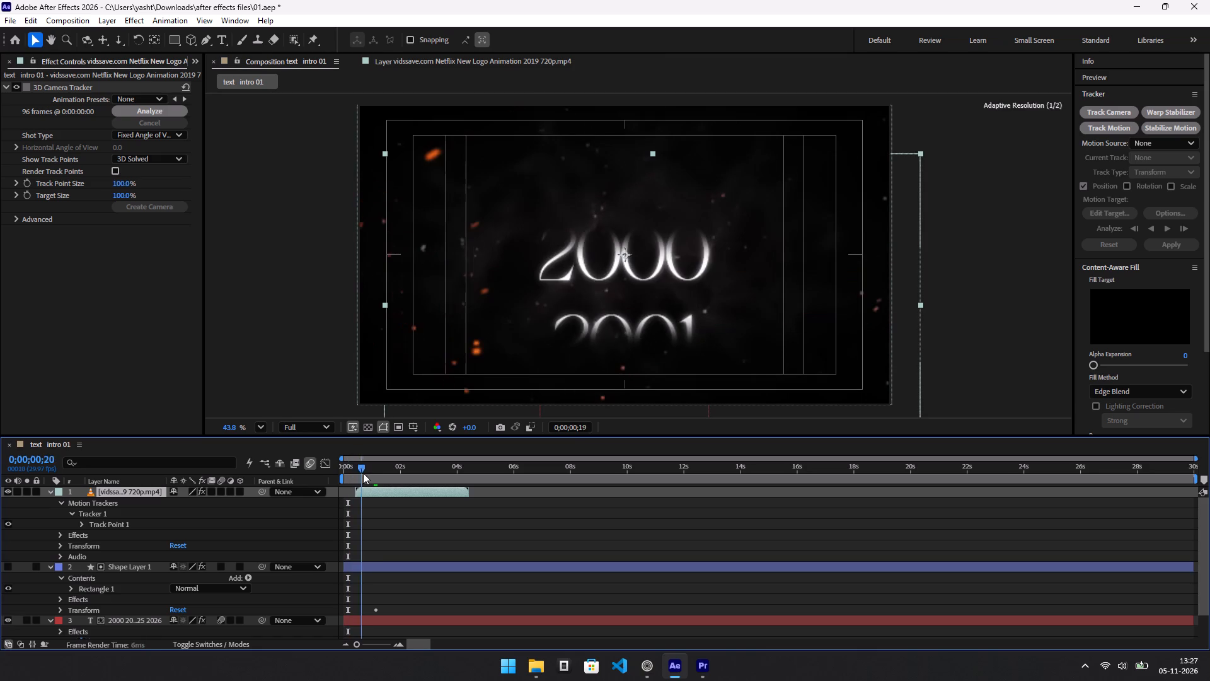
left_click_drag(363, 473, 380, 489)
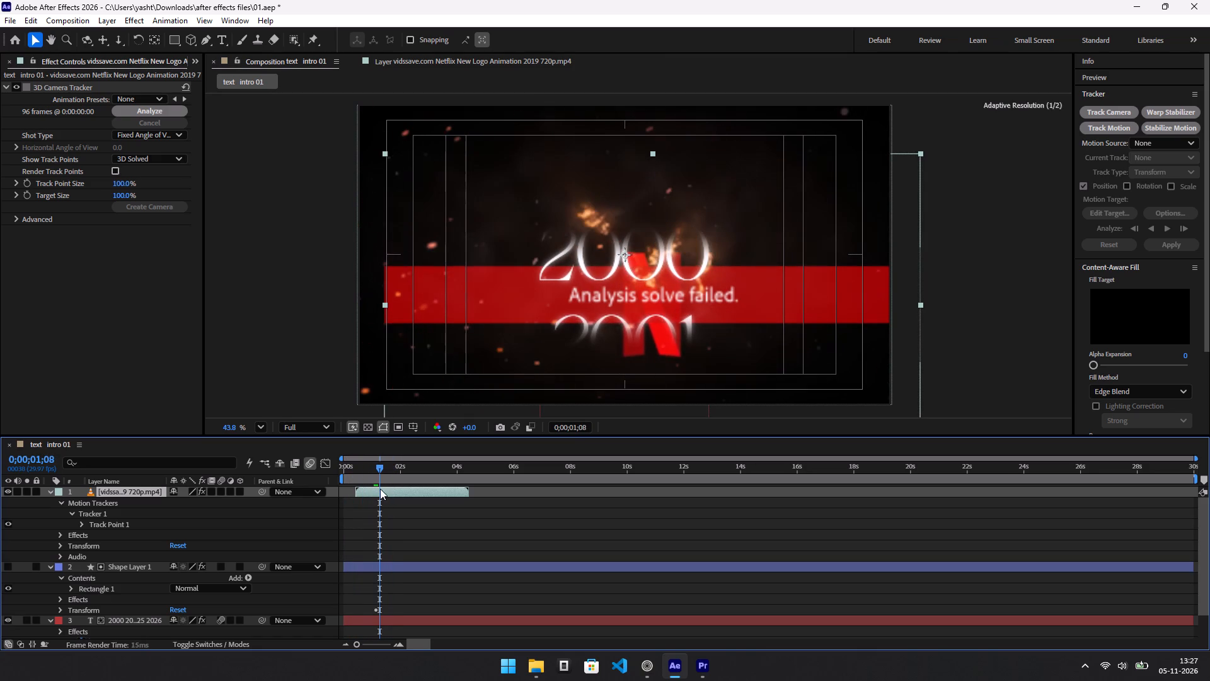
Undo the motion track, 3D Camera Tracker and anchor-point moves on the Netflix clip, keeping its earlier placement in time.
key("ctrl+z")
key("ctrl+z")
key("ctrl+z")
key("ctrl+z")
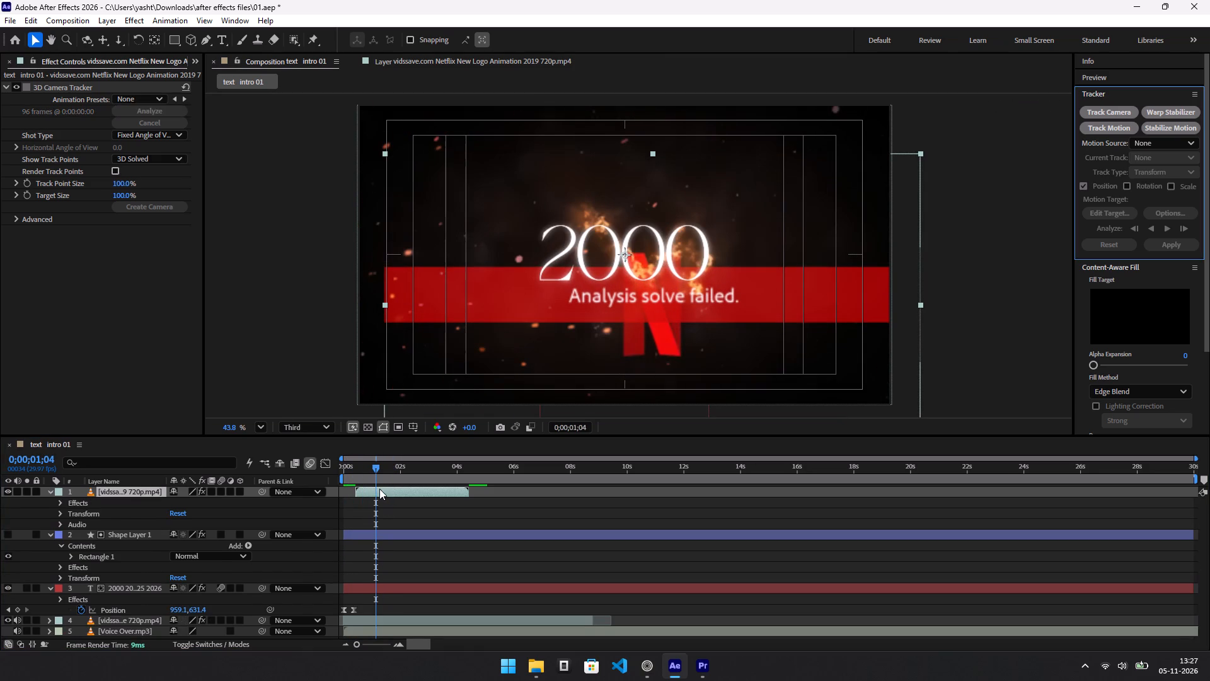
key("ctrl+z")
left_click_drag(371, 470, 591, 521)
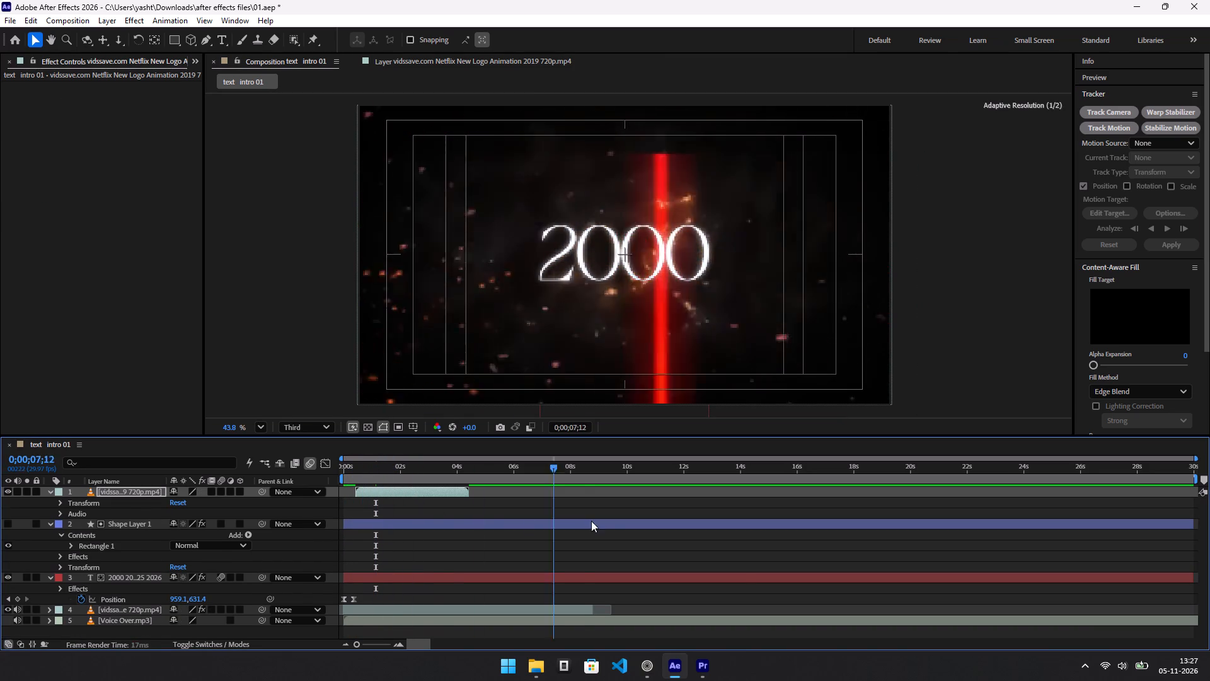
left_click_drag(591, 521, 417, 520)
key("ctrl+z")
key("ctrl+z")
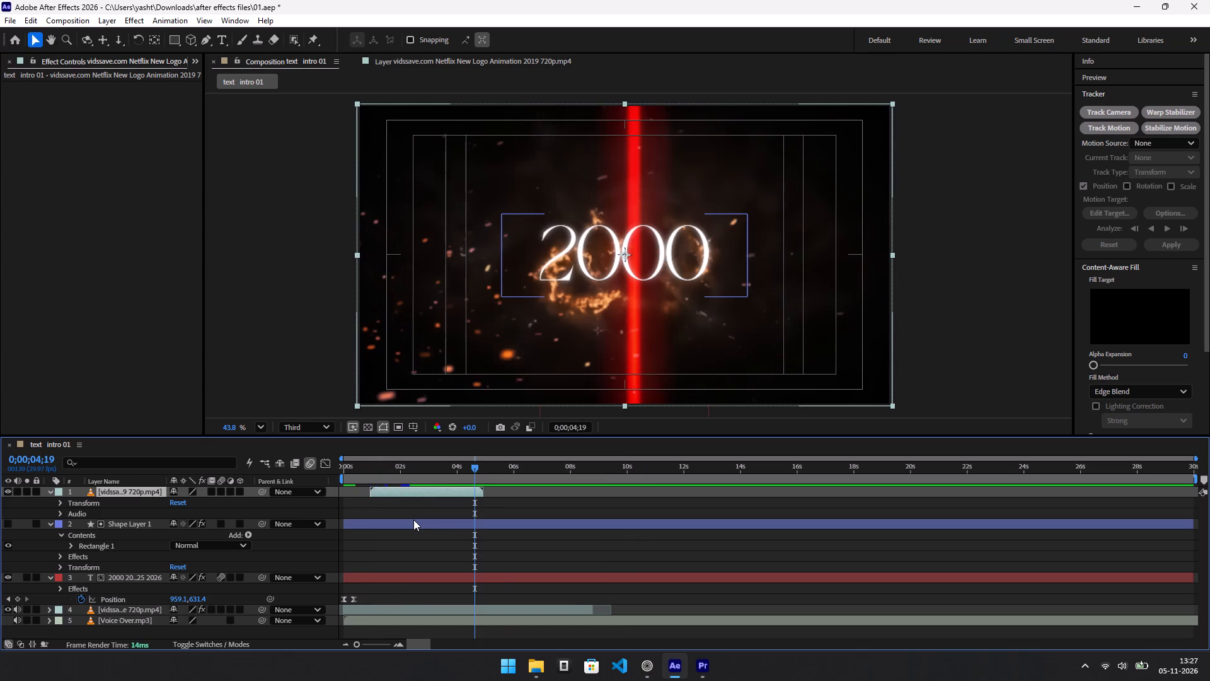
key("ctrl+shift+z")
Play the intro from the start and scrub through the Netflix animation to about 0;00;00;21, examining how the N appears behind 2000.
left_click_drag(389, 471, 343, 469)
key("space")
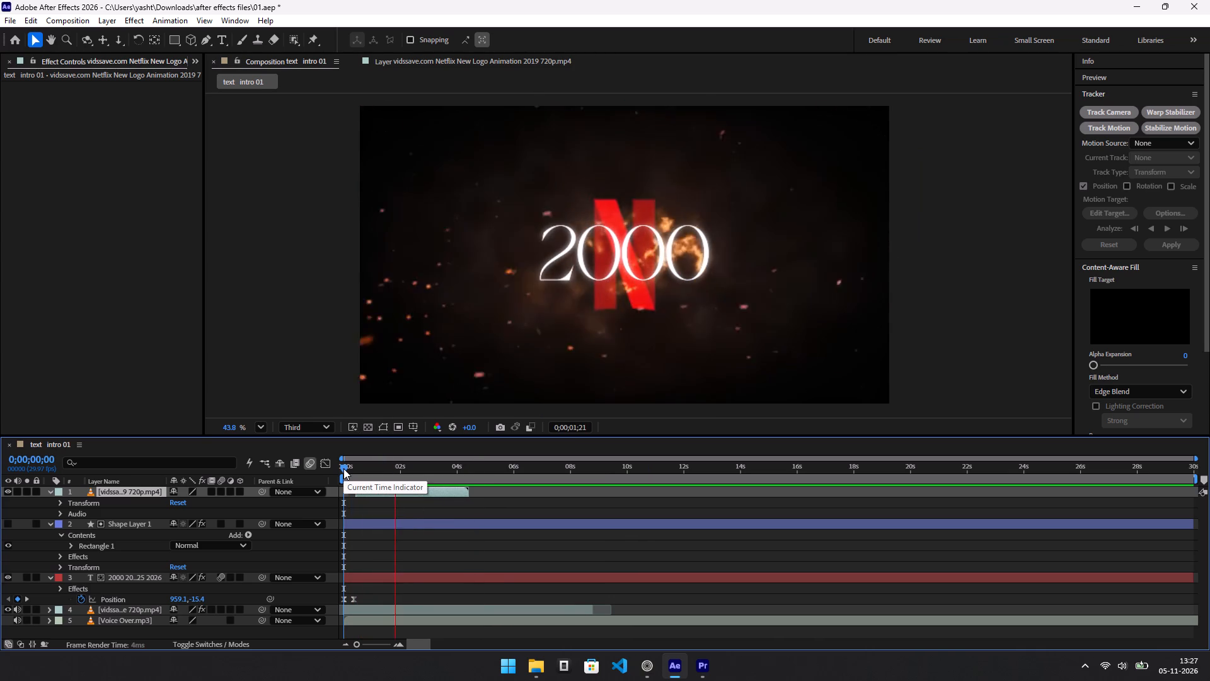
key("space")
key("space")
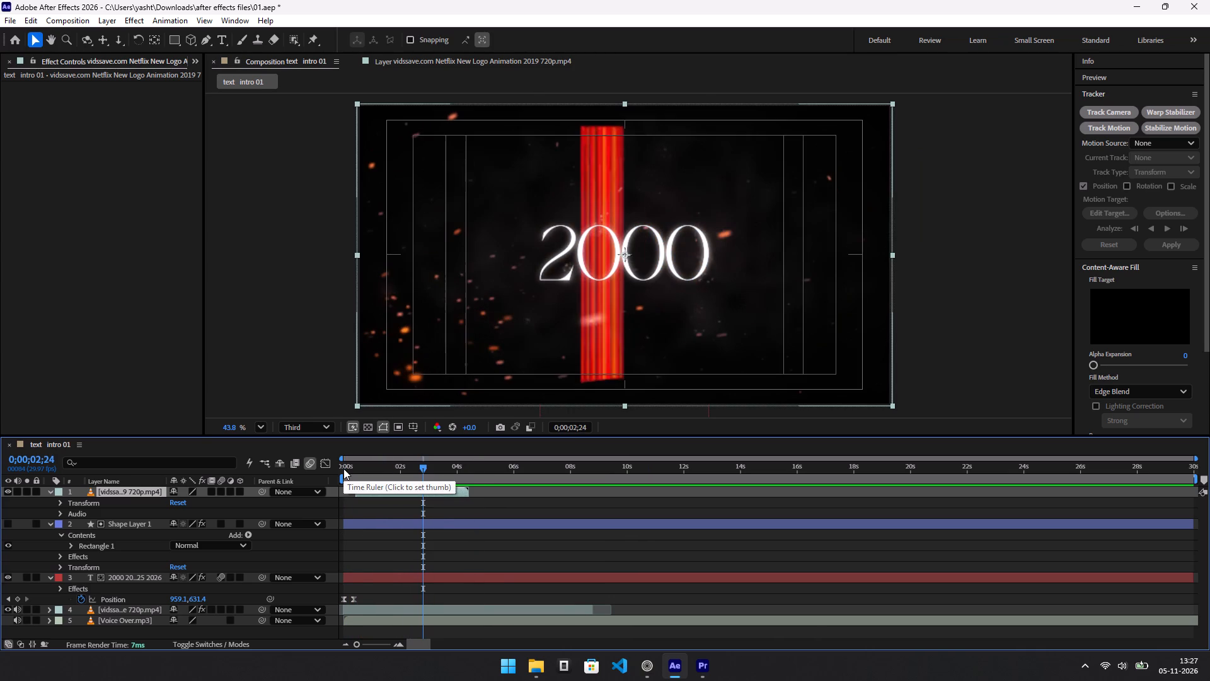
key("space")
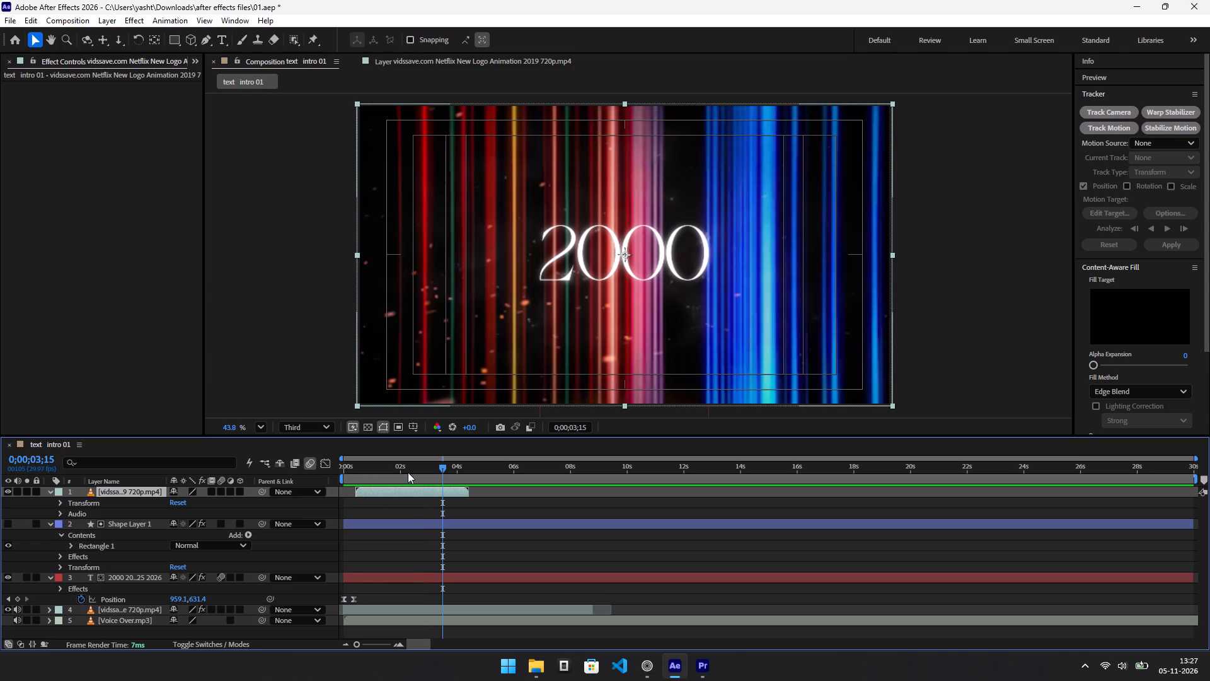
left_click_drag(402, 460, 372, 464)
left_click_drag(372, 475, 466, 490)
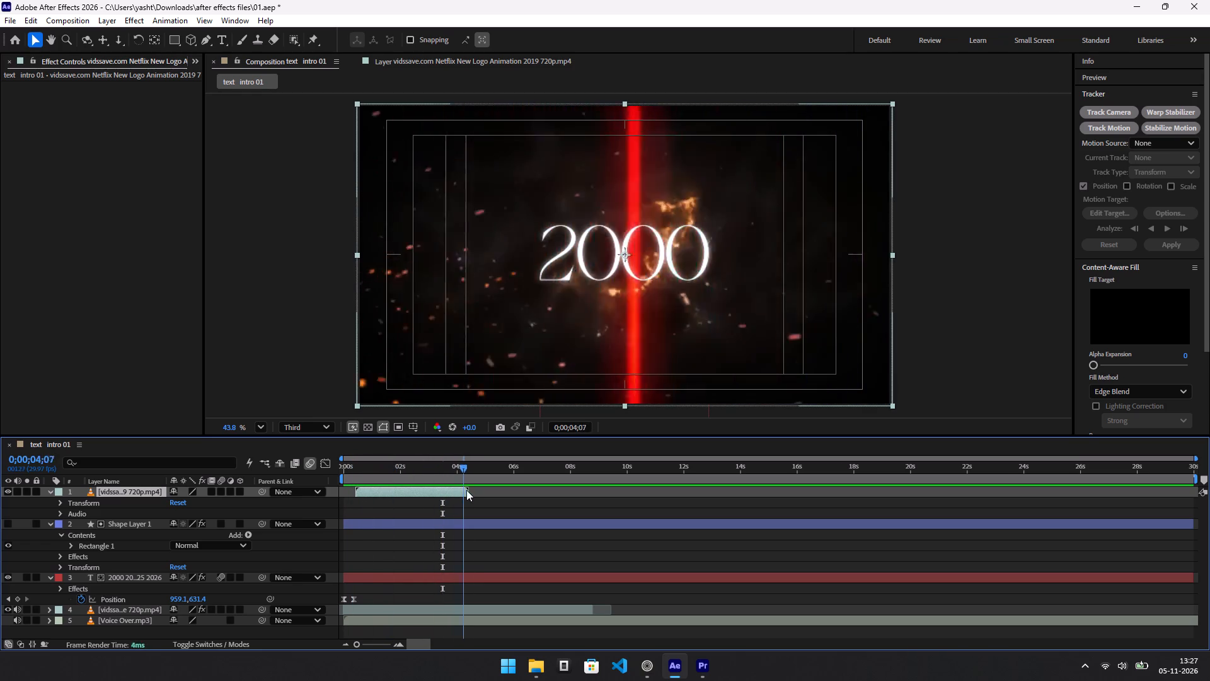
left_click_drag(466, 490, 343, 483)
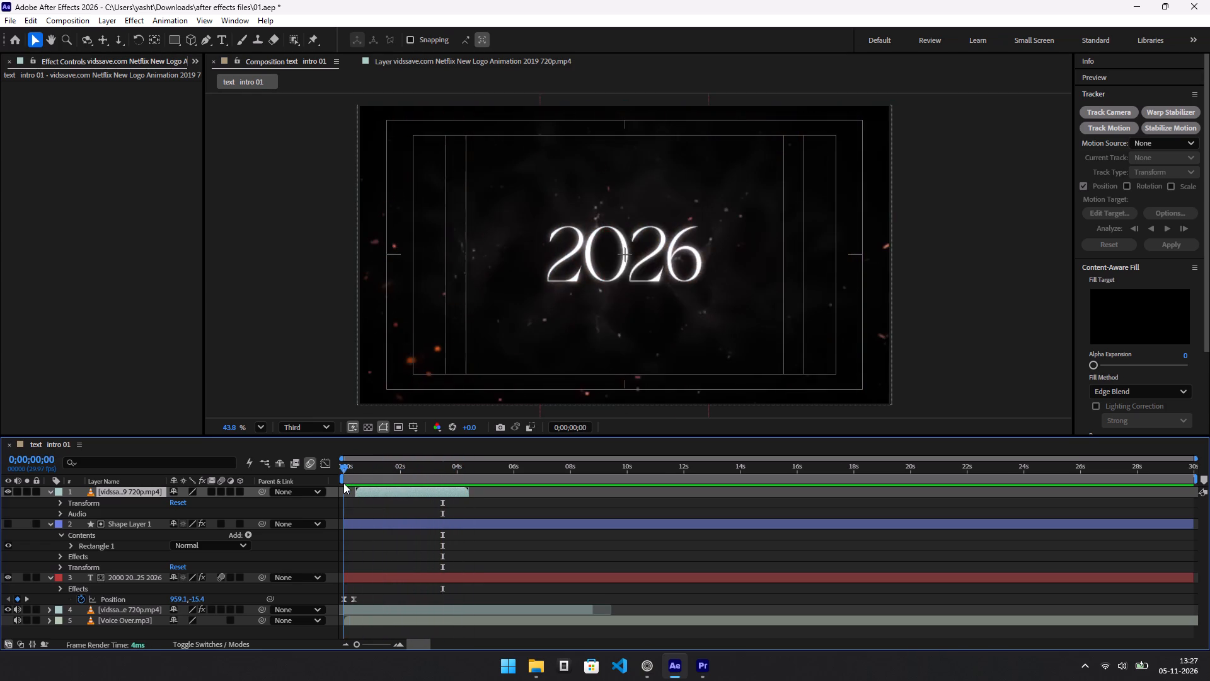
left_click_drag(343, 483, 386, 489)
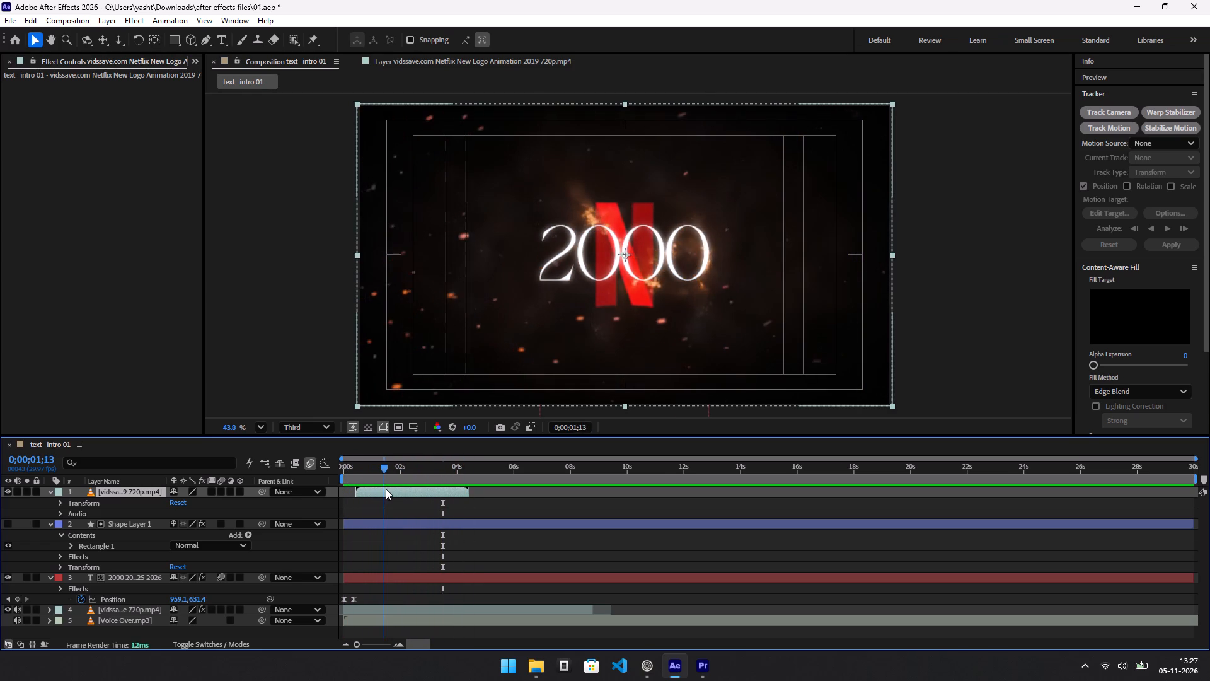
left_click_drag(386, 489, 387, 499)
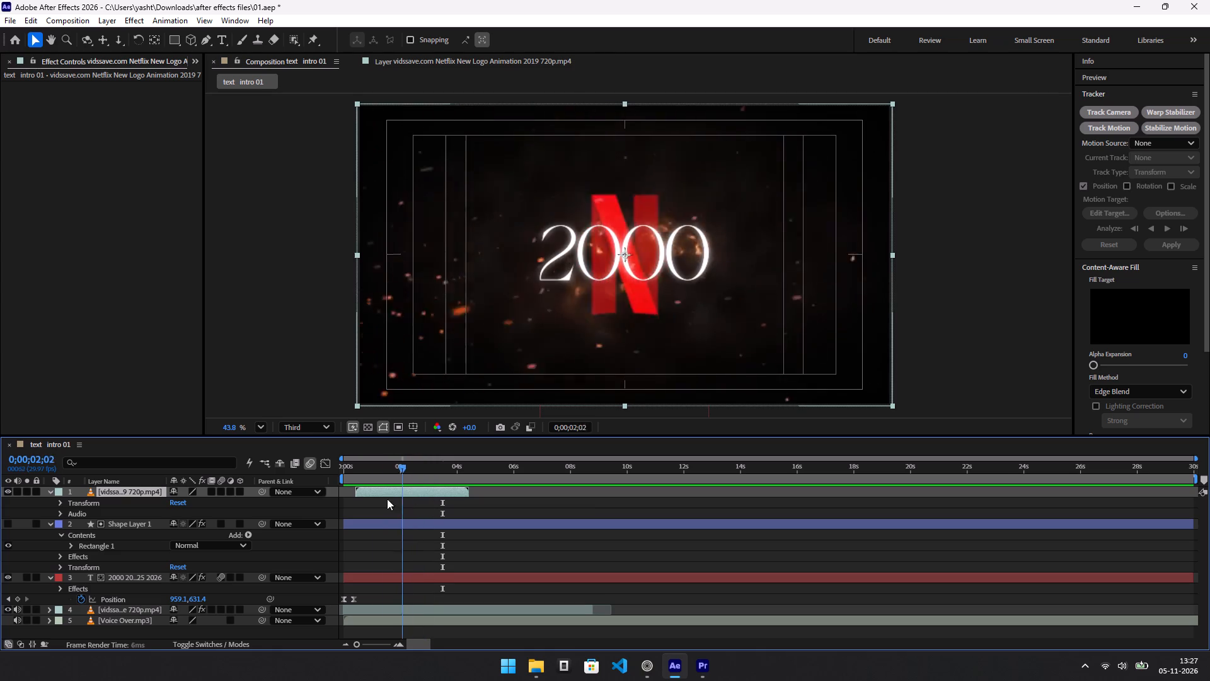
left_click_drag(387, 499, 355, 496)
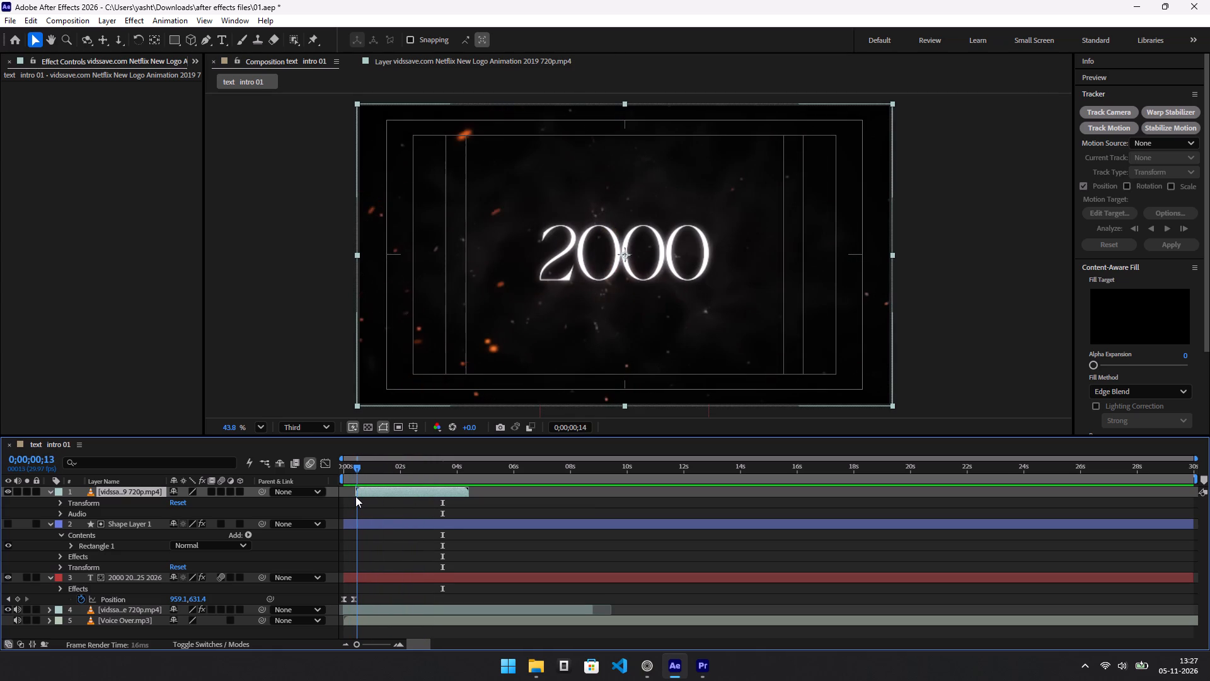
left_click_drag(355, 496, 363, 496)
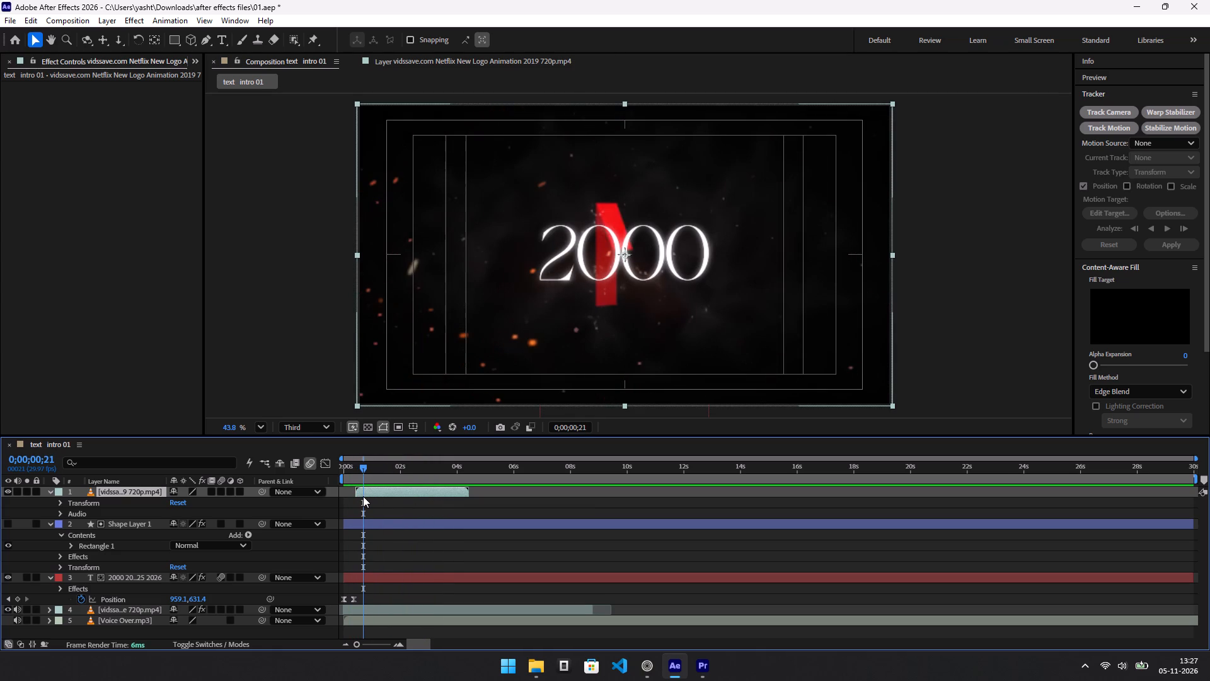
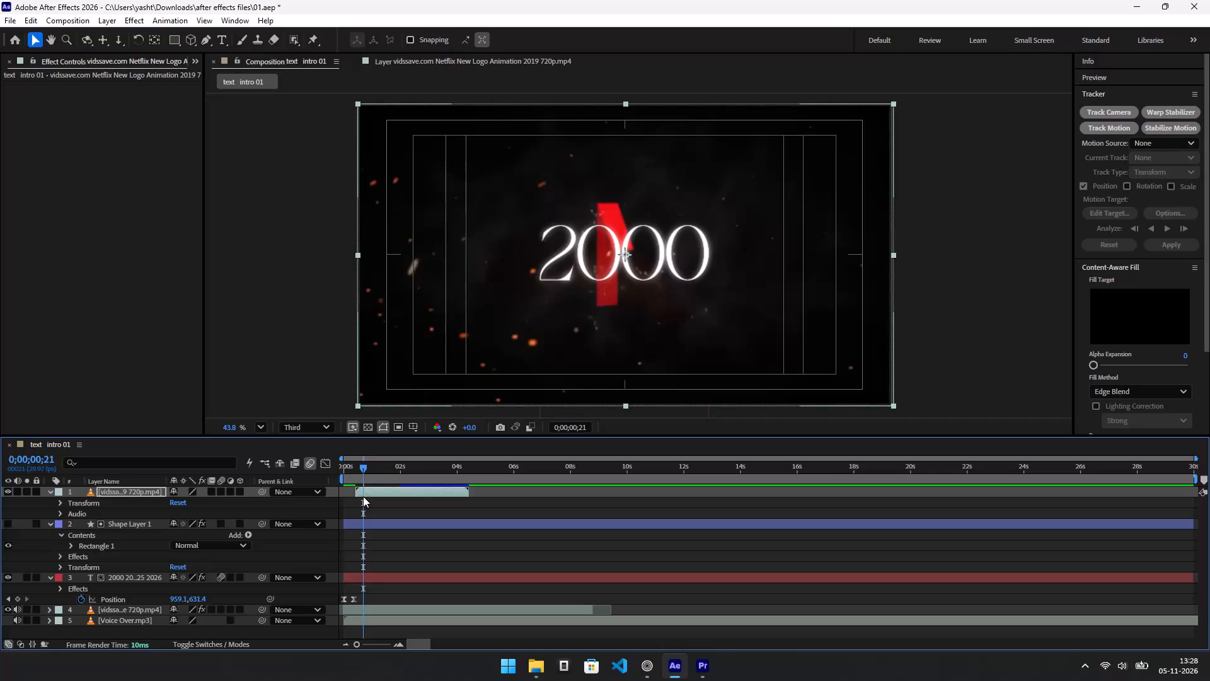
Advance frame by frame from 0;00;00;21 to 0;00;02;24, examining how the Netflix N lines up behind 2000.
key("ctrl+Right")
key("ctrl+Right")
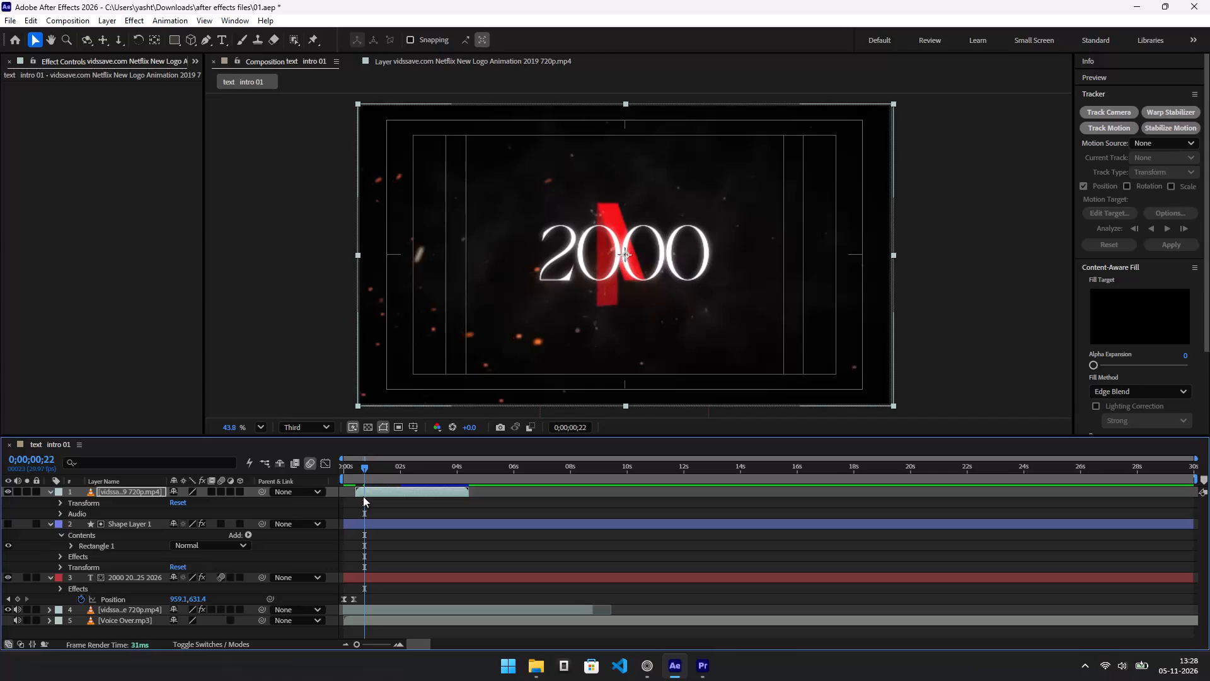
key("ctrl+Right")
key("ctrl+Right")
key("ctrl+Right")
key("ctrl+Right")
key("ctrl+Right")
key("ctrl+Right")
key("ctrl+Right")
key("ctrl+Right")
key("ctrl+Right")
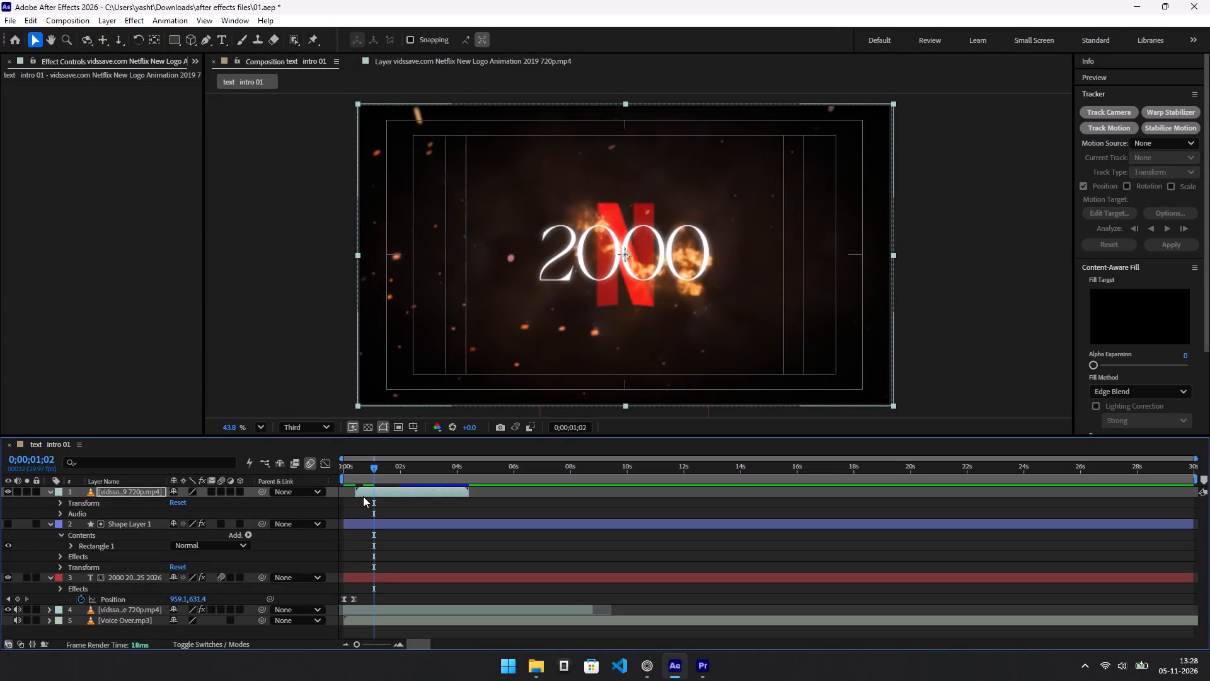
key("ctrl+Right")
key("ctrl+Right")
key("ctrl+Right")
key("ctrl+Right")
key("ctrl+Right")
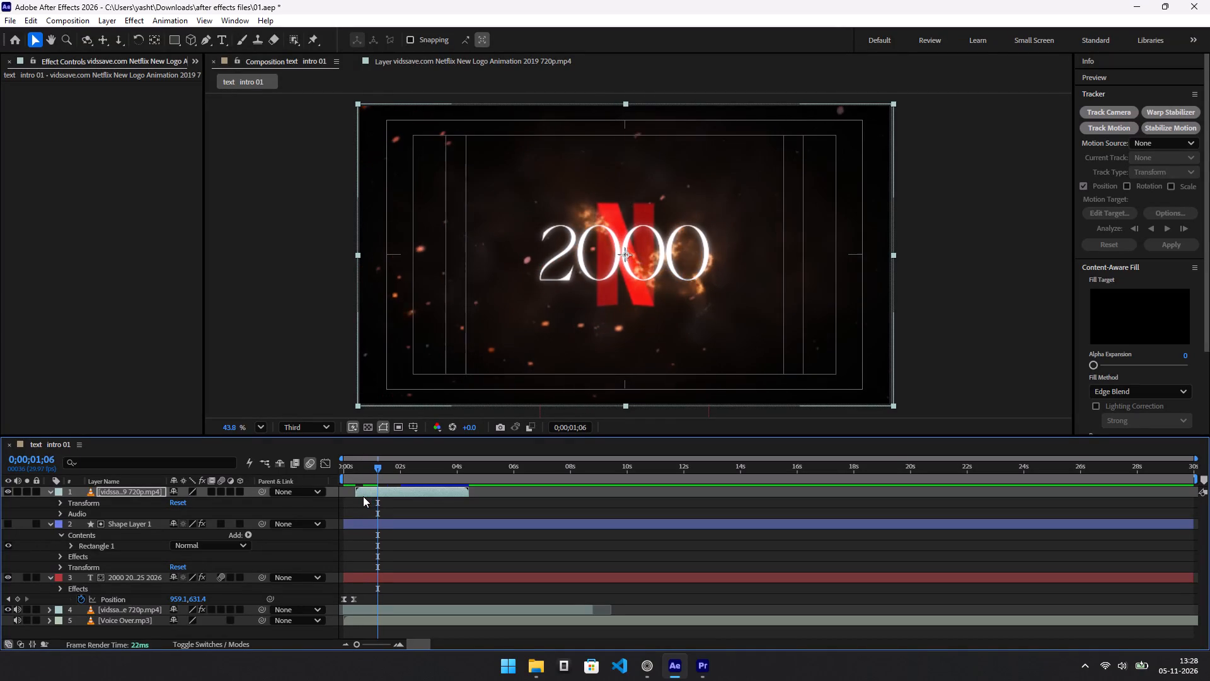
key("ctrl+Right")
key("ctrl+Right")
key("ctrl+Right")
key("ctrl+Right")
key("ctrl+Right")
key("ctrl+Right")
key("ctrl+Right")
key("ctrl+Right")
key("ctrl+Right")
key("ctrl+Right")
key("ctrl+Right")
key("ctrl+Right")
key("ctrl+Right")
key("ctrl+Right")
key("ctrl+Right")
key("ctrl+Right")
key("ctrl+Right")
key("ctrl+Right")
key("ctrl+Right")
key("ctrl+Right")
key("ctrl+Right")
key("ctrl+Right")
key("ctrl+Right")
key("ctrl+Right")
key("ctrl+Right")
key("ctrl+Right")
key("ctrl+Right")
key("ctrl+Right")
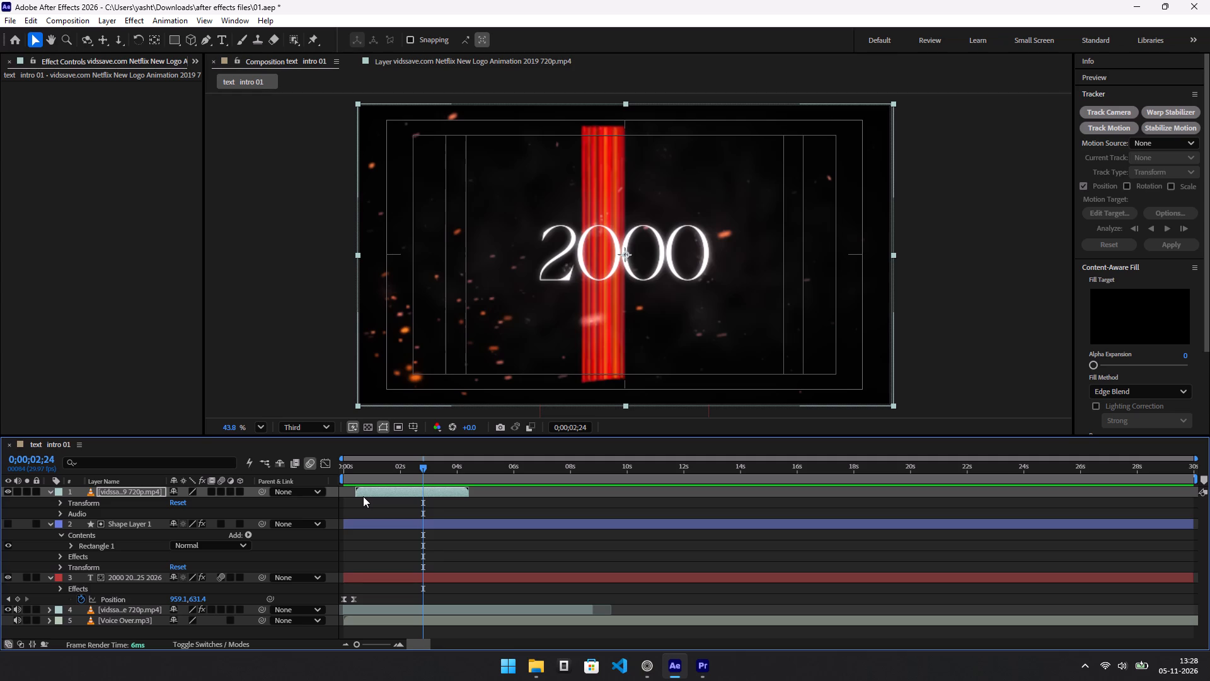
Step back frame by frame to 0;00;01;16, rechecking the N's alignment and size against the 2000 numbers.
key("ctrl+Left")
key("ctrl+Left")
key("ctrl+Left")
key("ctrl+Left")
key("ctrl+Left")
key("ctrl+Left")
key("ctrl+Left")
key("ctrl+Left")
key("ctrl+Left")
key("ctrl+Left")
key("ctrl+Left")
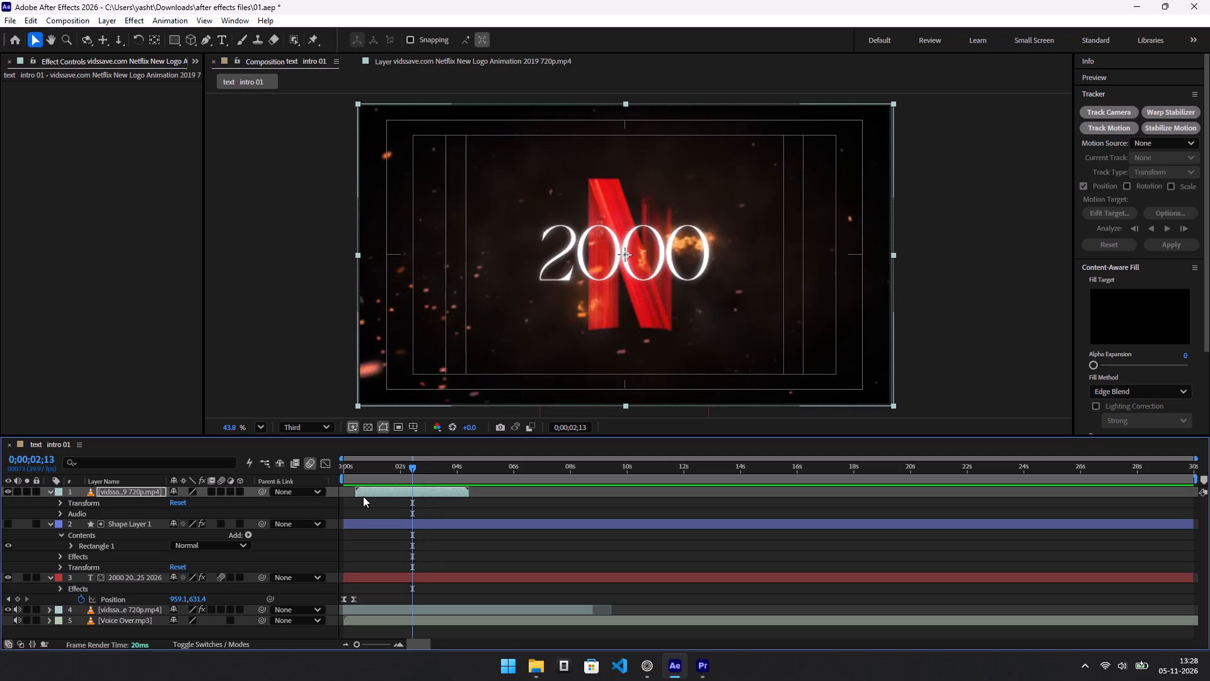
key("ctrl+Left")
key("ctrl+Left")
key("ctrl+Left")
key("ctrl+Left")
key("ctrl+Left")
key("ctrl+Left")
key("ctrl+Left")
key("ctrl+Left")
key("ctrl+Left")
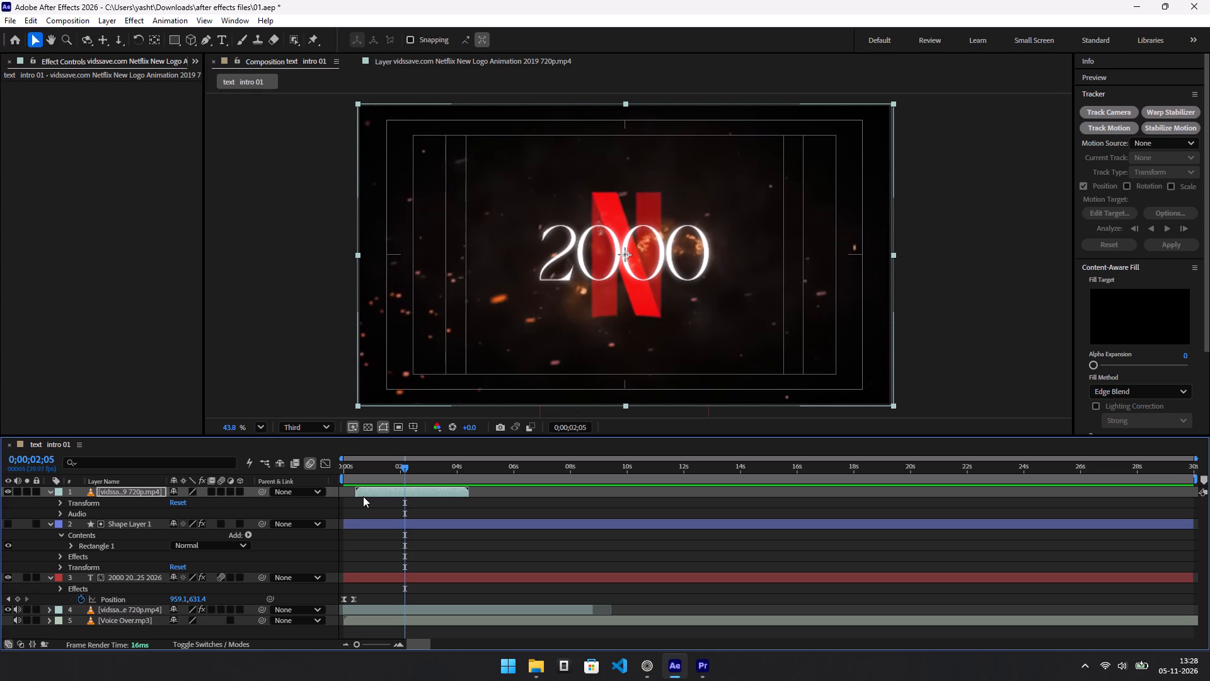
key("ctrl+Left")
key("ctrl+Left")
key("ctrl+Left")
key("ctrl+Left")
key("ctrl+Left")
key("ctrl+Left")
key("ctrl+Left")
key("ctrl+Left")
key("ctrl+Left")
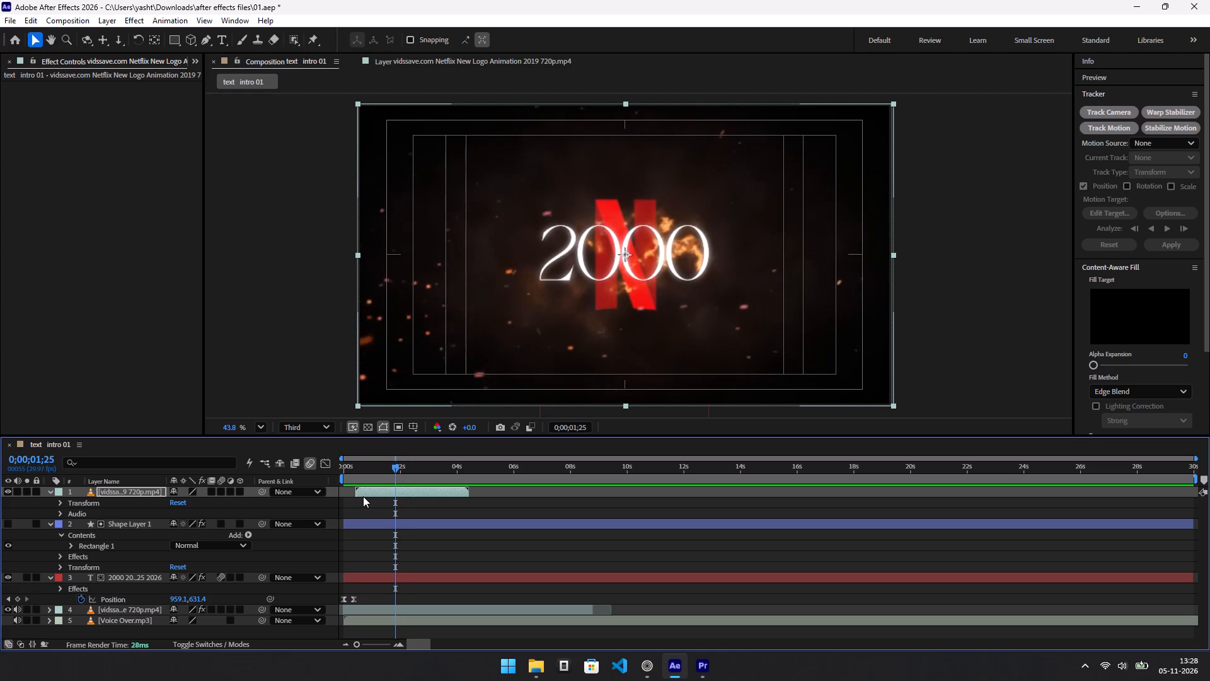
key("ctrl+Left")
key("ctrl+Left")
key("ctrl+Left")
key("ctrl+Left")
key("ctrl+Left")
key("ctrl+Left")
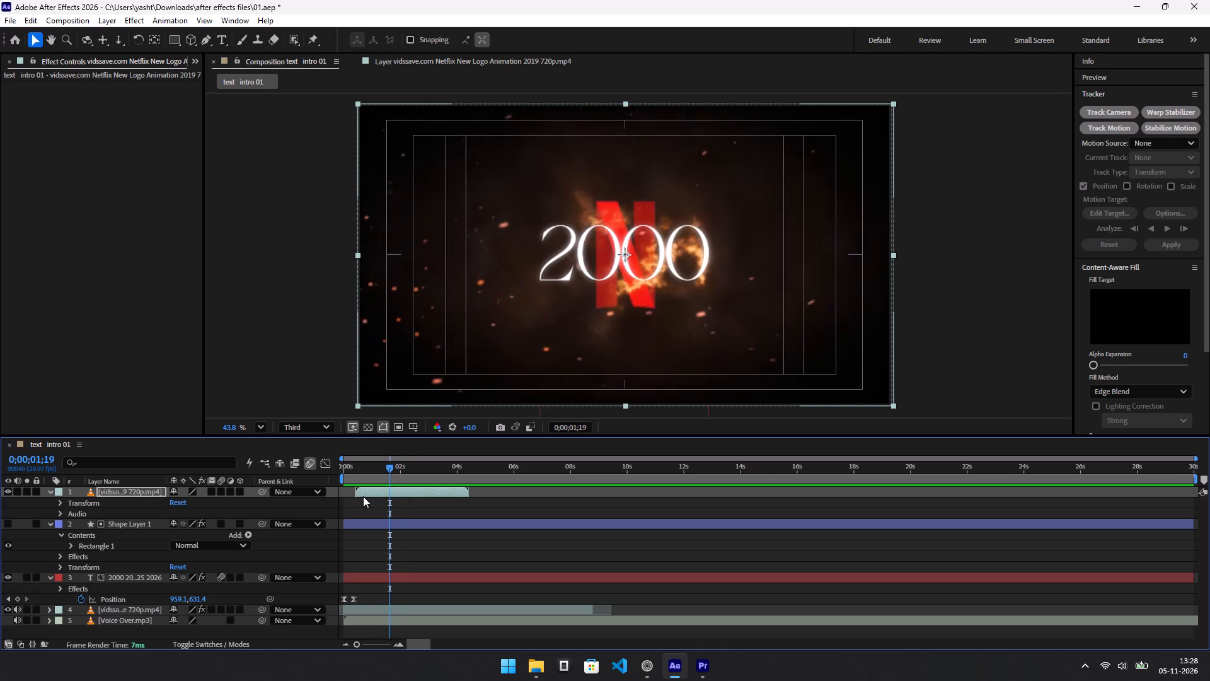
key("ctrl+Left")
key("ctrl+Left")
key("ctrl+Left")
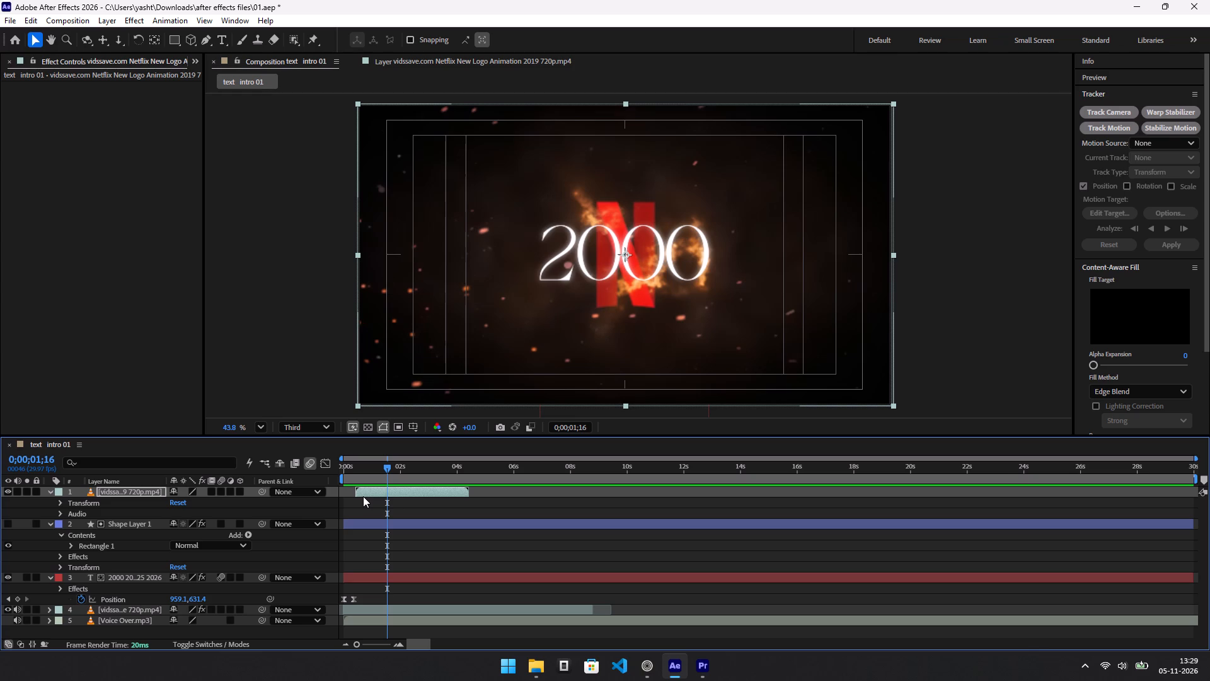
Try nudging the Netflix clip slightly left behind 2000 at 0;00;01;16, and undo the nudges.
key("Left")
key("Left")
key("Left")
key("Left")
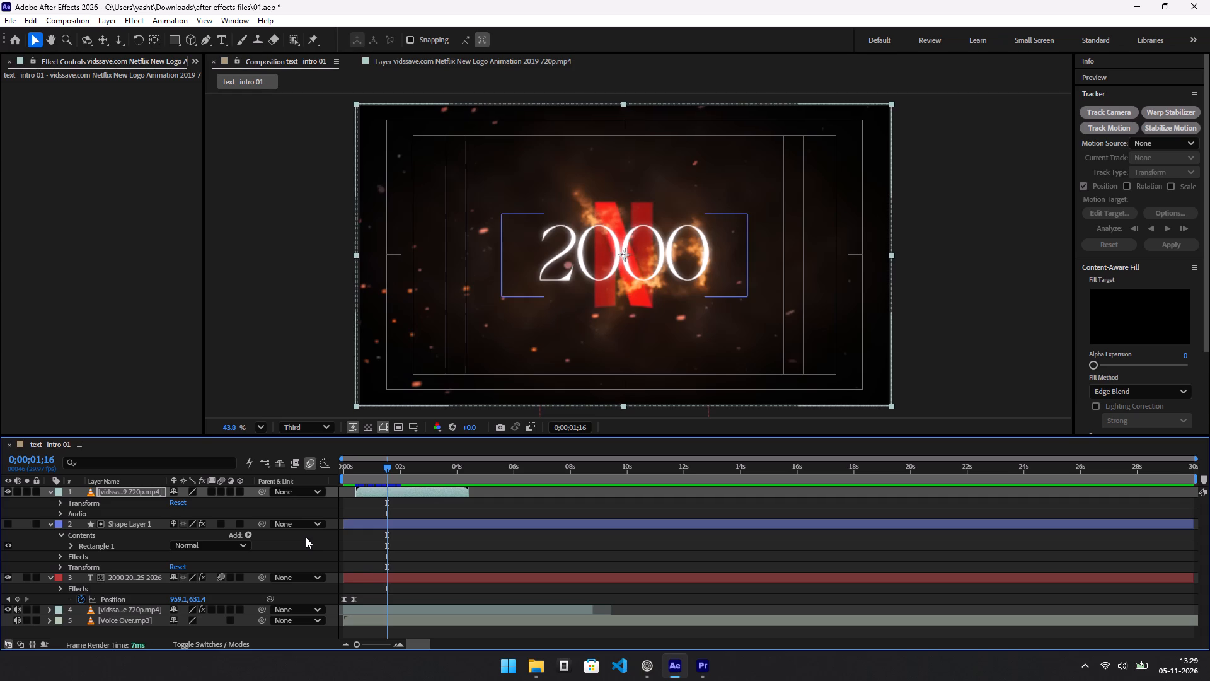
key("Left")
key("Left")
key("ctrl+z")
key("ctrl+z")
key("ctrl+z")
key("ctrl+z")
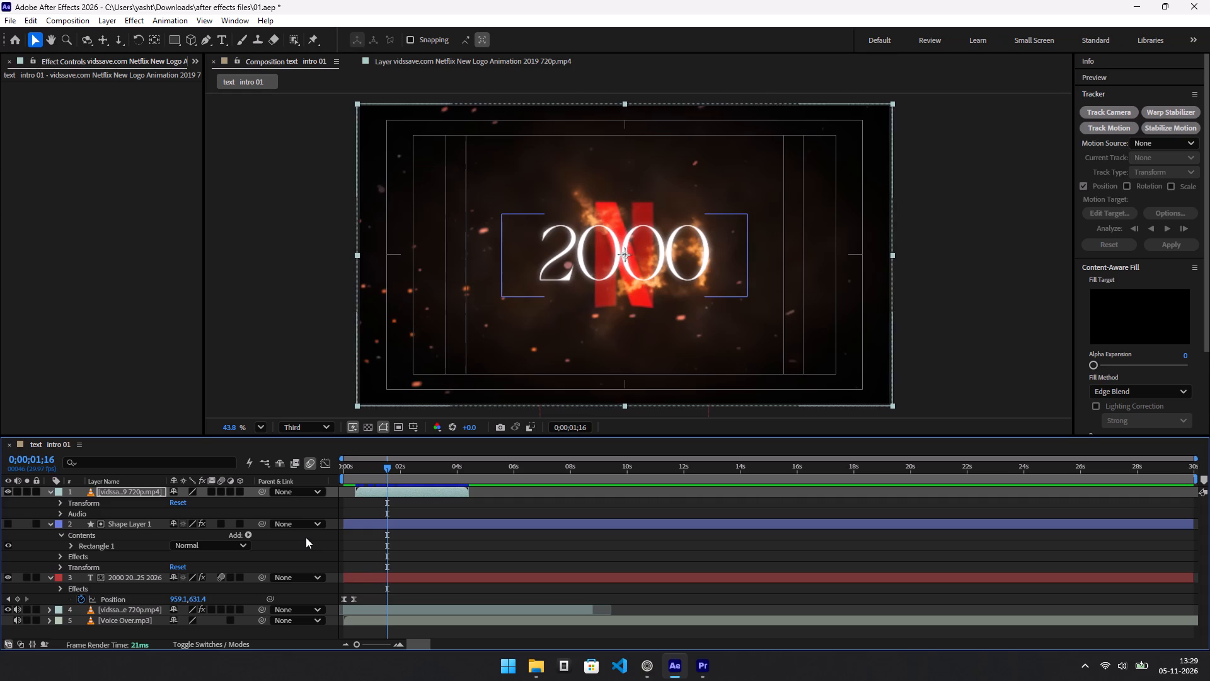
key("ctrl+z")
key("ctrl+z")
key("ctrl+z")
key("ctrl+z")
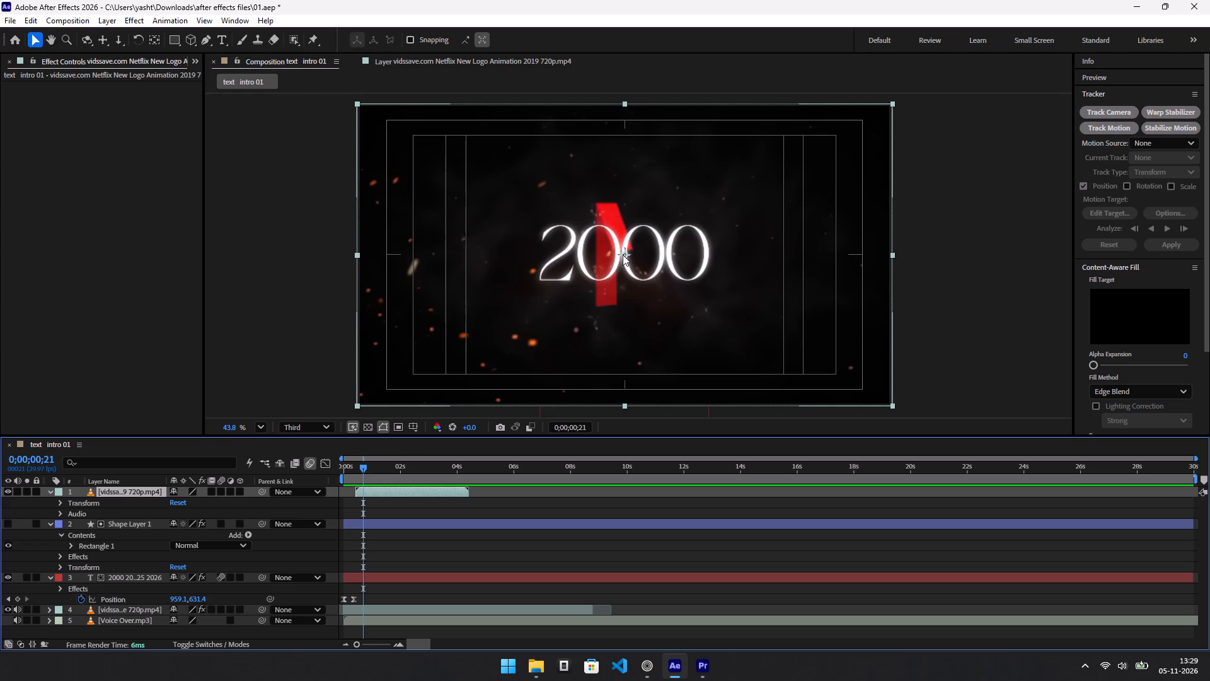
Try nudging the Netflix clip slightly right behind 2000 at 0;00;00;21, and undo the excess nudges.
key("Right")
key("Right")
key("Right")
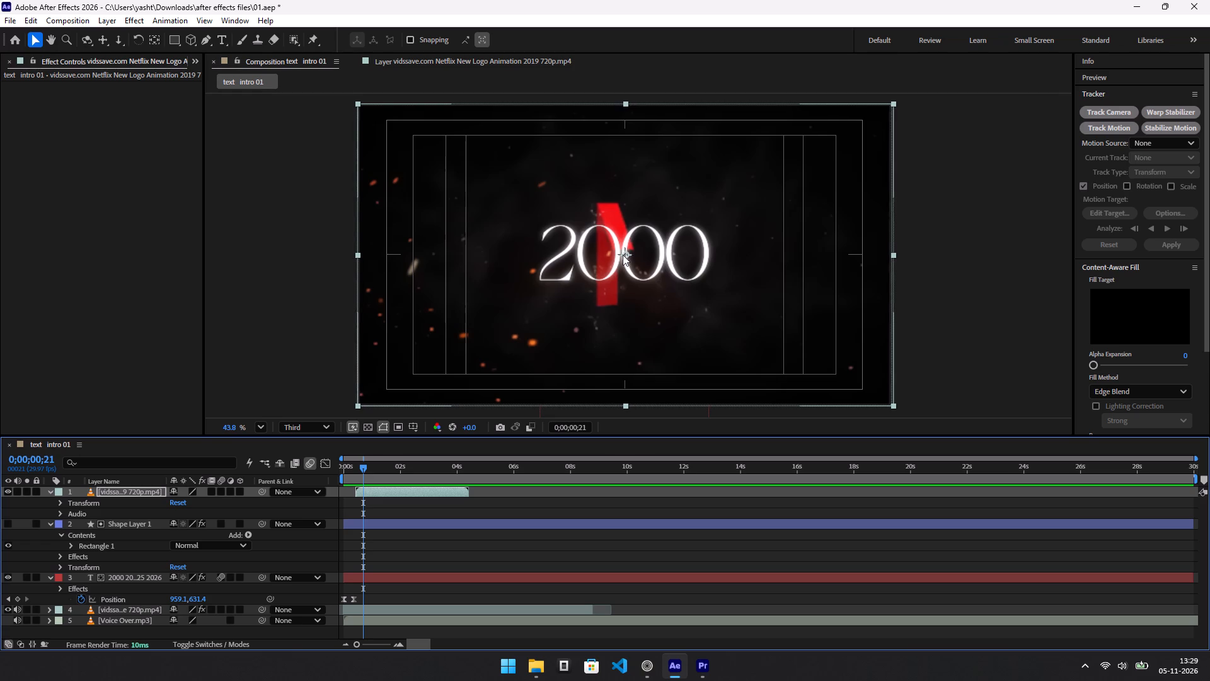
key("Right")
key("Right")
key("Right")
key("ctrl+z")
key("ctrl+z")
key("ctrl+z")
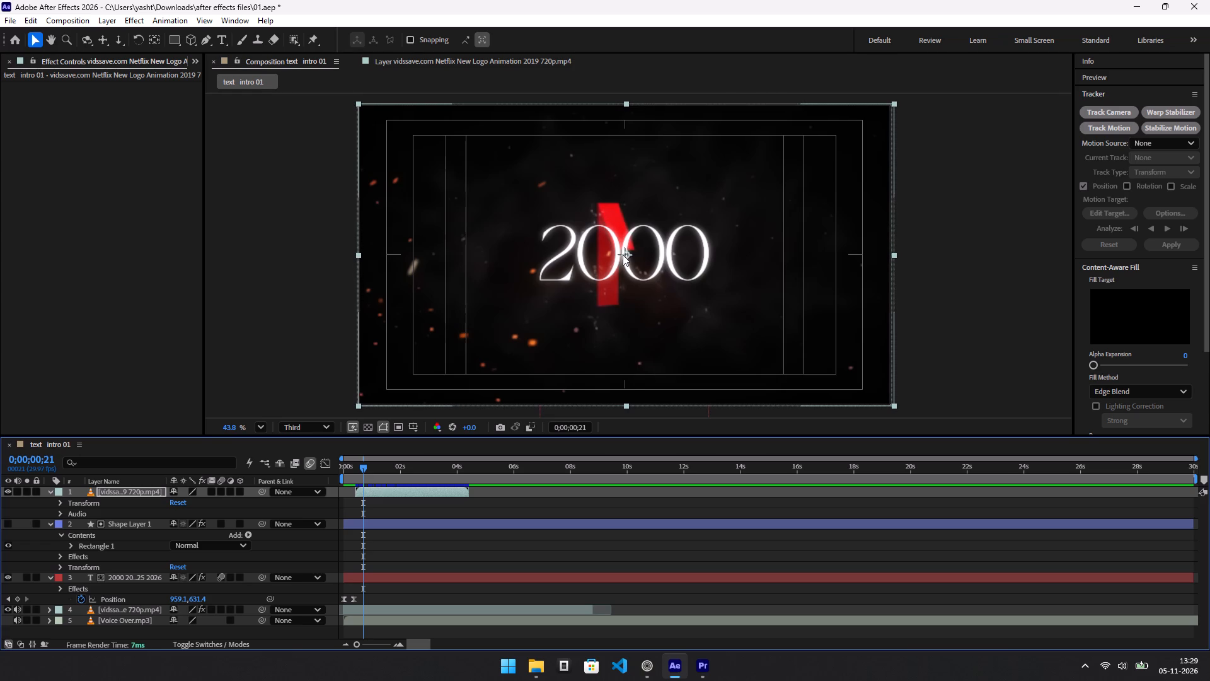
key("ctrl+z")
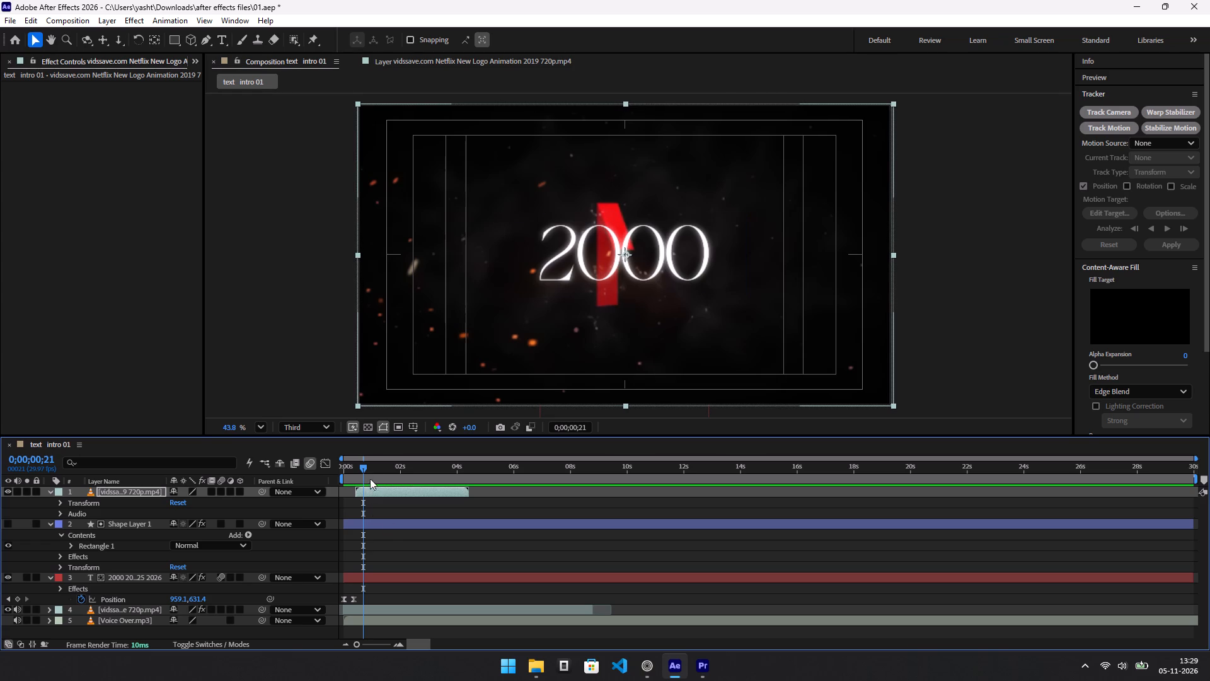
At 0;00;02;04, fine-tune the Netflix clip's horizontal position with small nudges so the N sits centred behind 2000.
left_click_drag(369, 468, 429, 464)
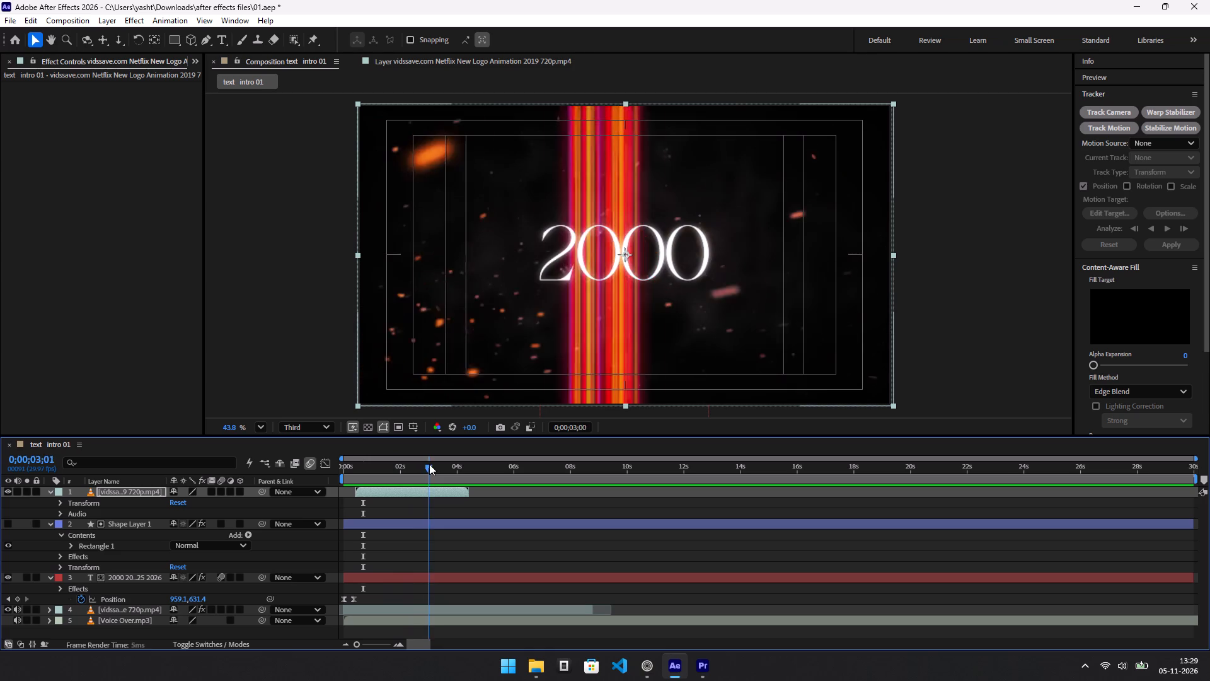
left_click_drag(429, 464, 379, 462)
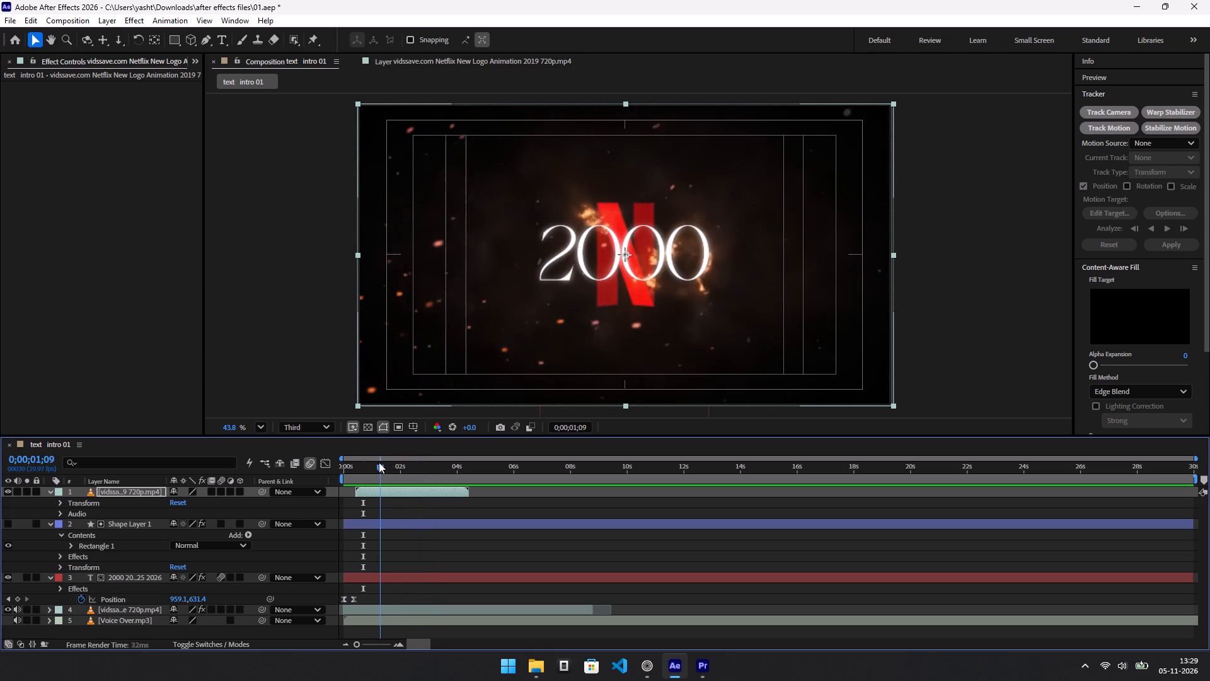
left_click_drag(379, 462, 404, 467)
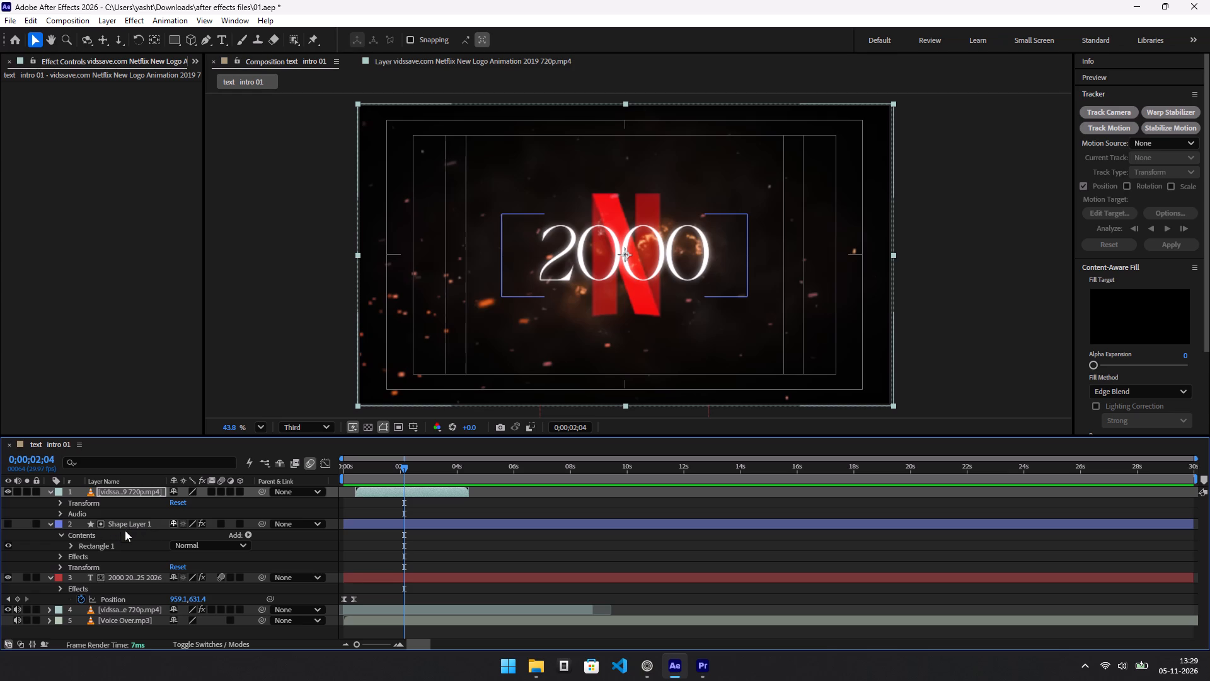
left_click(60, 536)
left_click(60, 536)
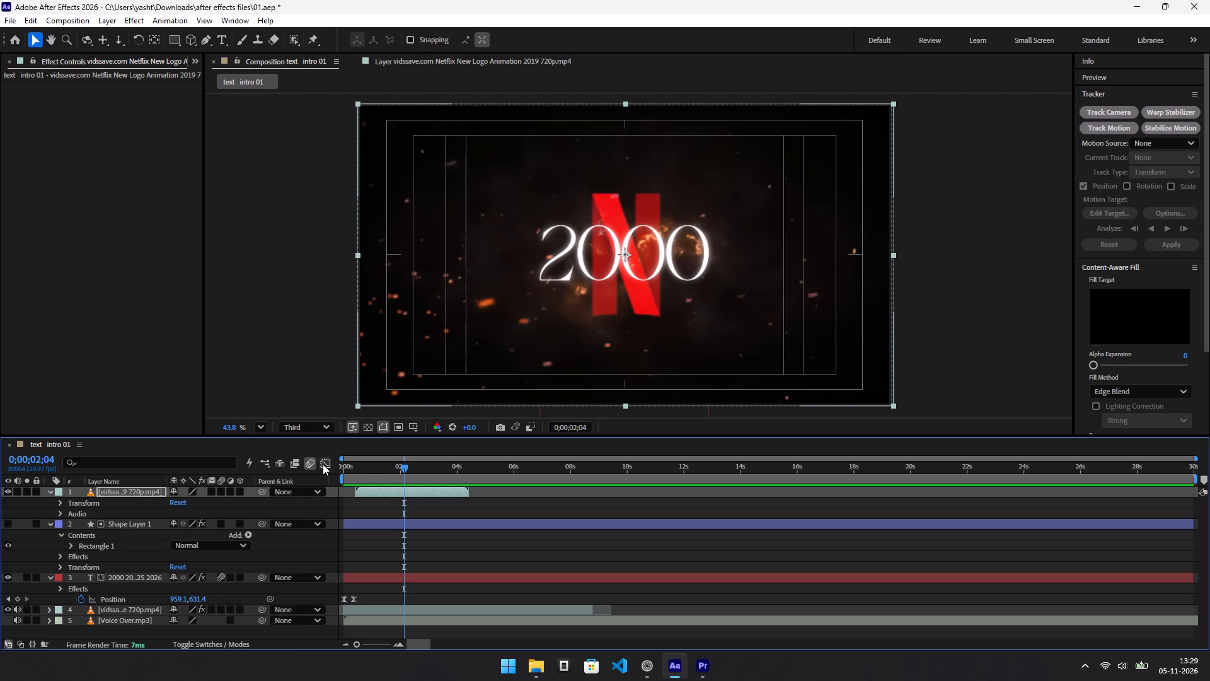
key("Left")
key("Left")
key("Left")
key("Left")
key("Left")
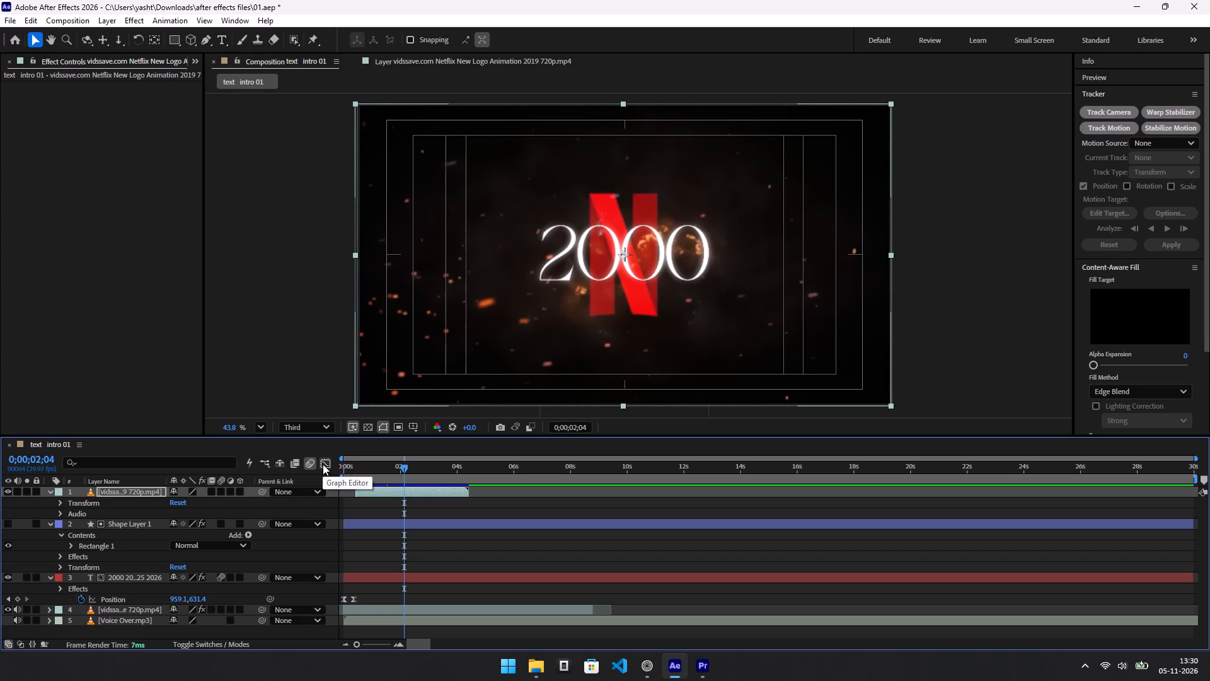
key("ctrl+z")
key("ctrl+z")
key("ctrl+z")
key("Right")
key("Right")
key("Right")
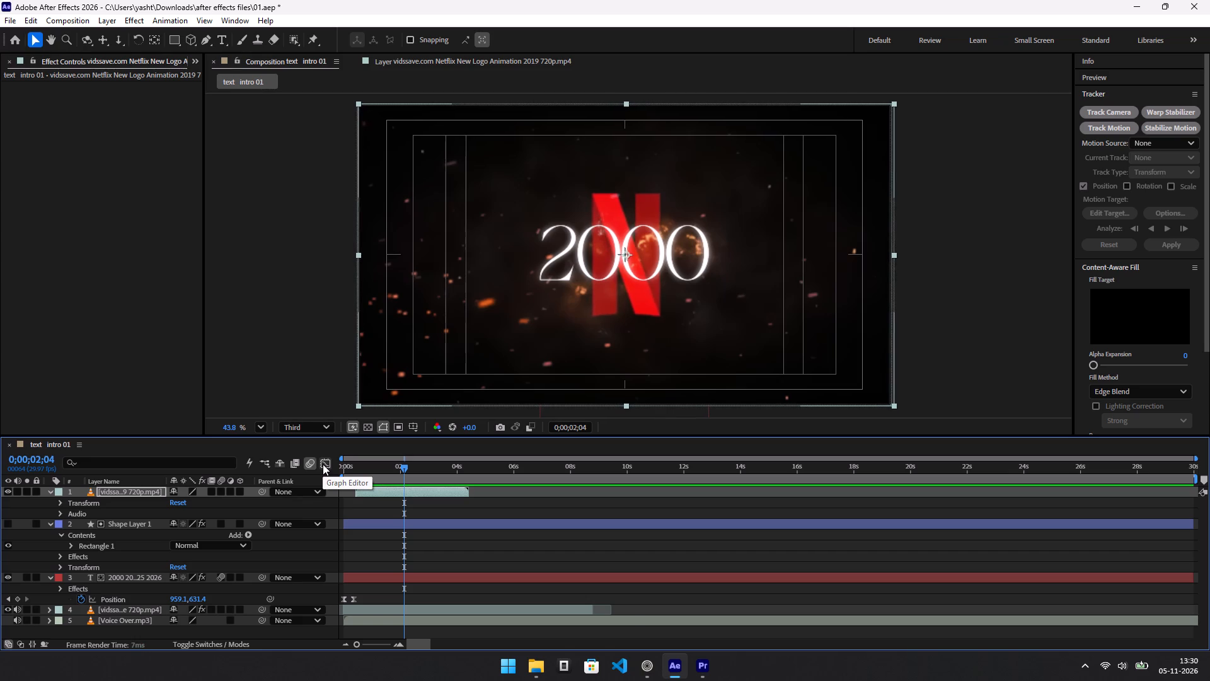
key("Left")
key("Left")
key("Left")
key("Left")
key("Left")
key("Left")
key("Left")
key("Left")
key("Left")
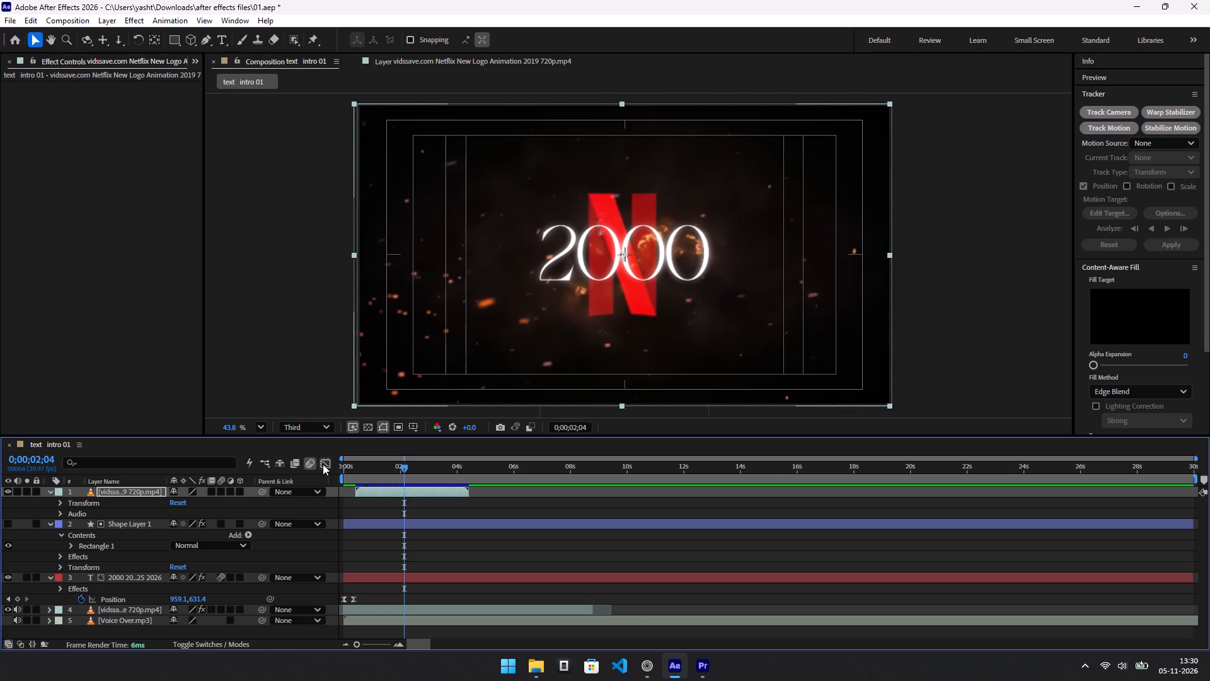
key("Left")
key("Left")
key("Right")
key("Right")
key("Right")
key("Right")
key("Right")
key("Right")
key("Right")
key("Right")
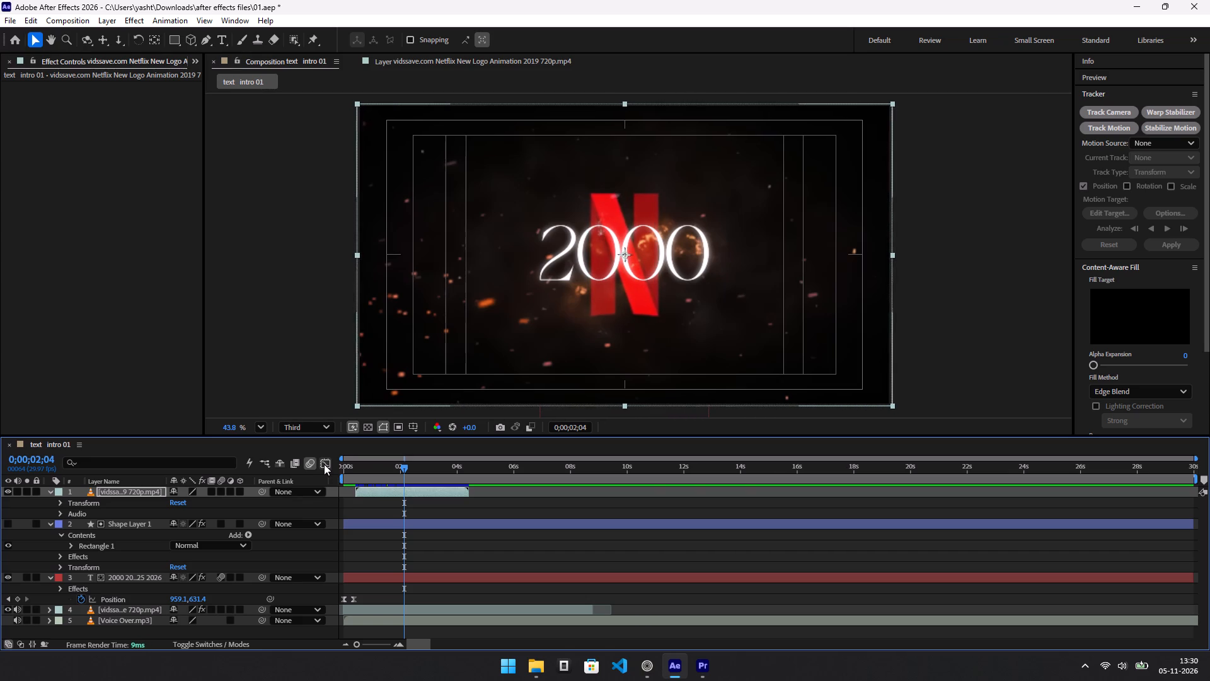
key("Right")
key("Left")
key("Right")
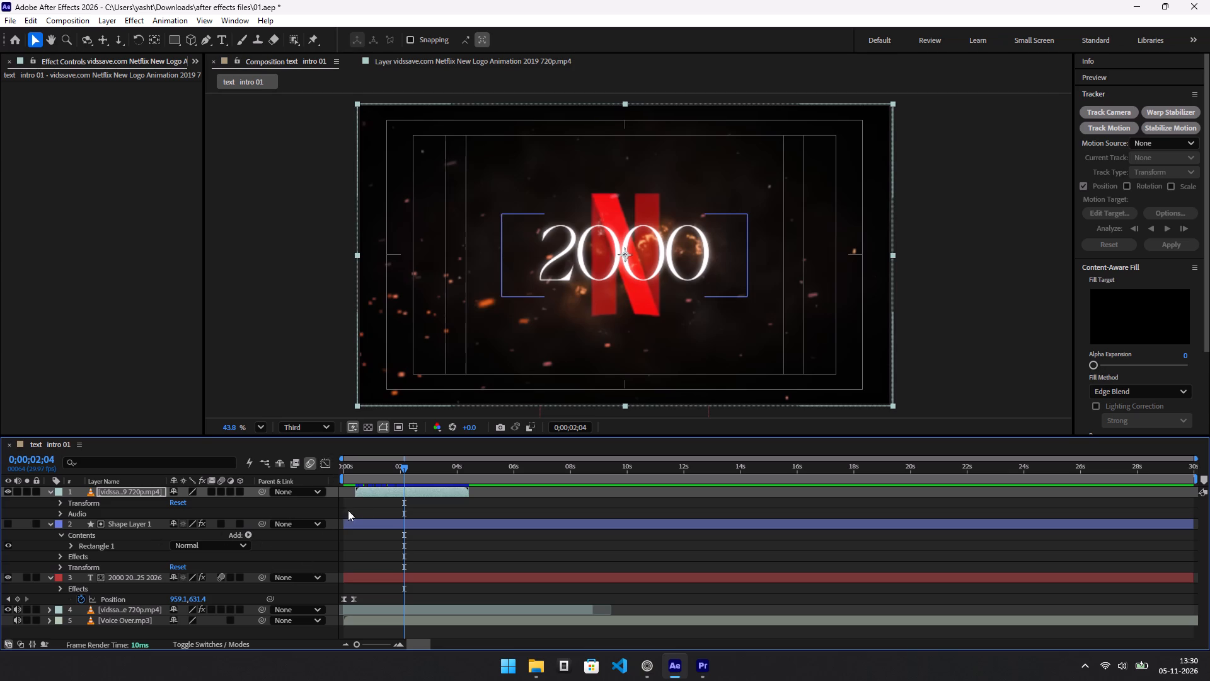
Add a Position keyframe to the year-numbers text layer at 0;00;02;04.
scroll(78, 510, "up", 3)
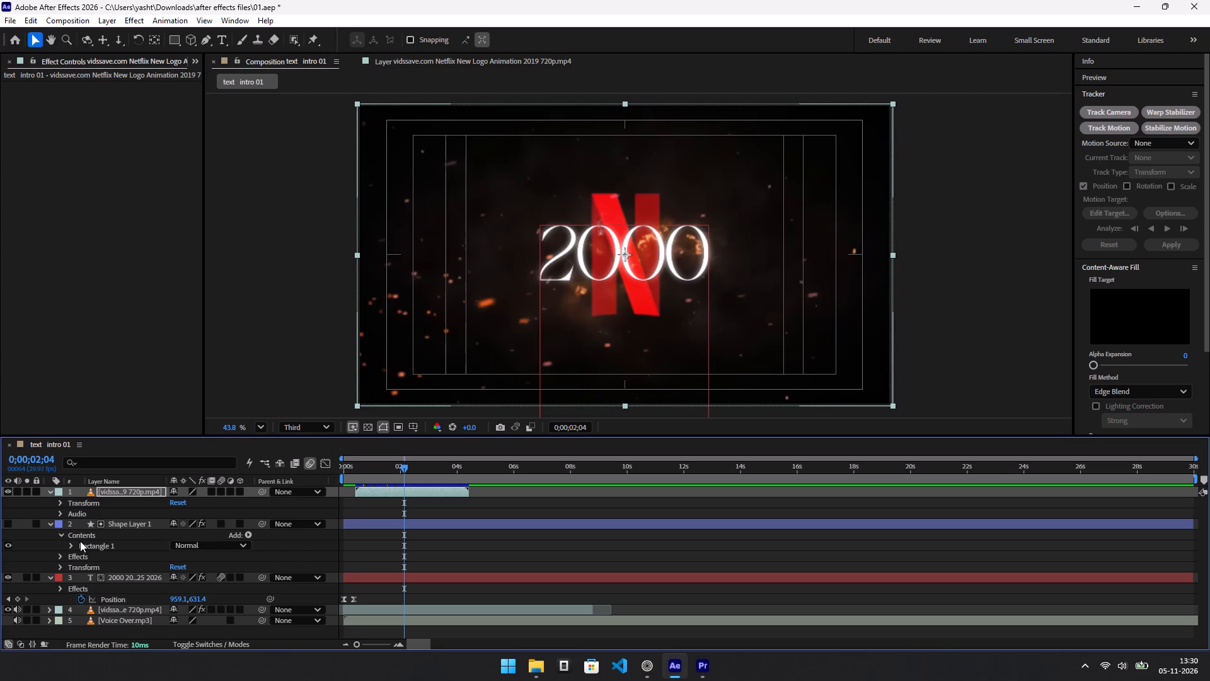
scroll(86, 589, "down", 2)
left_click(110, 580)
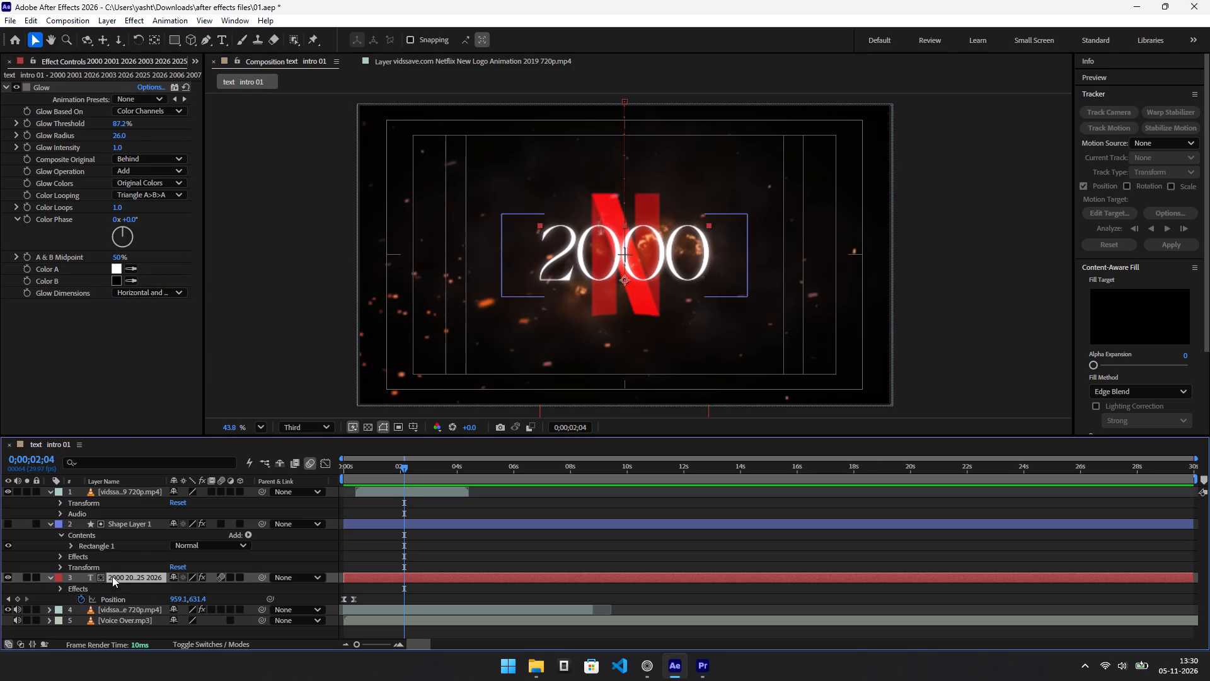
left_click(60, 589)
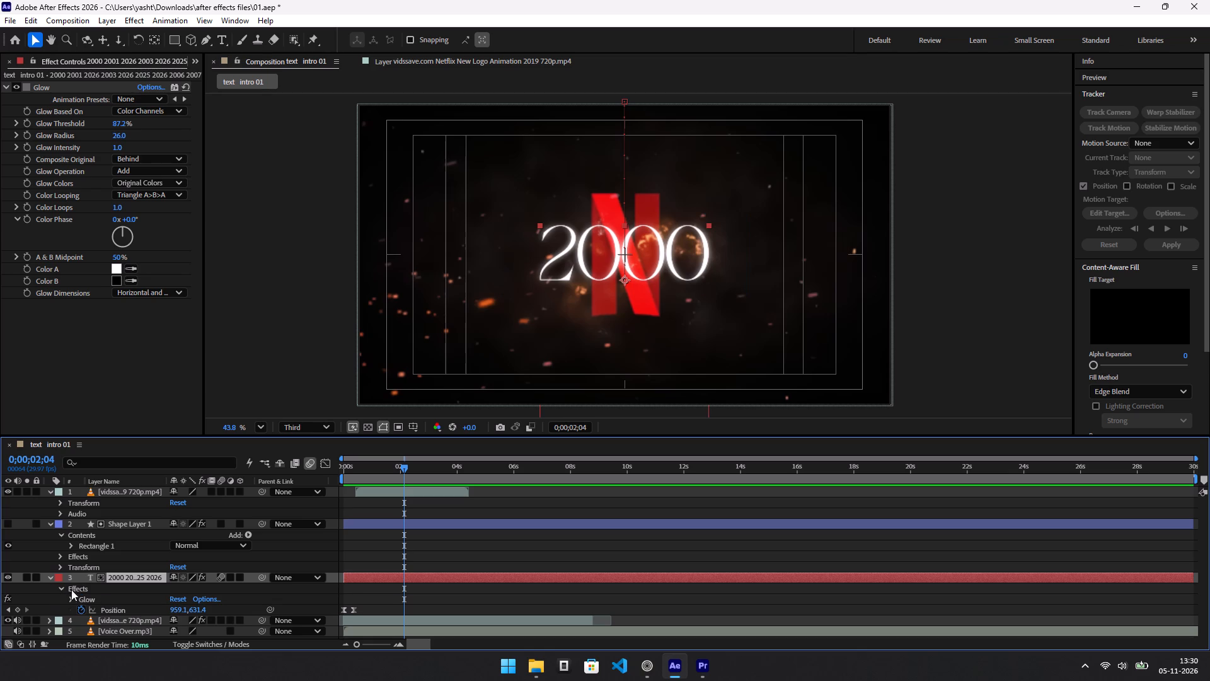
scroll(105, 592, "down", 2)
scroll(91, 595, "up", 2)
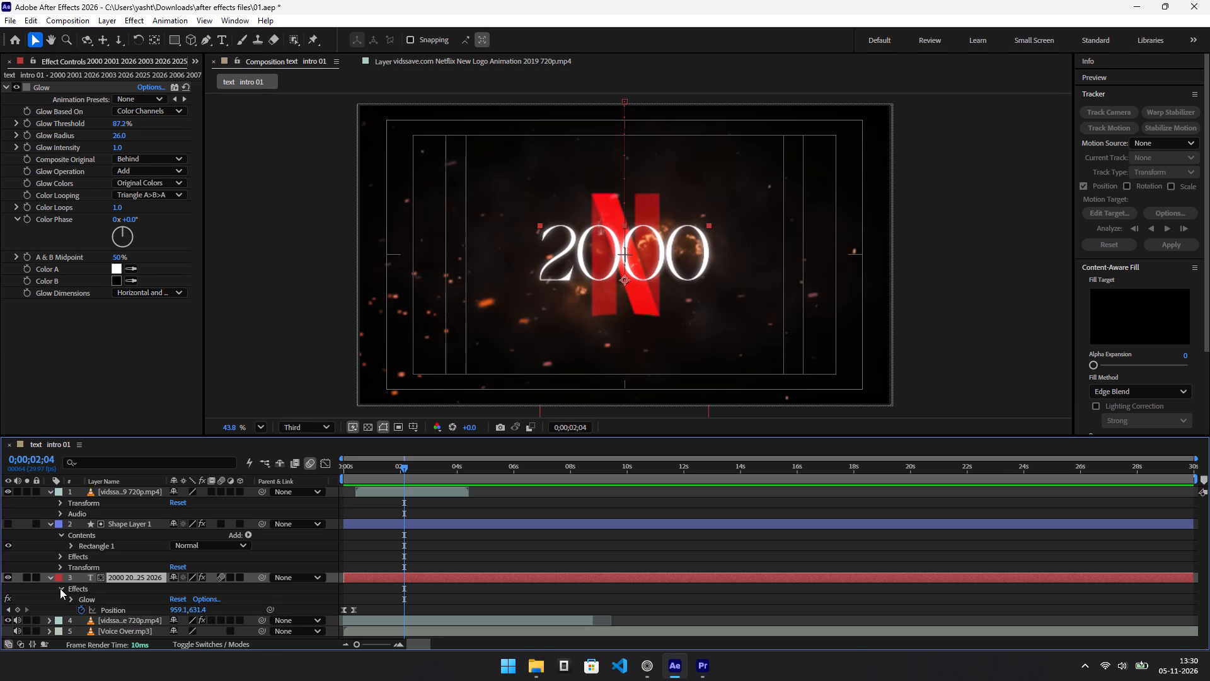
left_click(60, 588)
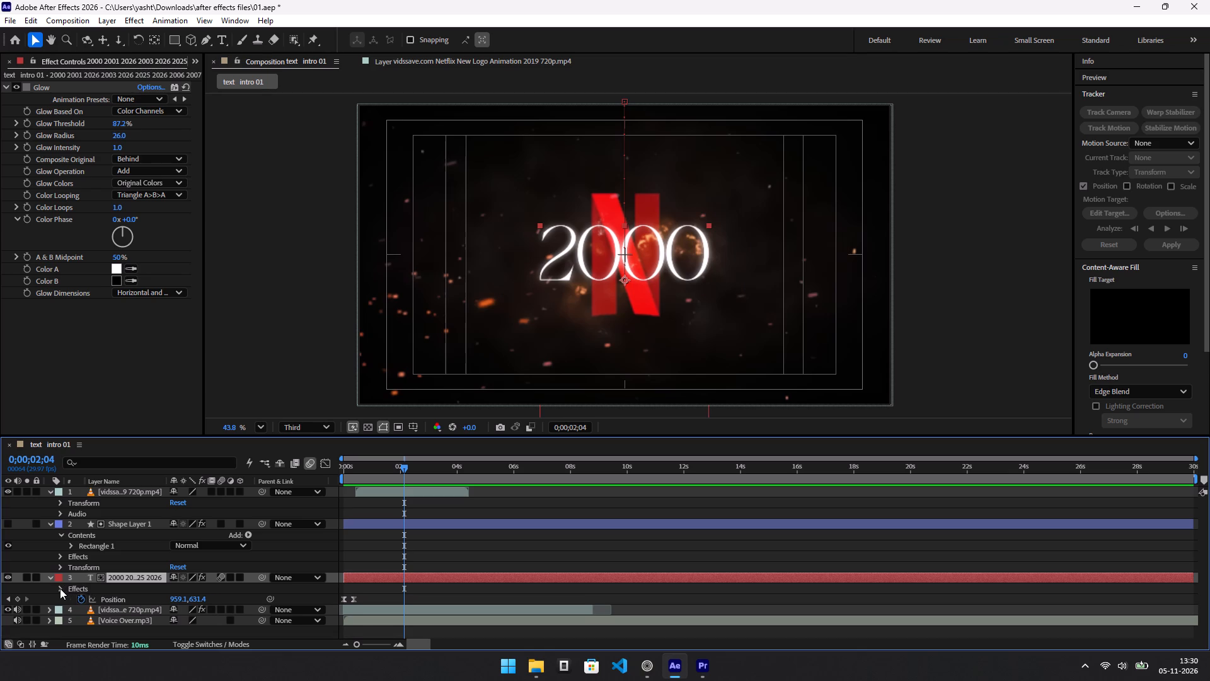
type("pp")
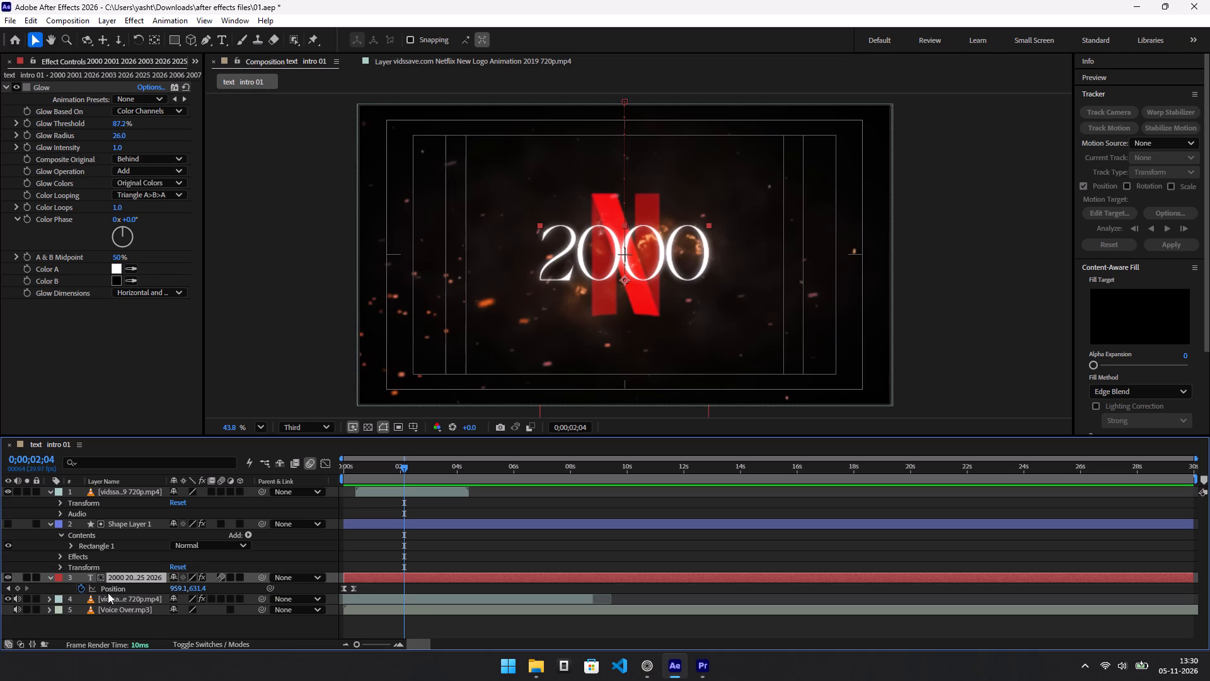
left_click(15, 587)
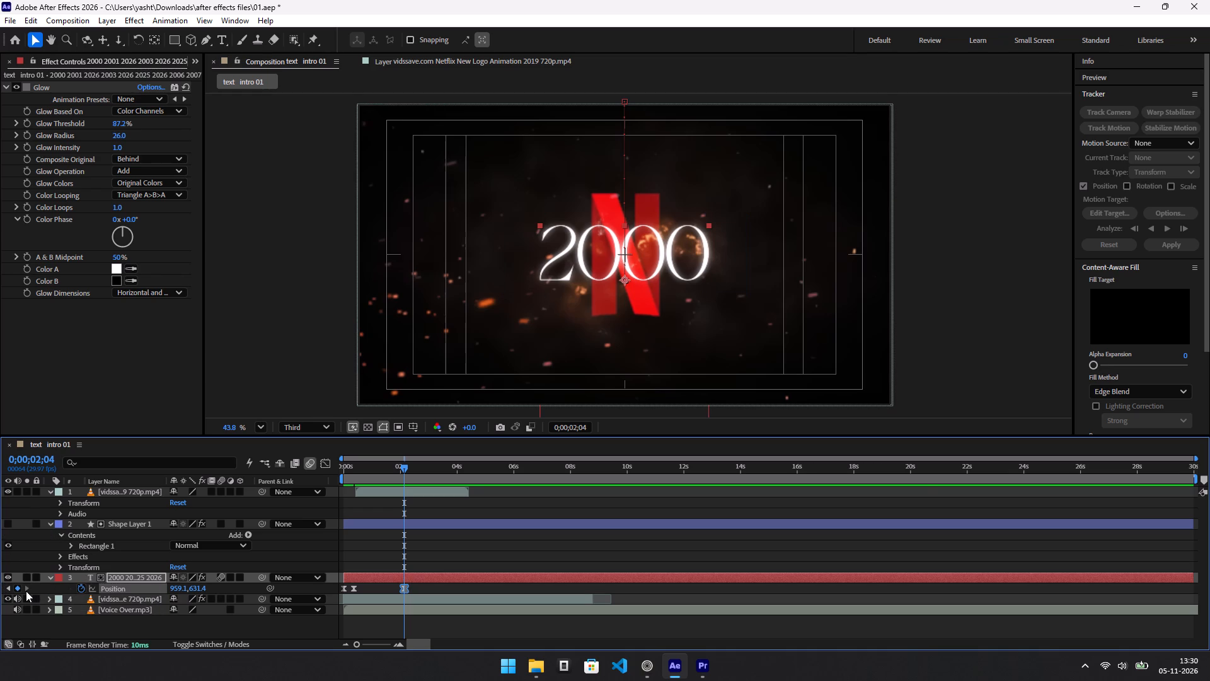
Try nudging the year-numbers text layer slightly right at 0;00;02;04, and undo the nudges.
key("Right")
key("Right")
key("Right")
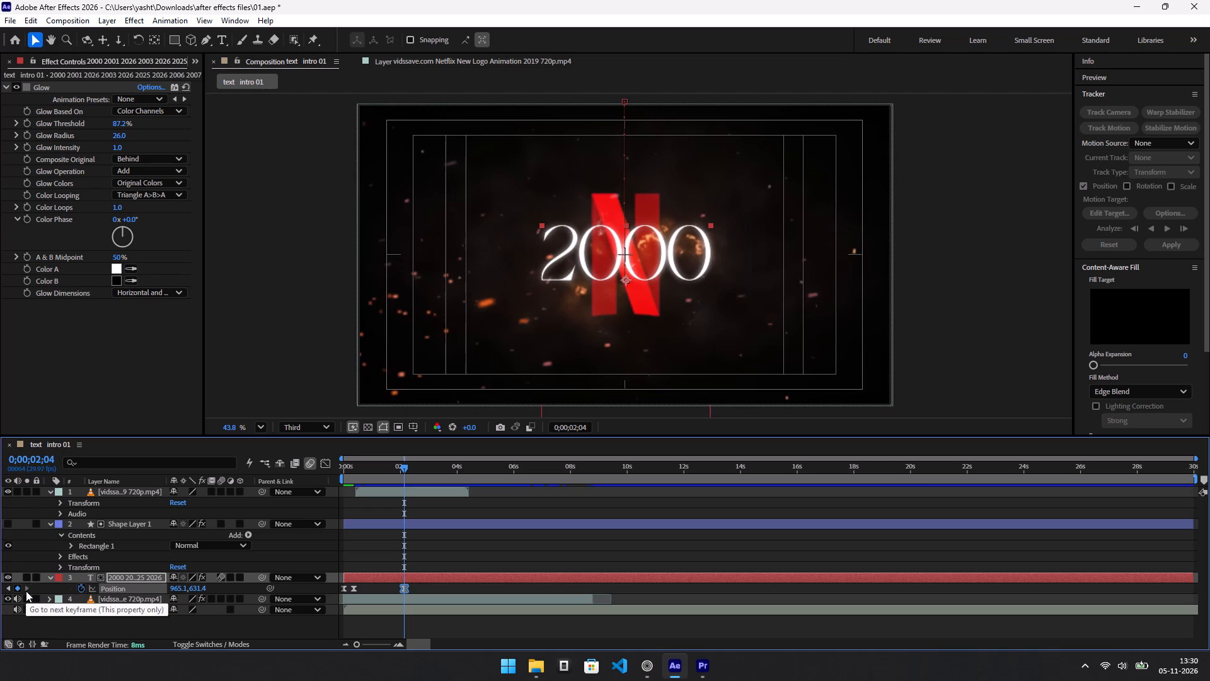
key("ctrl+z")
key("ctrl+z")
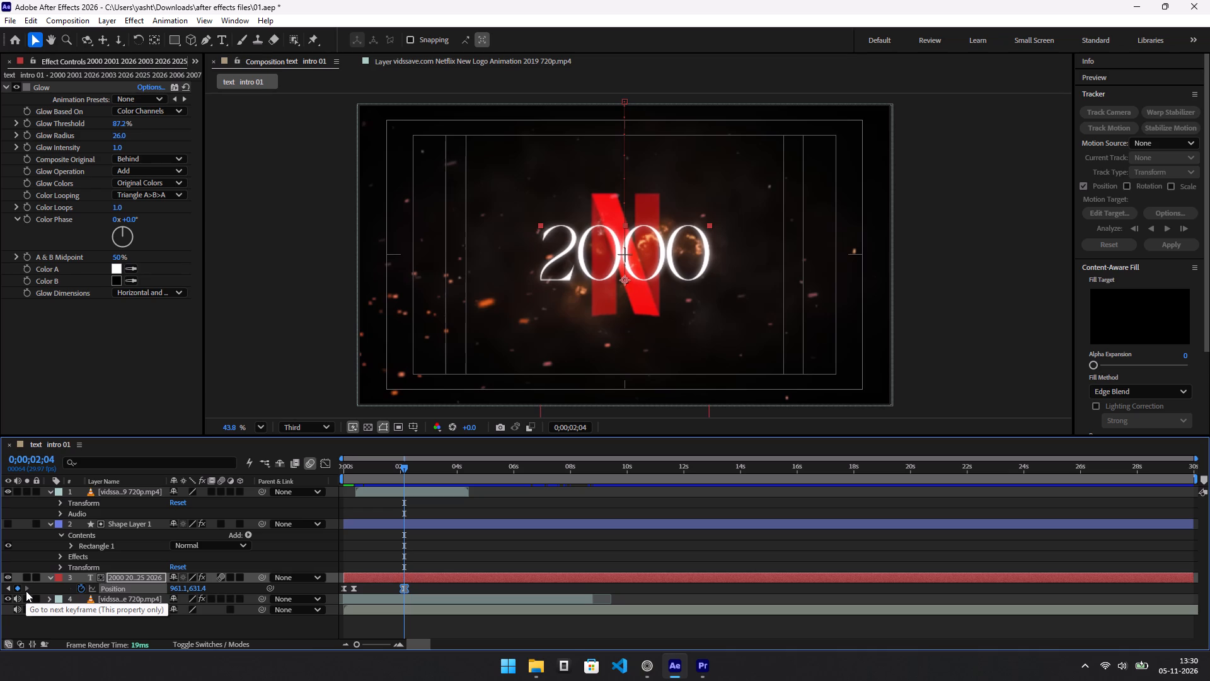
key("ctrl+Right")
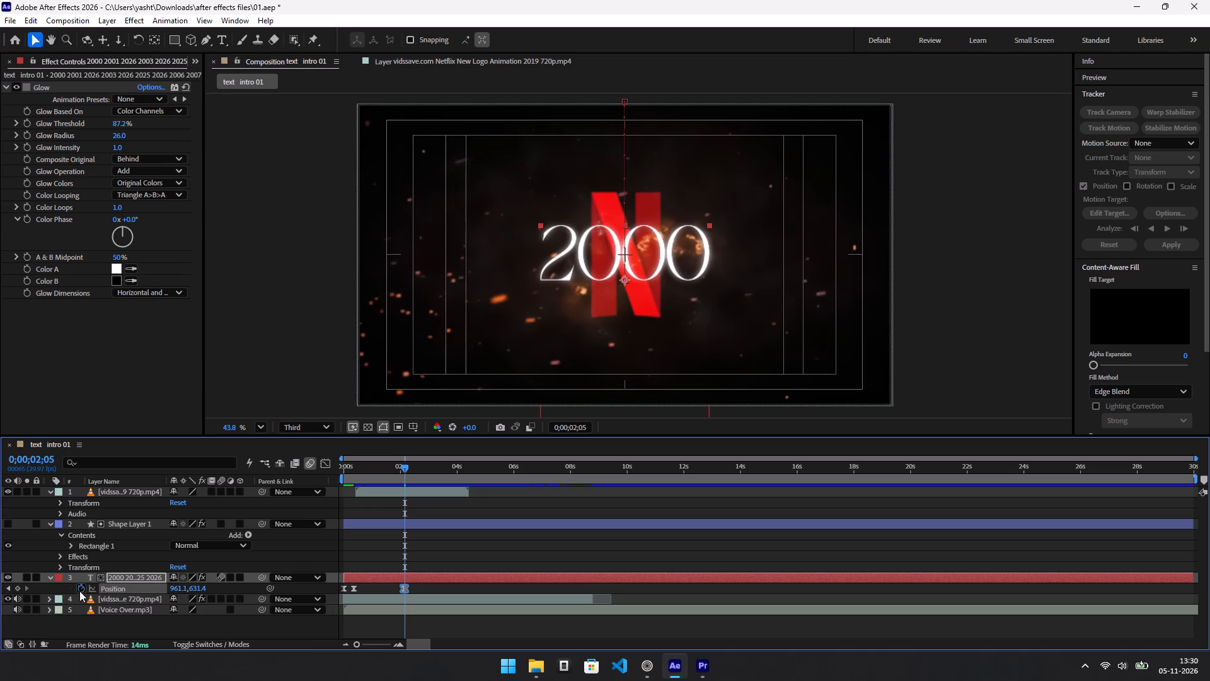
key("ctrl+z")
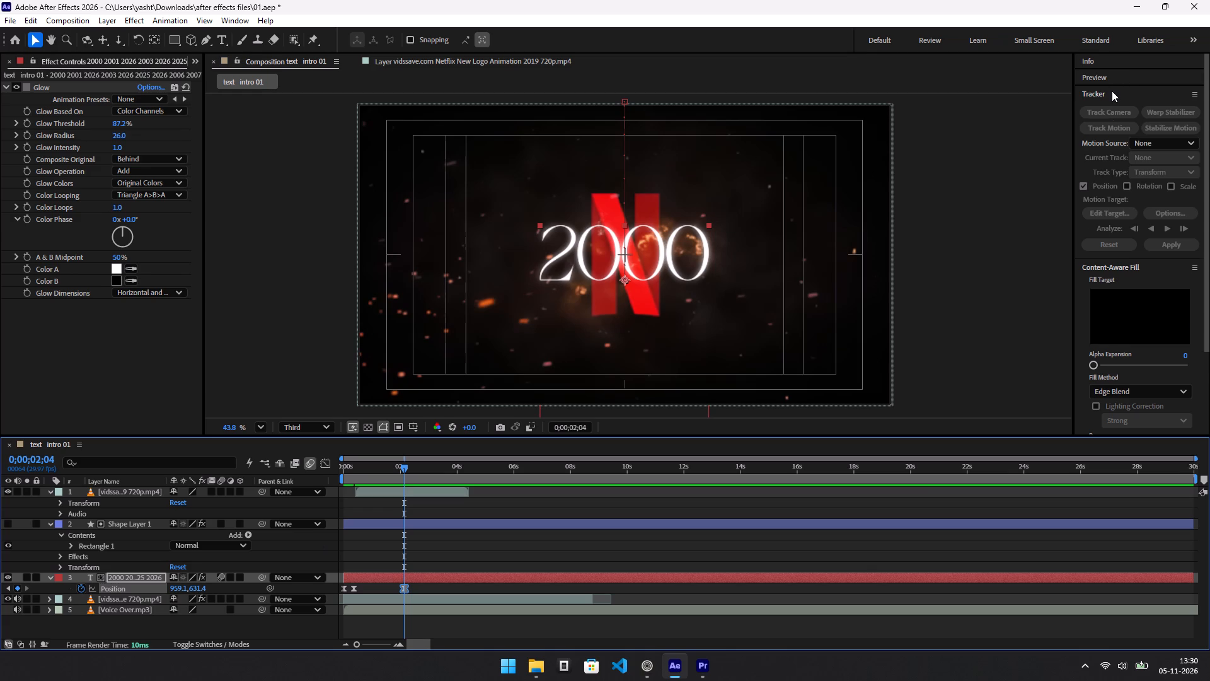
Switch from the Motion Tracking workspace to the Effects workspace.
left_click(1112, 91)
left_click(1115, 112)
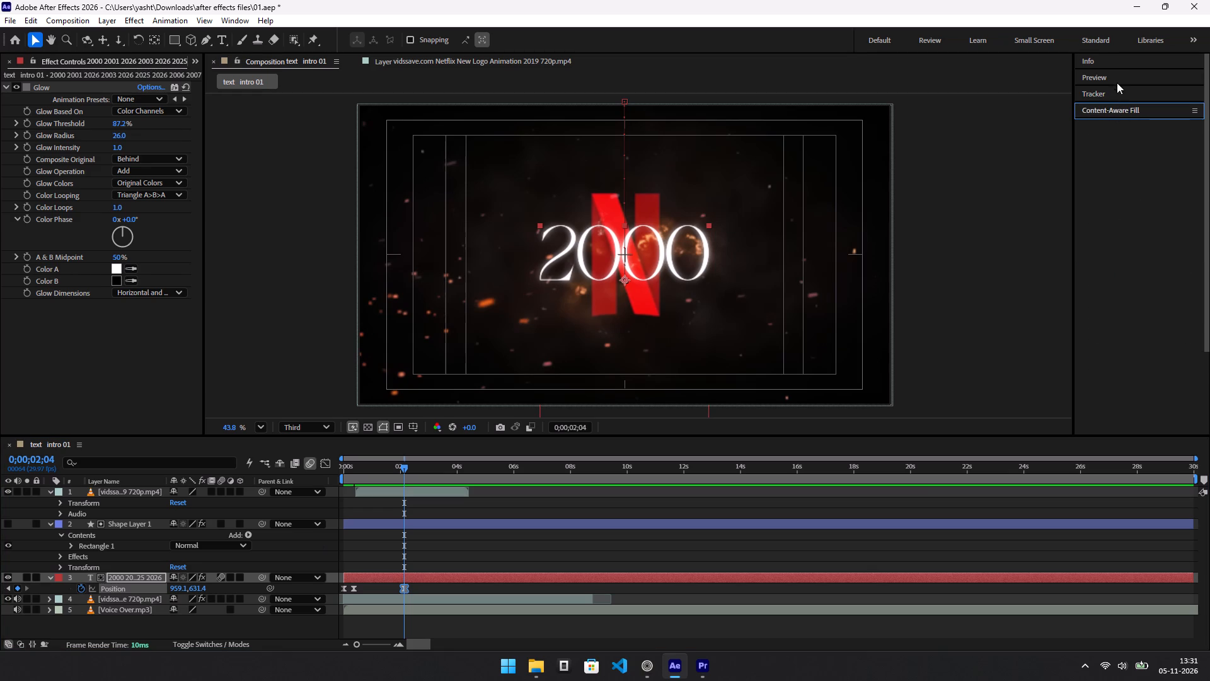
left_click(1195, 43)
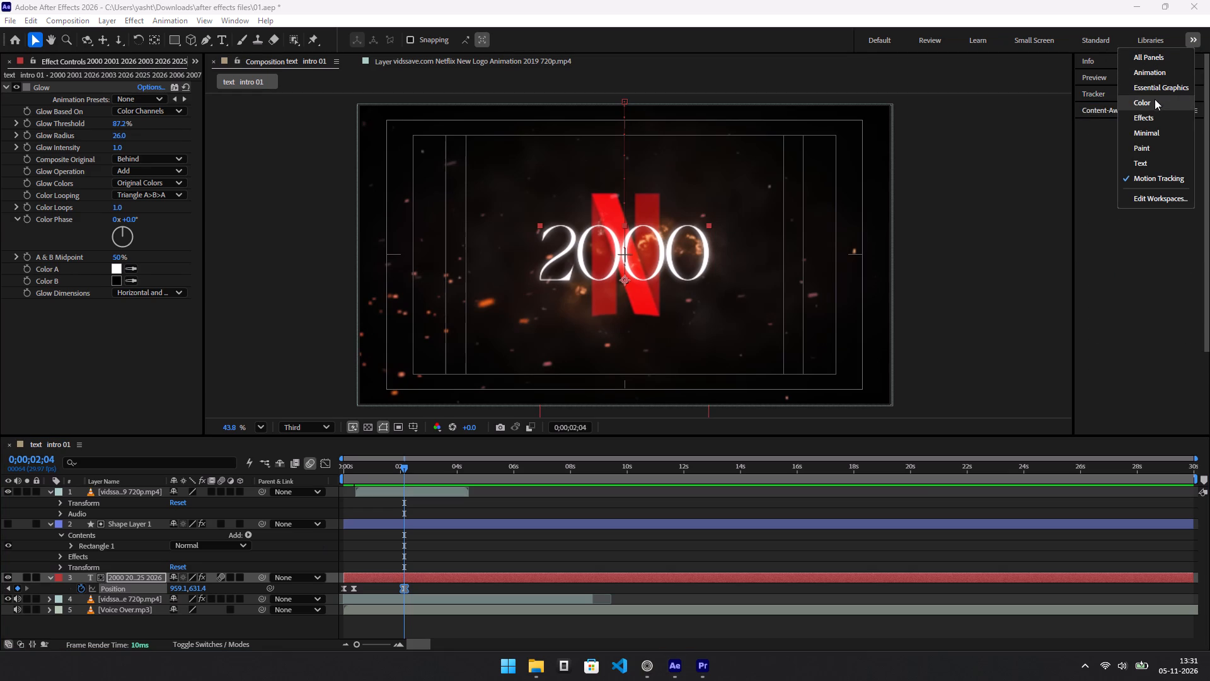
left_click(1155, 124)
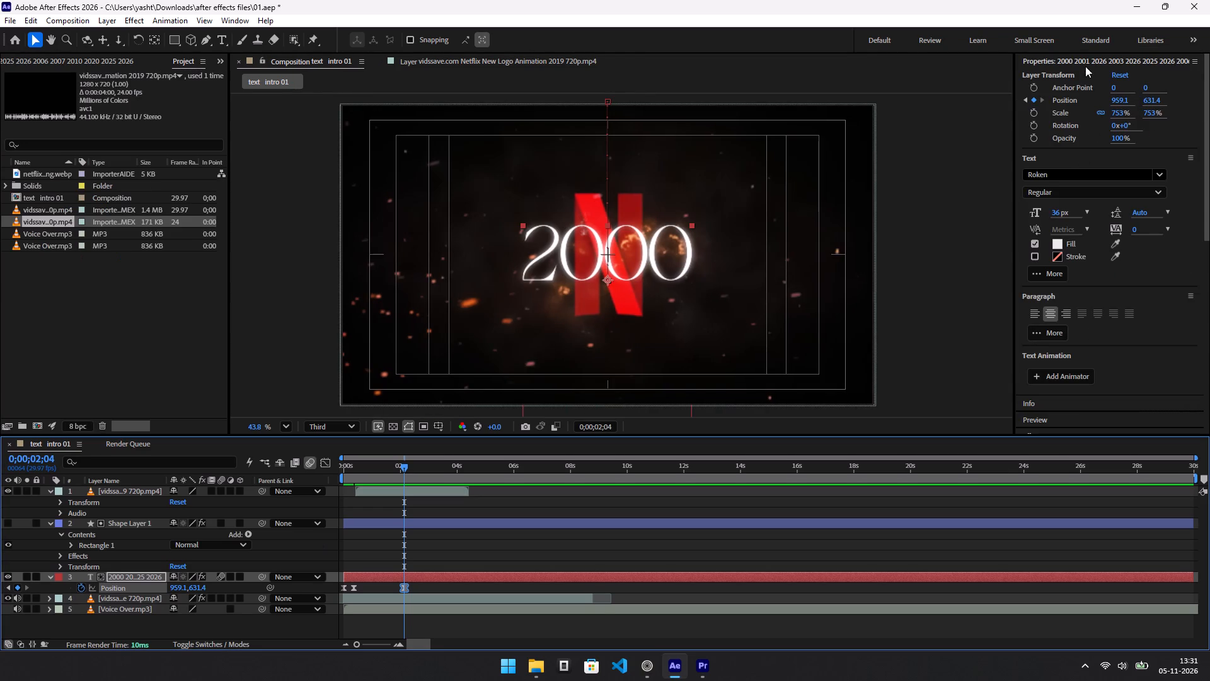
Start animating the year-numbers text layer's Scale with a keyframe at 0;00;02;04, keeping 753%.
left_click(1085, 57)
left_click(1075, 67)
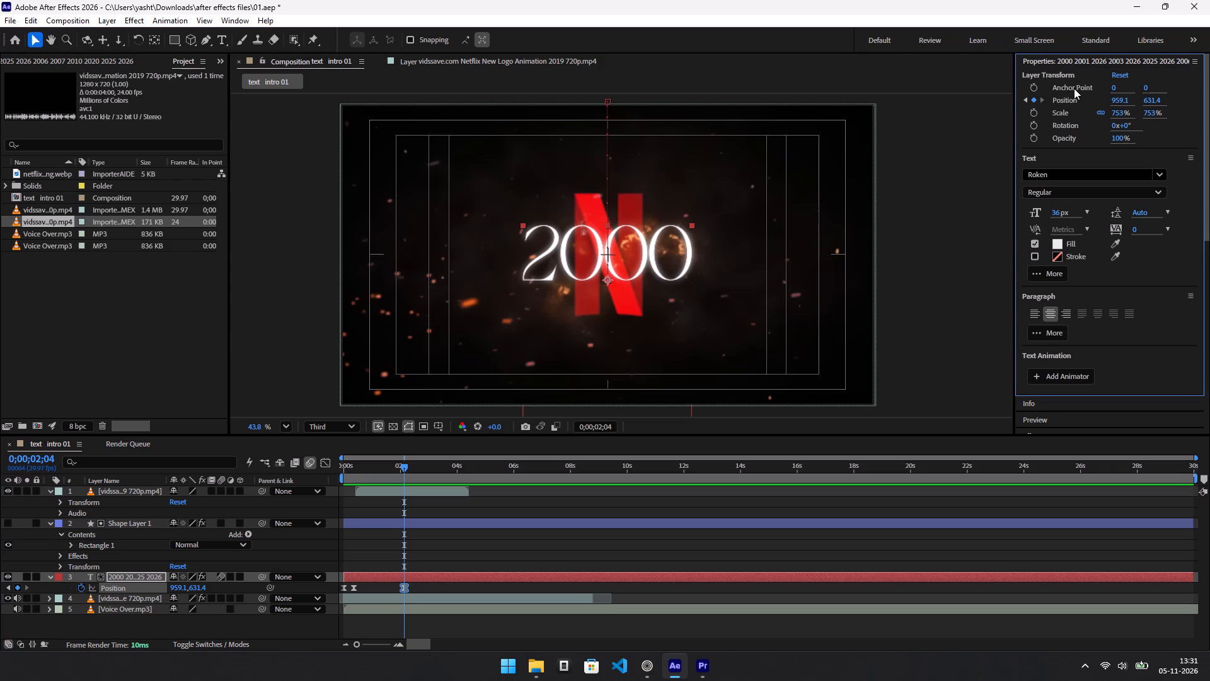
left_click(1034, 115)
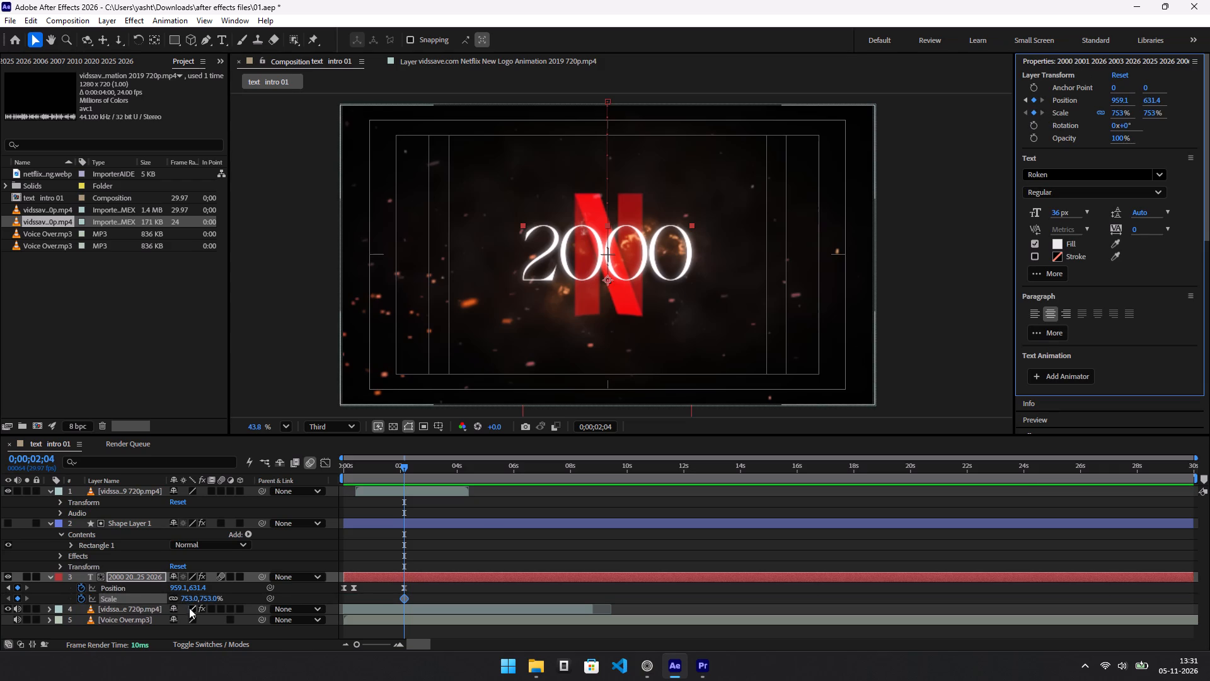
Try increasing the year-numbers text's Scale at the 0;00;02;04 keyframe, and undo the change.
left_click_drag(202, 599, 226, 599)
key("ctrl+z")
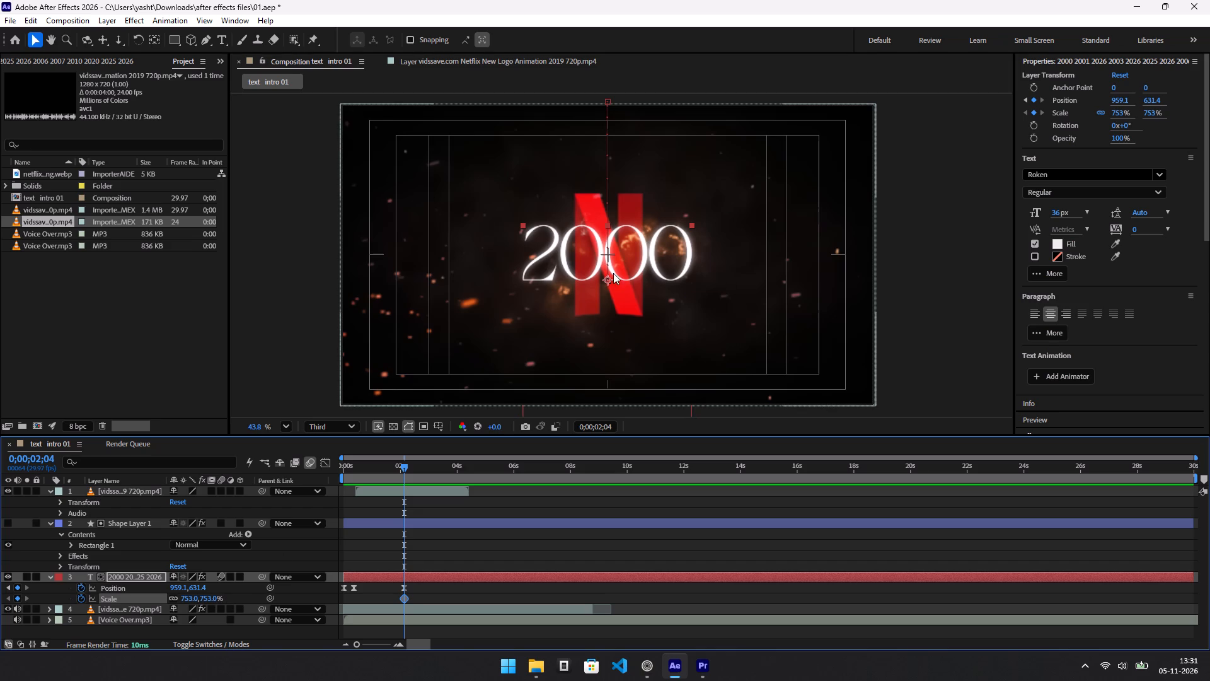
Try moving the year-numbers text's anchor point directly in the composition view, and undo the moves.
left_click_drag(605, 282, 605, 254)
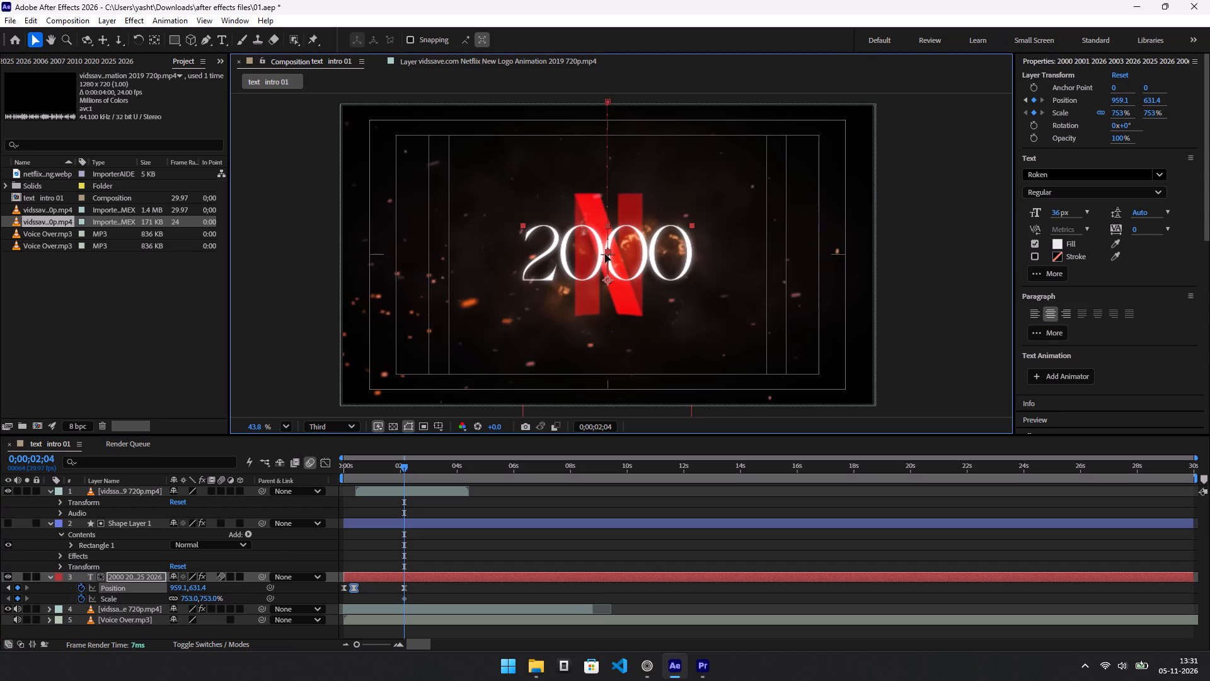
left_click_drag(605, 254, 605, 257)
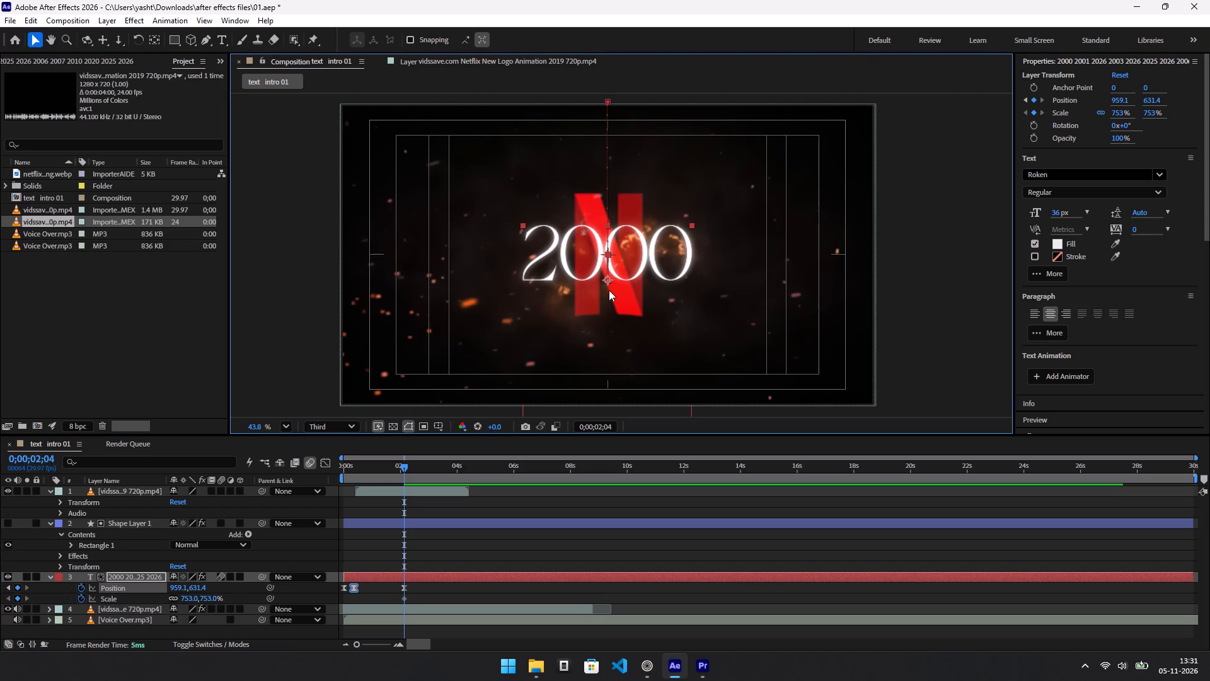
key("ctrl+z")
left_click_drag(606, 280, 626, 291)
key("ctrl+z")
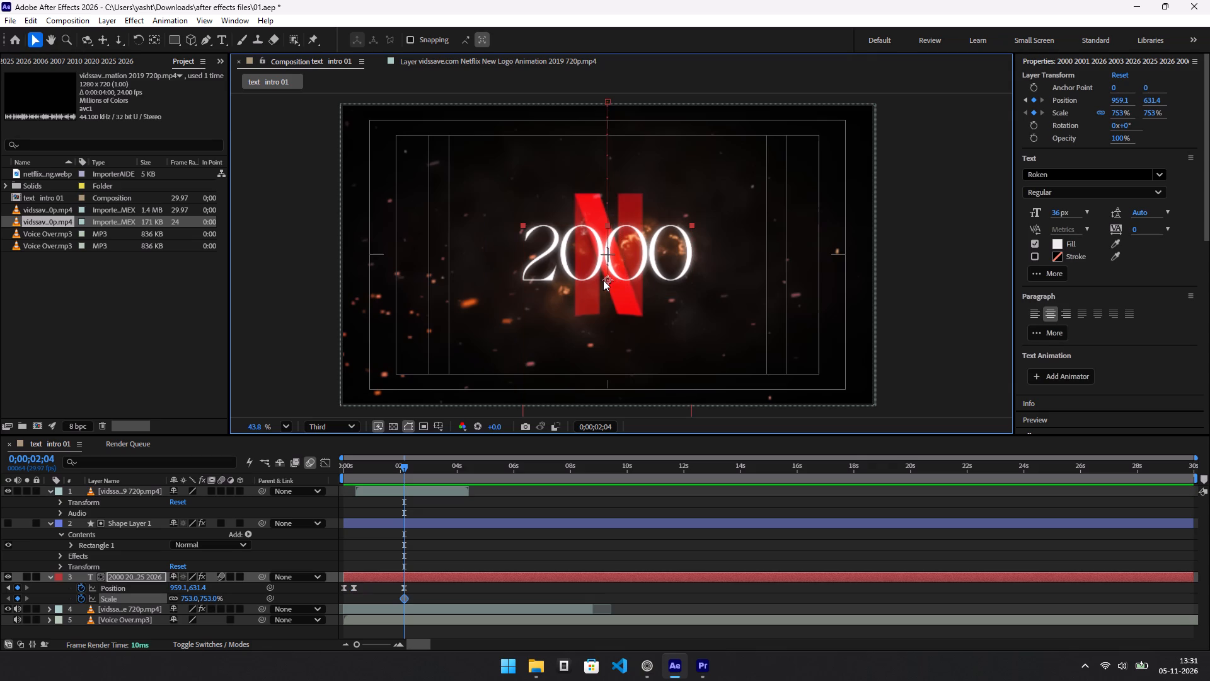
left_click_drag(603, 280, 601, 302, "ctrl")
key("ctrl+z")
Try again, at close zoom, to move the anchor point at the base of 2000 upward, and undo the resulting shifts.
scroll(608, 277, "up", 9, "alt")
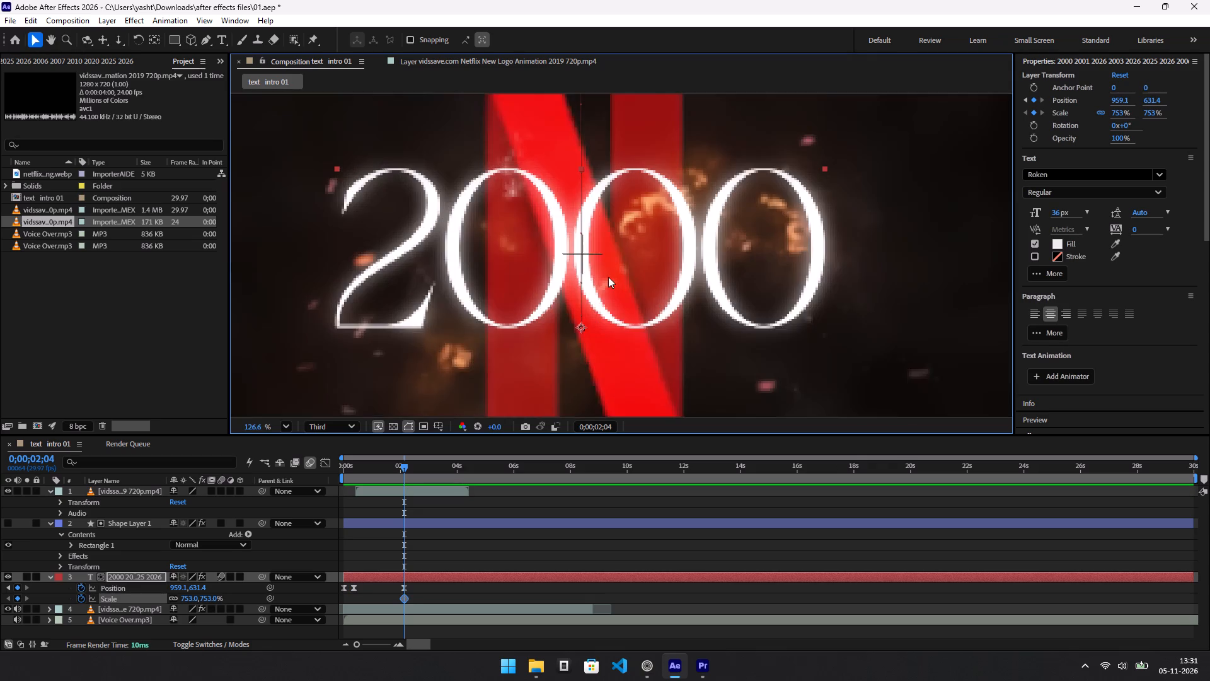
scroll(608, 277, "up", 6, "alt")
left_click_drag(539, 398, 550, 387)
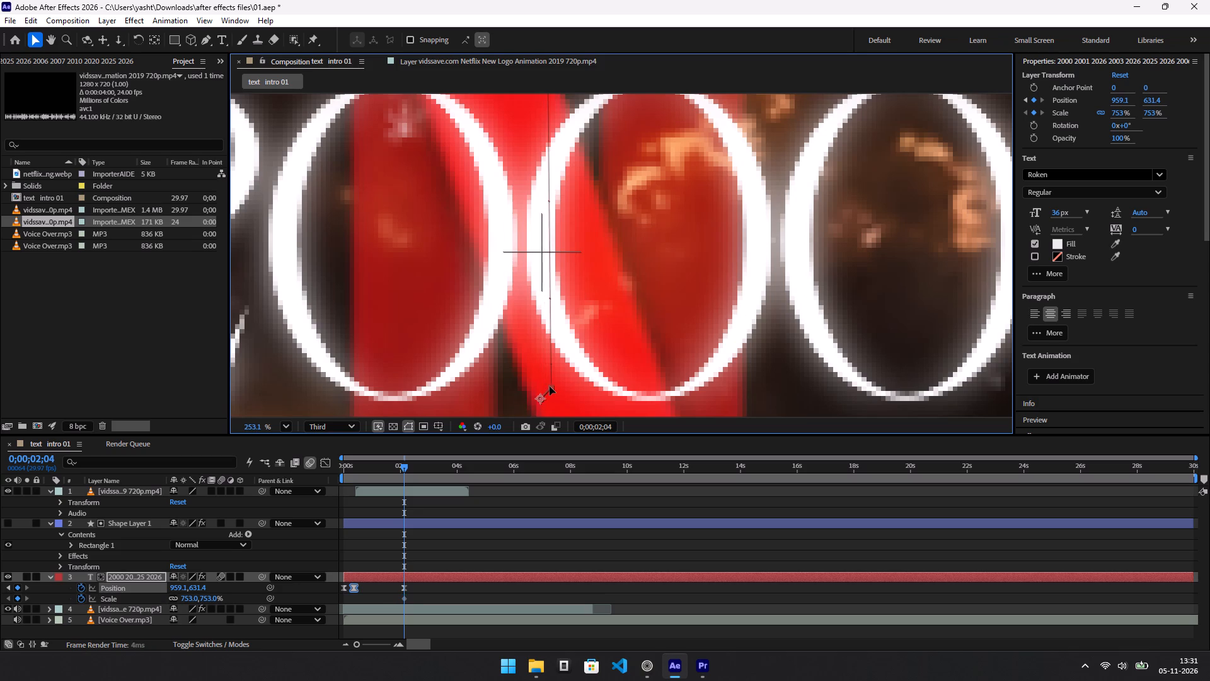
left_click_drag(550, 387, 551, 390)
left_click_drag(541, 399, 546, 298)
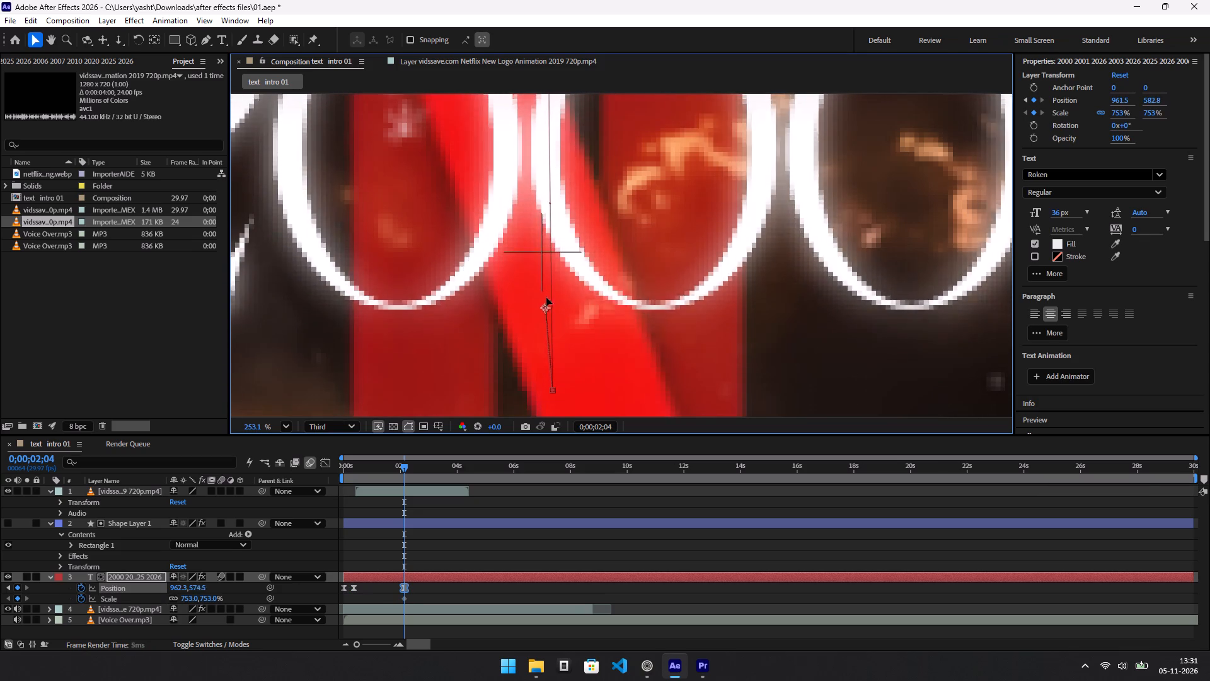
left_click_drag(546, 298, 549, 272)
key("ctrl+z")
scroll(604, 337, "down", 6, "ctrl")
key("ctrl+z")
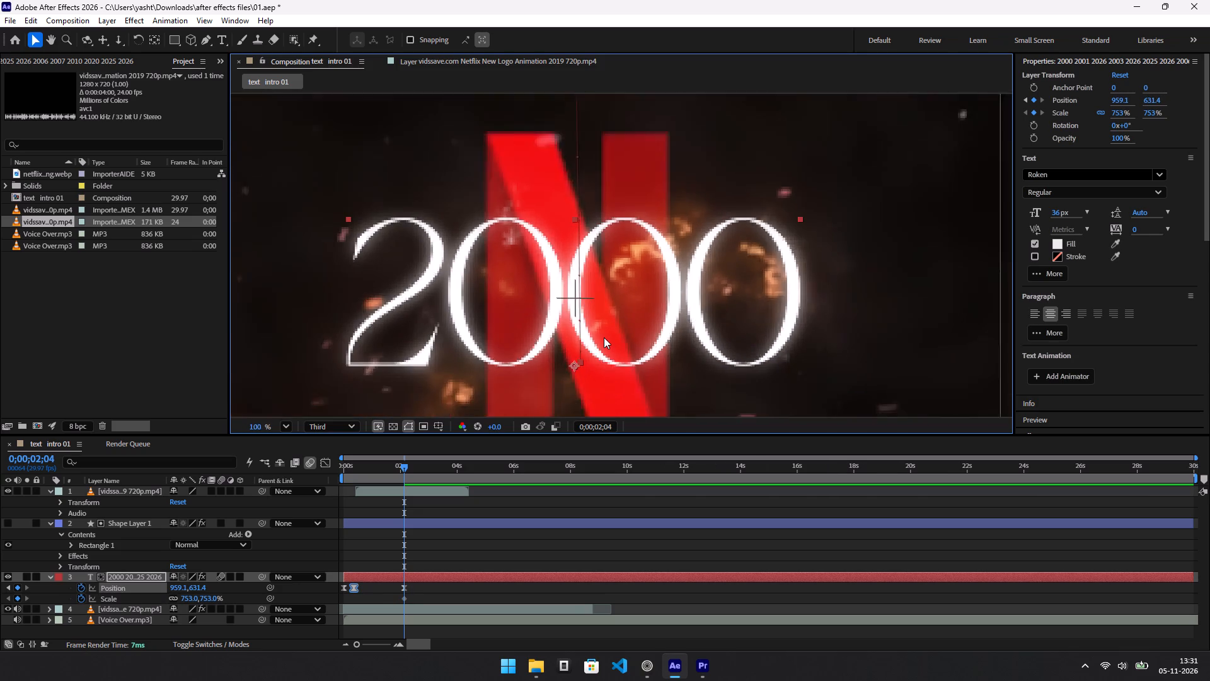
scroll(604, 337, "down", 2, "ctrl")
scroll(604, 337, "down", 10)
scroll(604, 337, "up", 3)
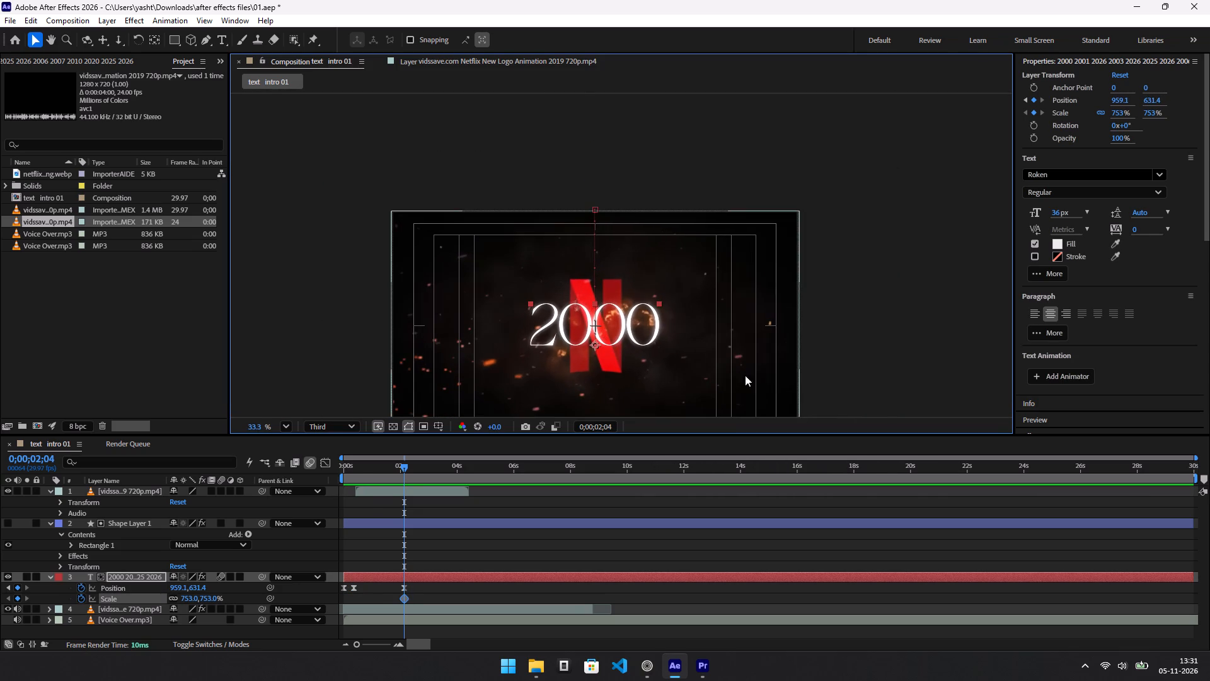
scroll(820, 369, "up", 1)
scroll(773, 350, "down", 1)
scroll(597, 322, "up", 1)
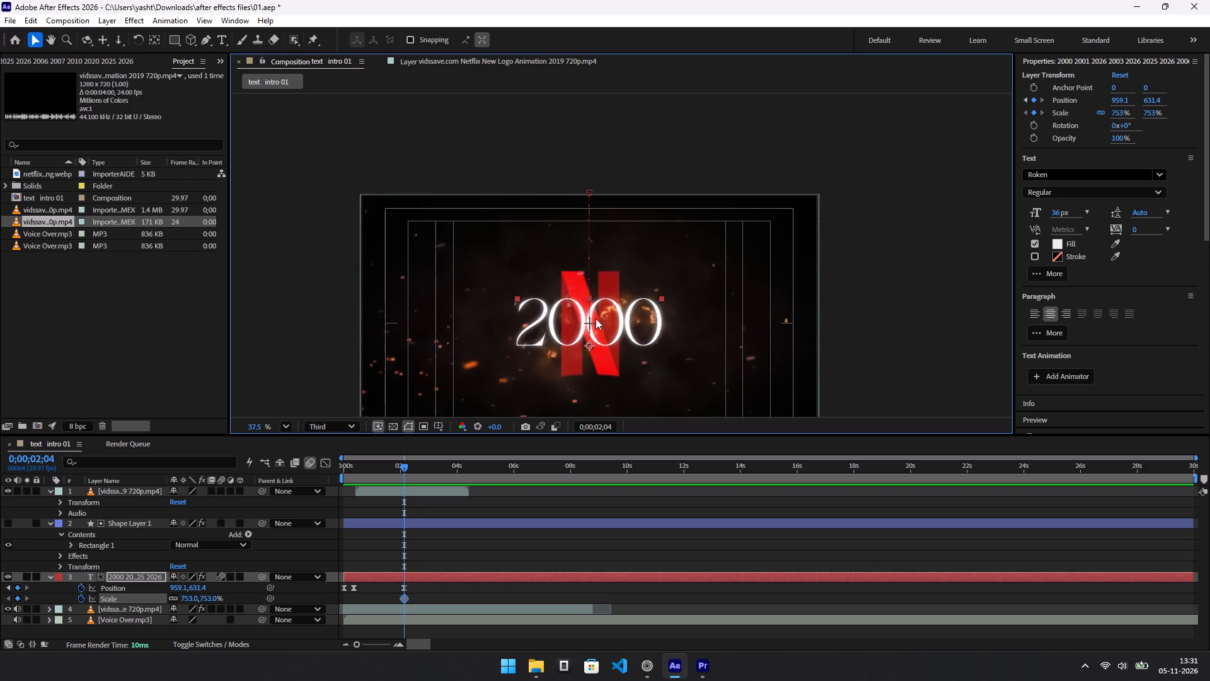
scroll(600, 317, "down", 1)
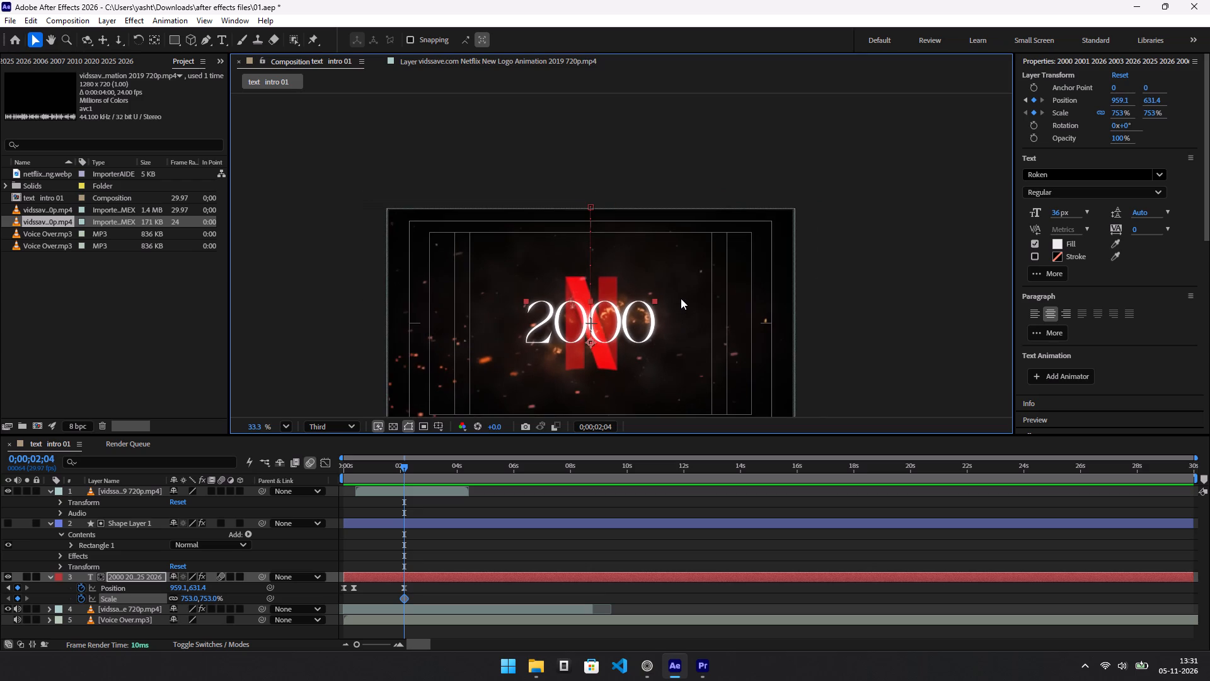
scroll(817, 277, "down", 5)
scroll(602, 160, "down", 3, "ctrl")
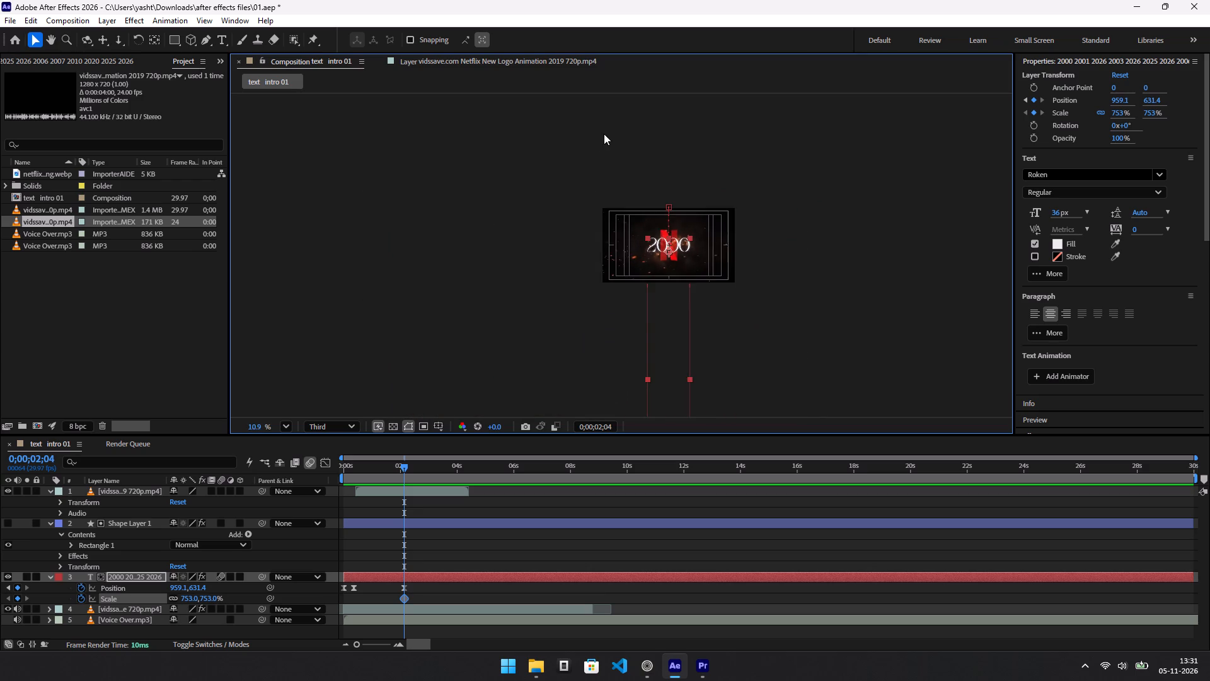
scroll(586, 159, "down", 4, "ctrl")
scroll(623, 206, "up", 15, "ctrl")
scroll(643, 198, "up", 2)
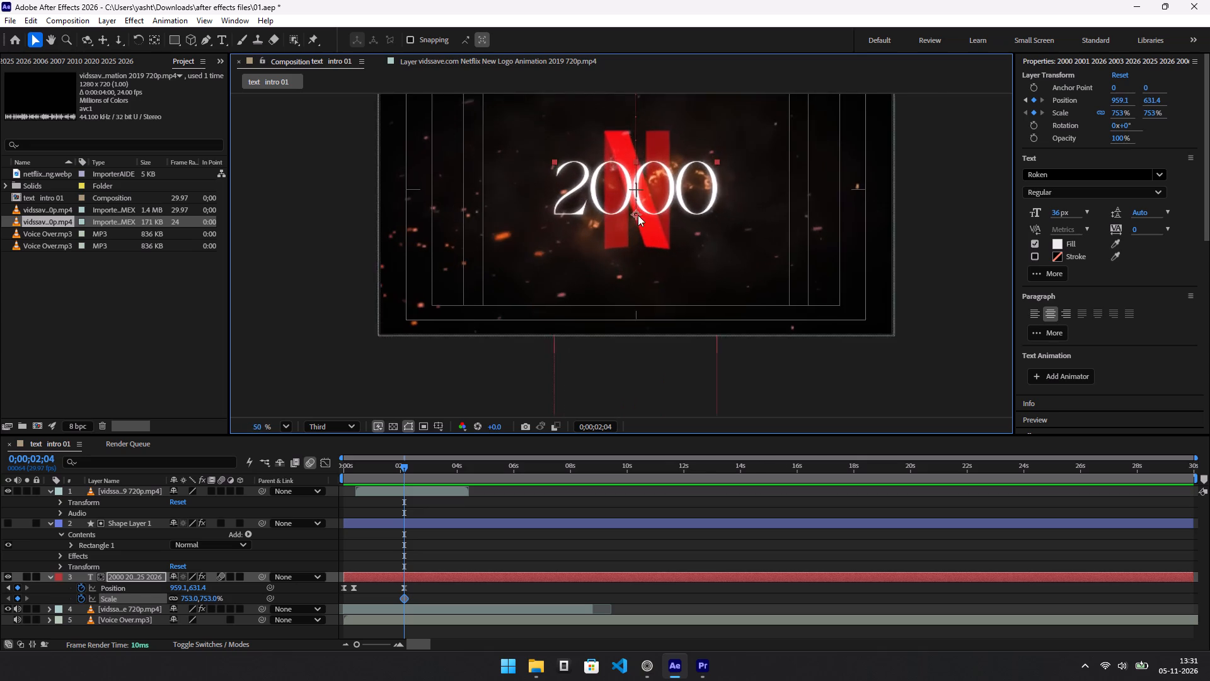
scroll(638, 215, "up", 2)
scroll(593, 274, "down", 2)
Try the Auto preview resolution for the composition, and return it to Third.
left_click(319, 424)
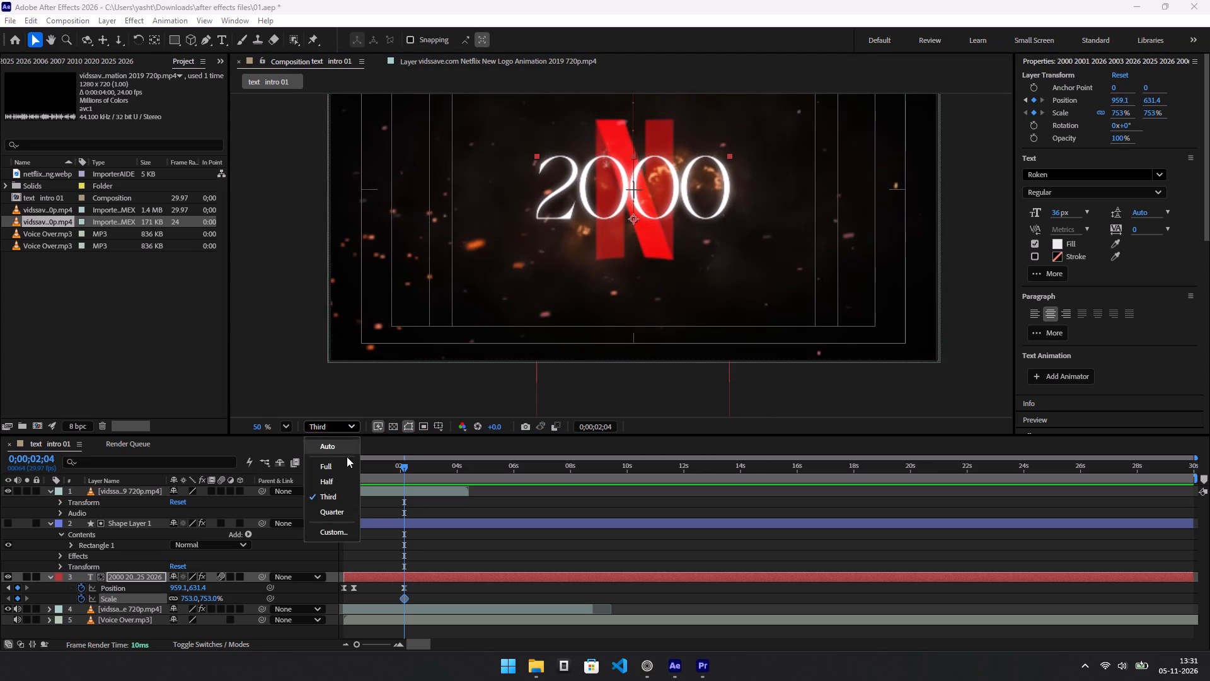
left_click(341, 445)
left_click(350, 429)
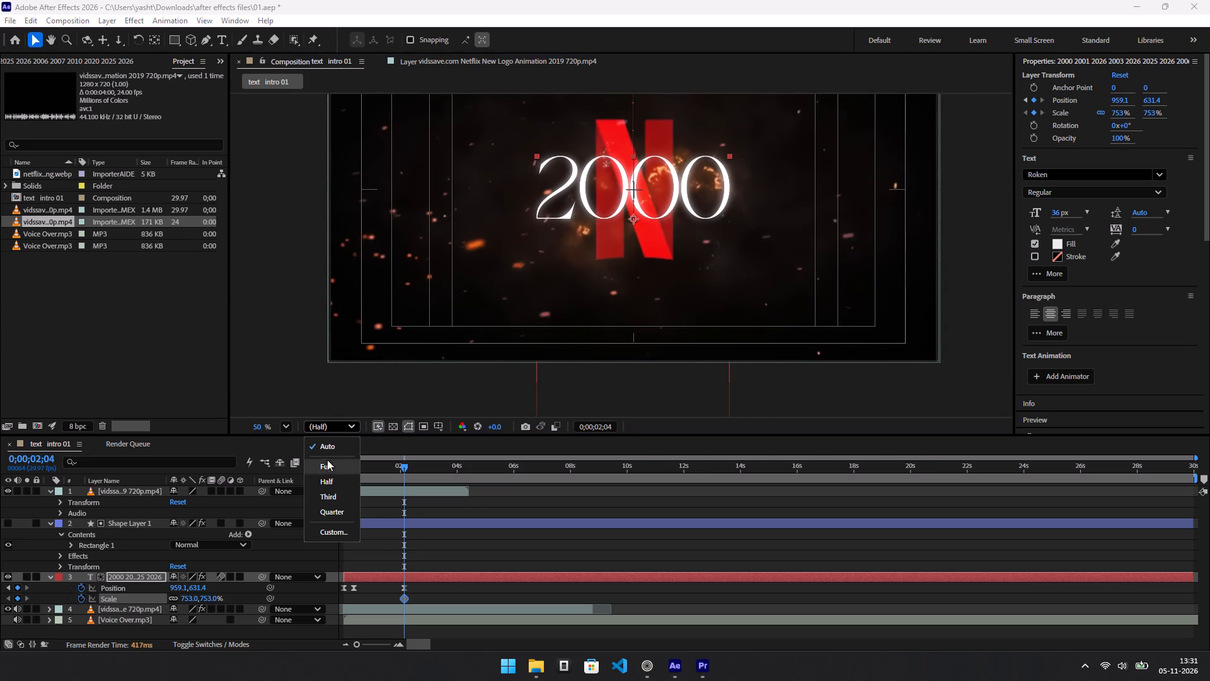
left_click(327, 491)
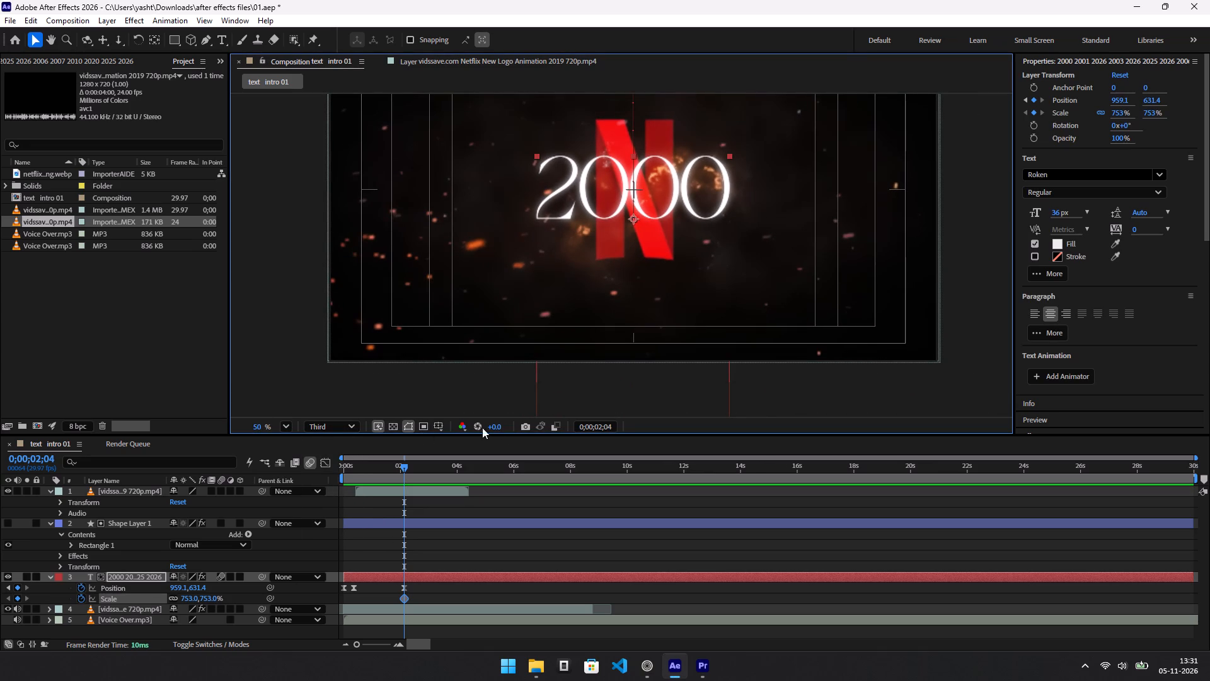
Set the composition view's magnification to Fit.
left_click_drag(256, 429, 245, 429)
left_click(282, 426)
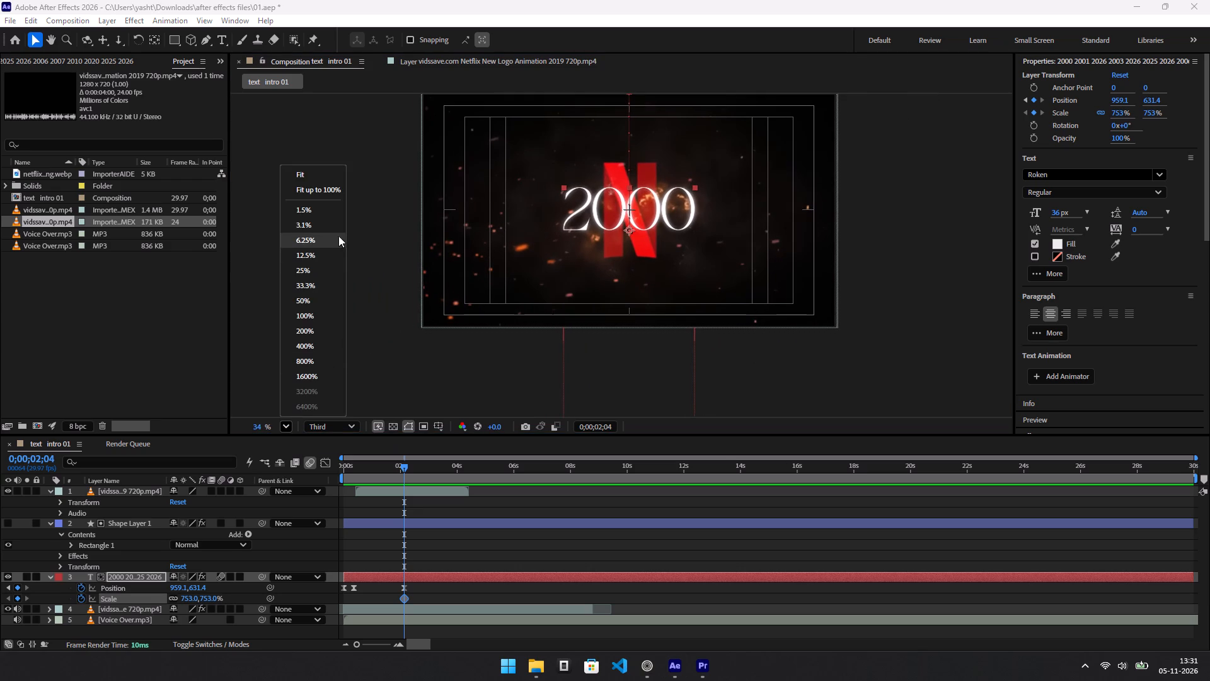
left_click(332, 180)
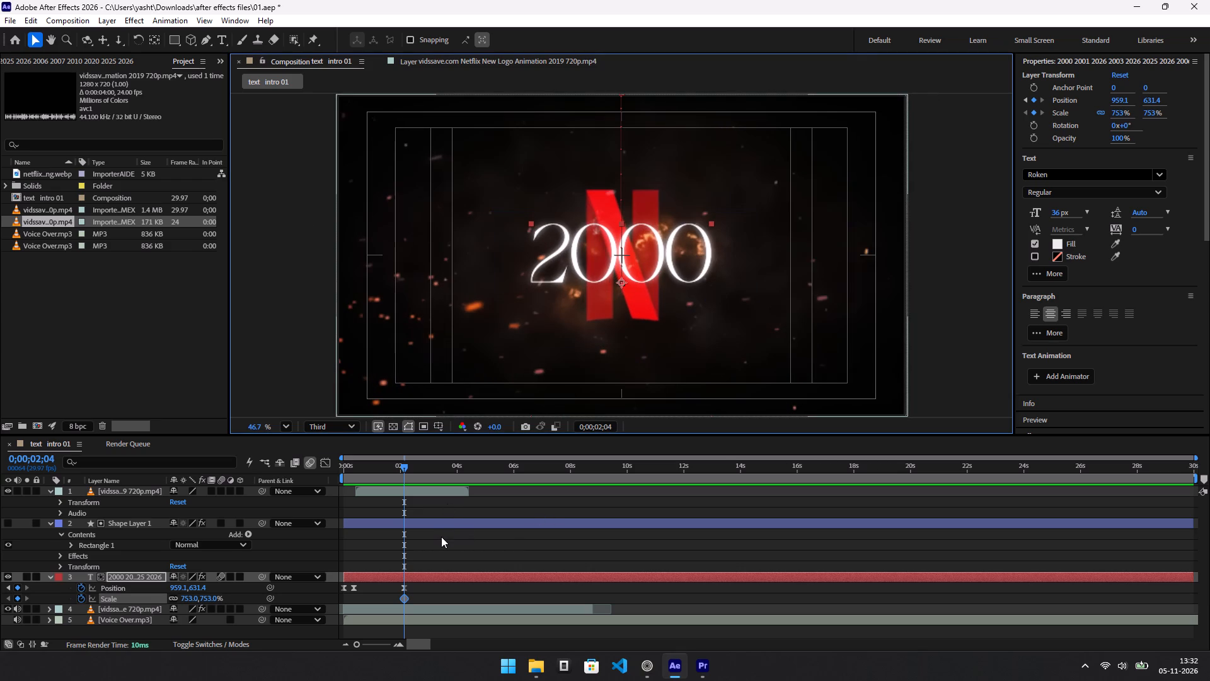
At 0;00;02;22, add a Scale keyframe of 1613% to the year-numbers text layer.
key("ctrl+Right")
key("ctrl+Right")
key("ctrl+Right")
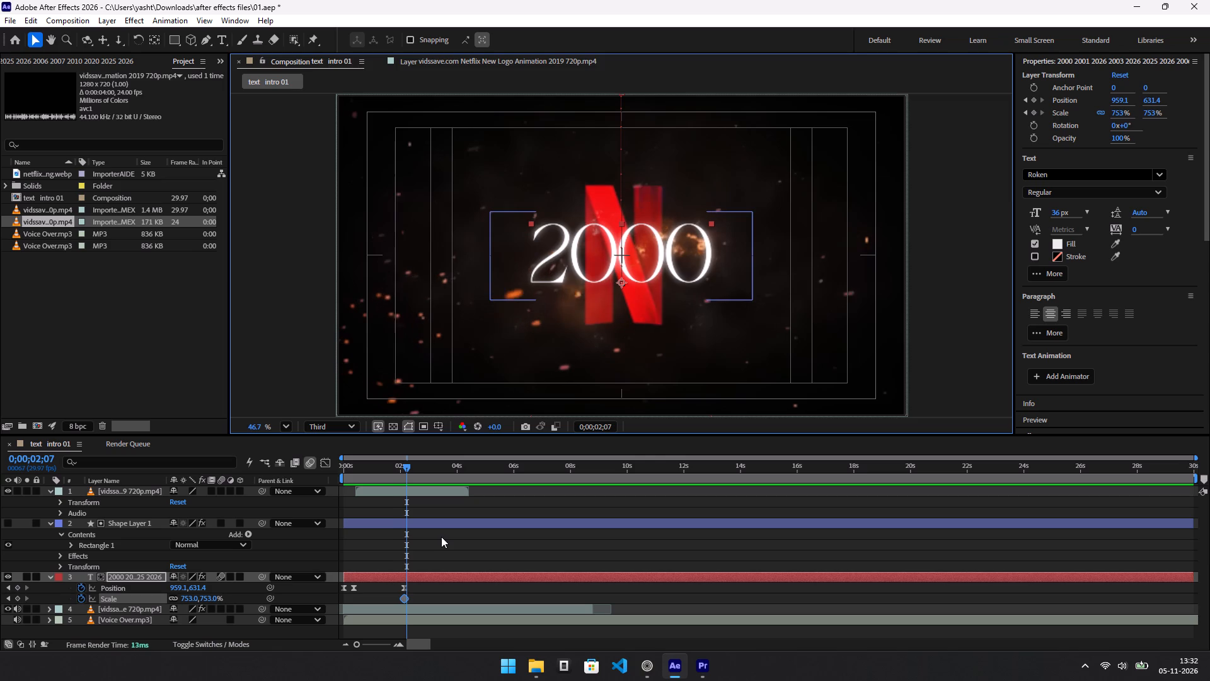
key("ctrl+Right")
key("ctrl+Right")
key("ctrl+Right")
key("ctrl+Right")
key("ctrl+Right")
key("ctrl+Right")
key("ctrl+Right")
key("ctrl+Right")
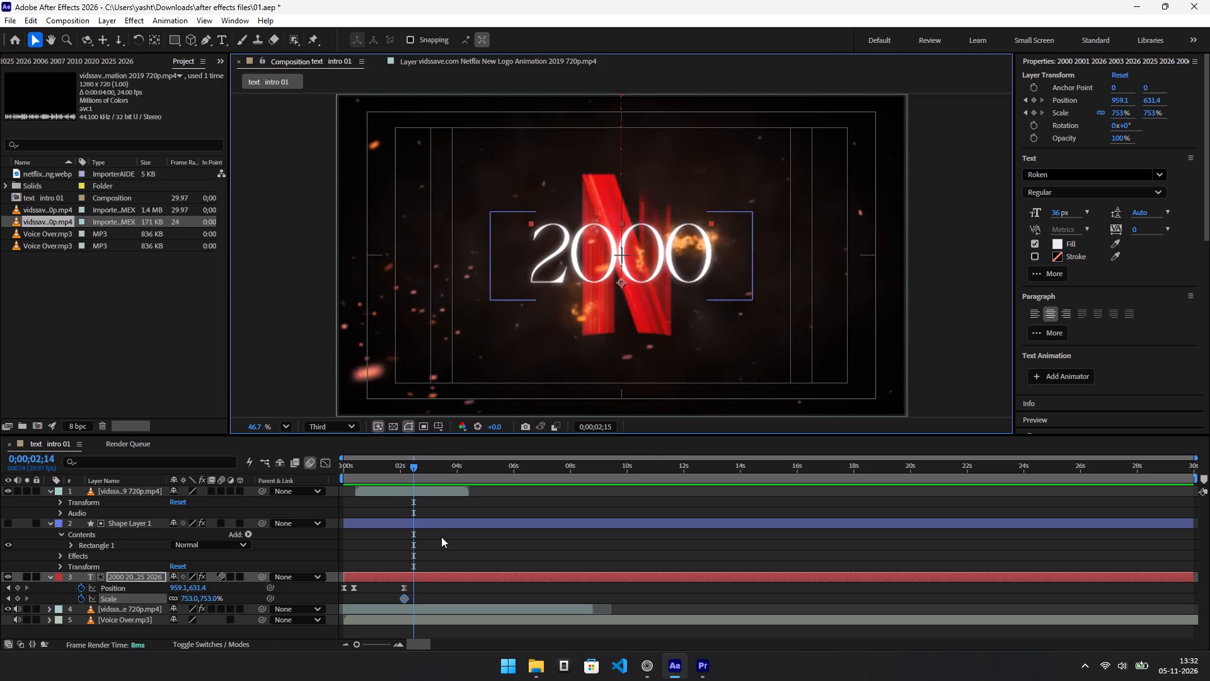
key("ctrl+Right")
key("ctrl+Right")
key("ctrl+Right")
key("ctrl+Right")
key("ctrl+Right")
key("ctrl+Right")
key("ctrl+Right")
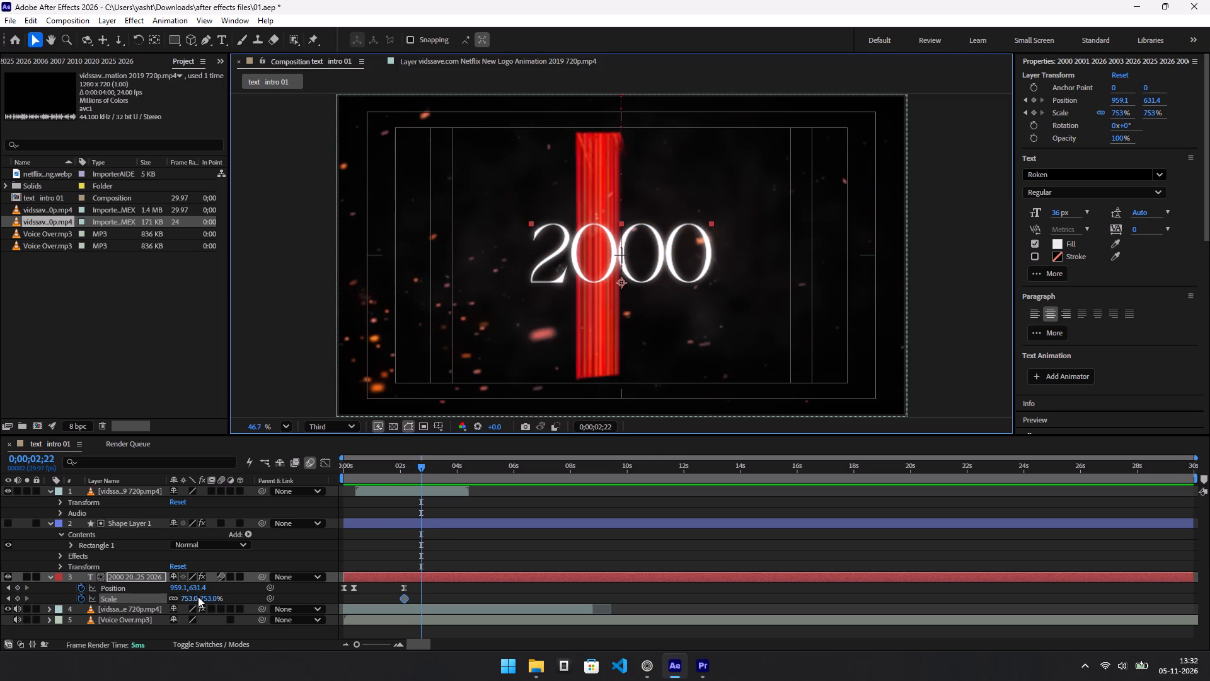
left_click_drag(187, 597, 193, 597)
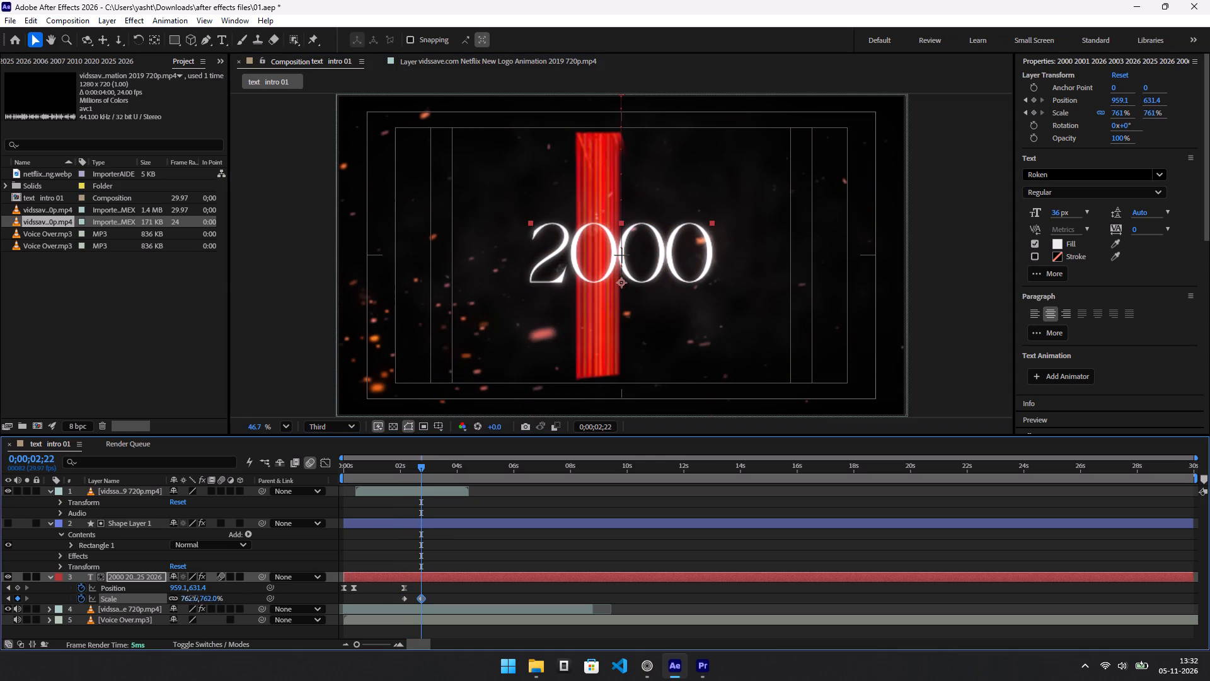
left_click_drag(193, 597, 689, 628)
left_click_drag(222, 598, 273, 598)
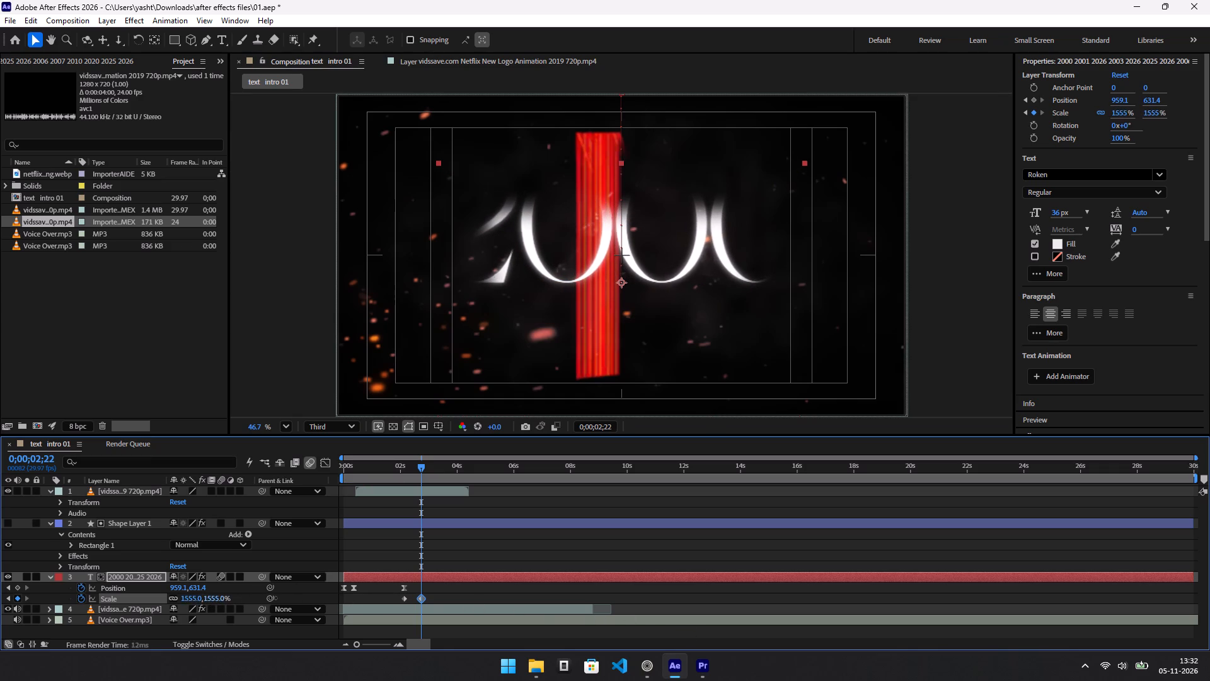
left_click_drag(273, 598, 769, 617)
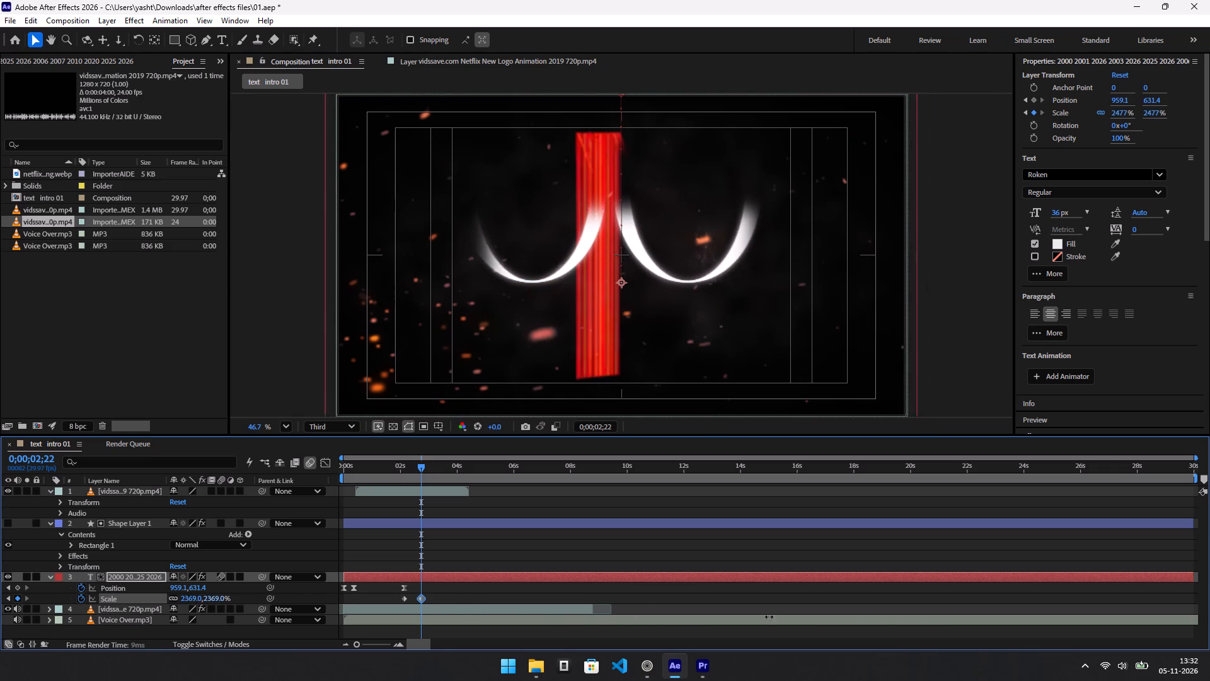
left_click_drag(769, 617, 135, 579)
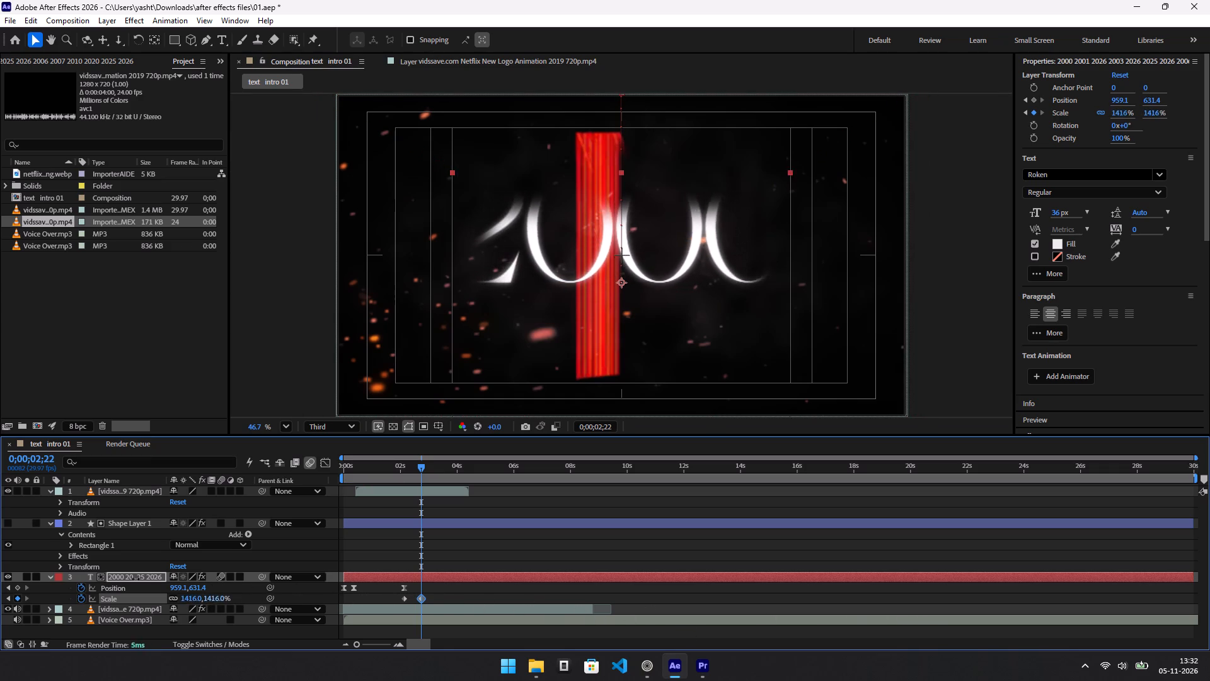
left_click_drag(135, 579, 433, 608)
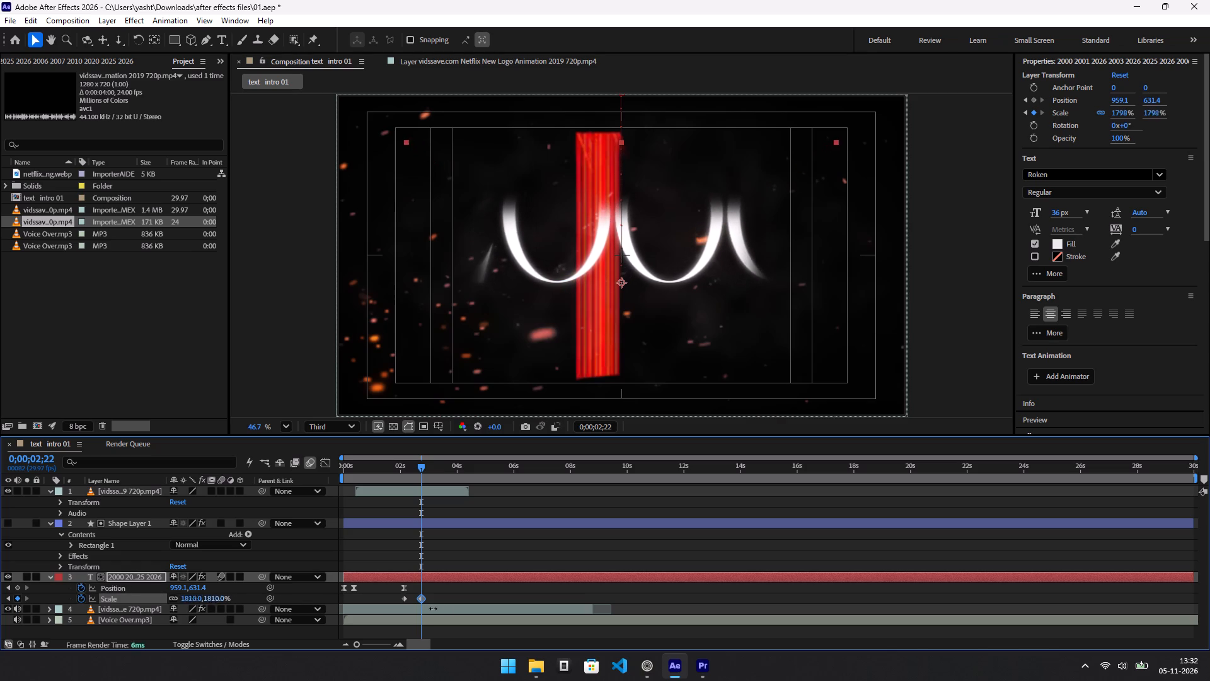
left_click_drag(433, 608, 120, 589)
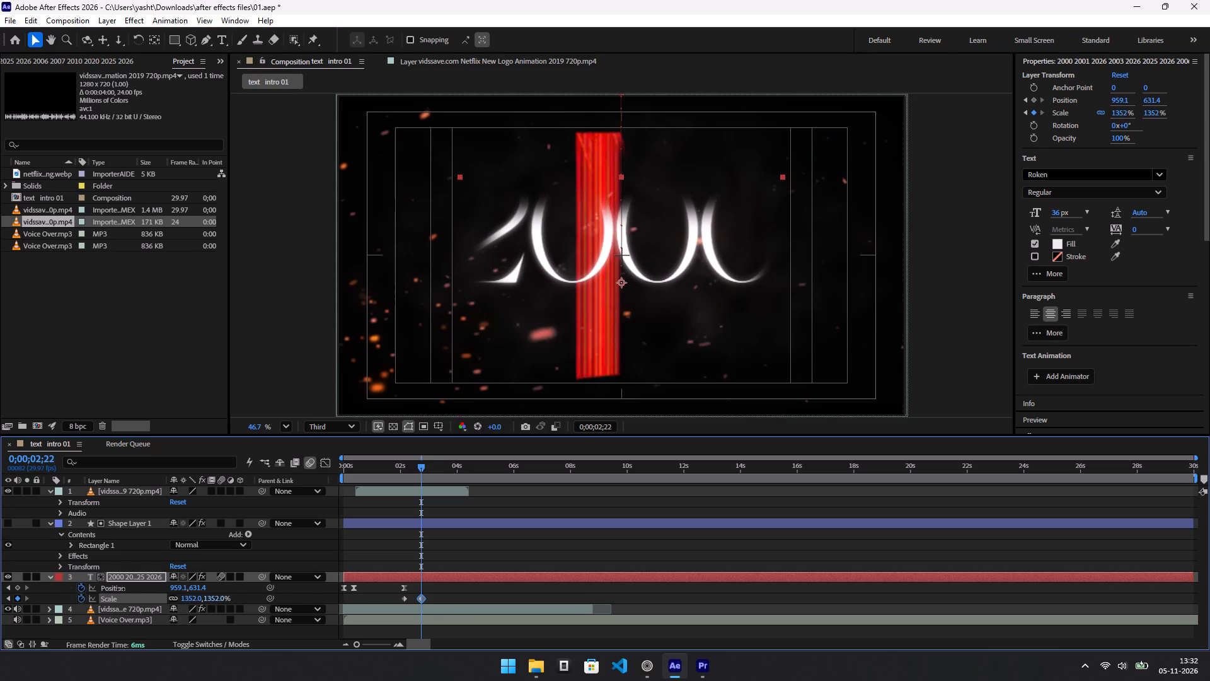
left_click_drag(120, 589, 259, 625)
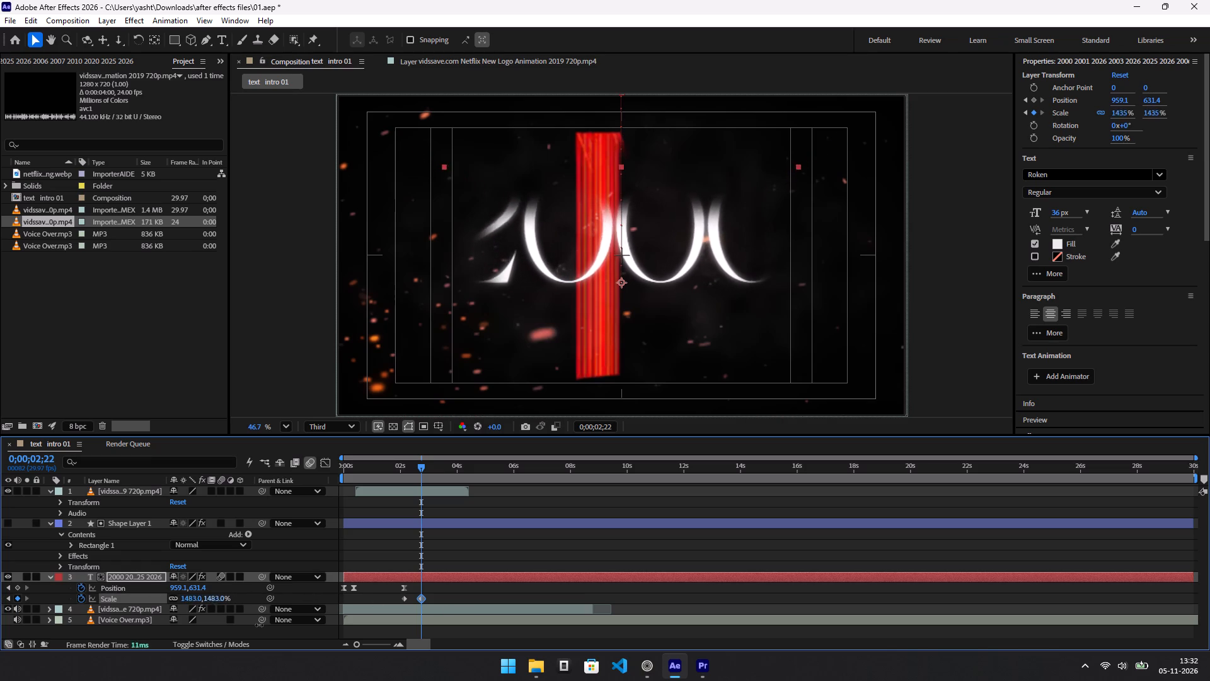
left_click_drag(259, 625, 326, 630)
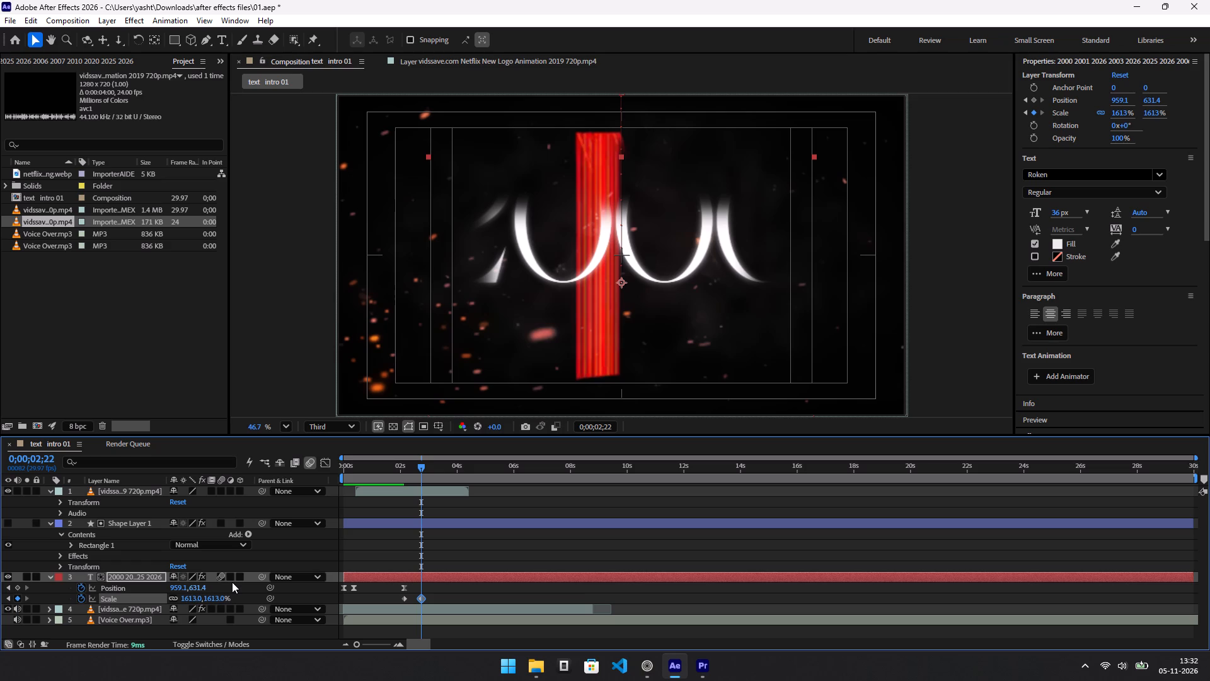
At 0;00;02;22, keyframe the year-numbers text's Position at 965.1, 747.4.
left_click_drag(194, 591, 236, 591)
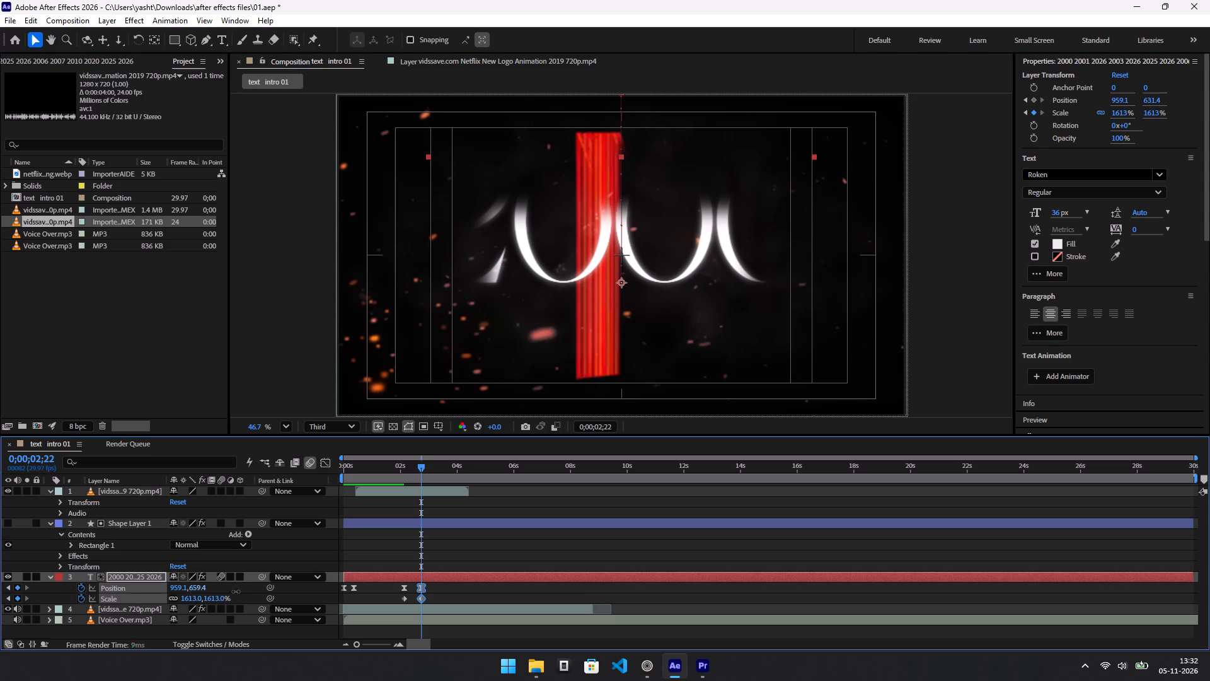
left_click_drag(236, 591, 265, 602)
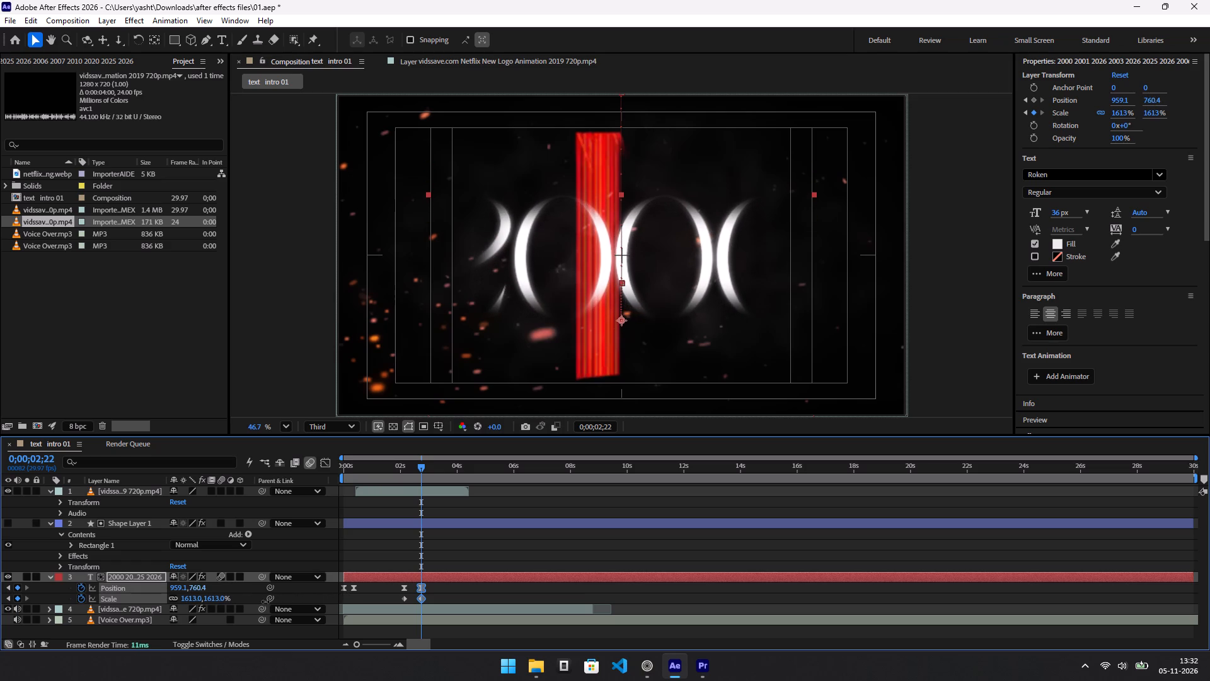
left_click_drag(265, 602, 254, 605)
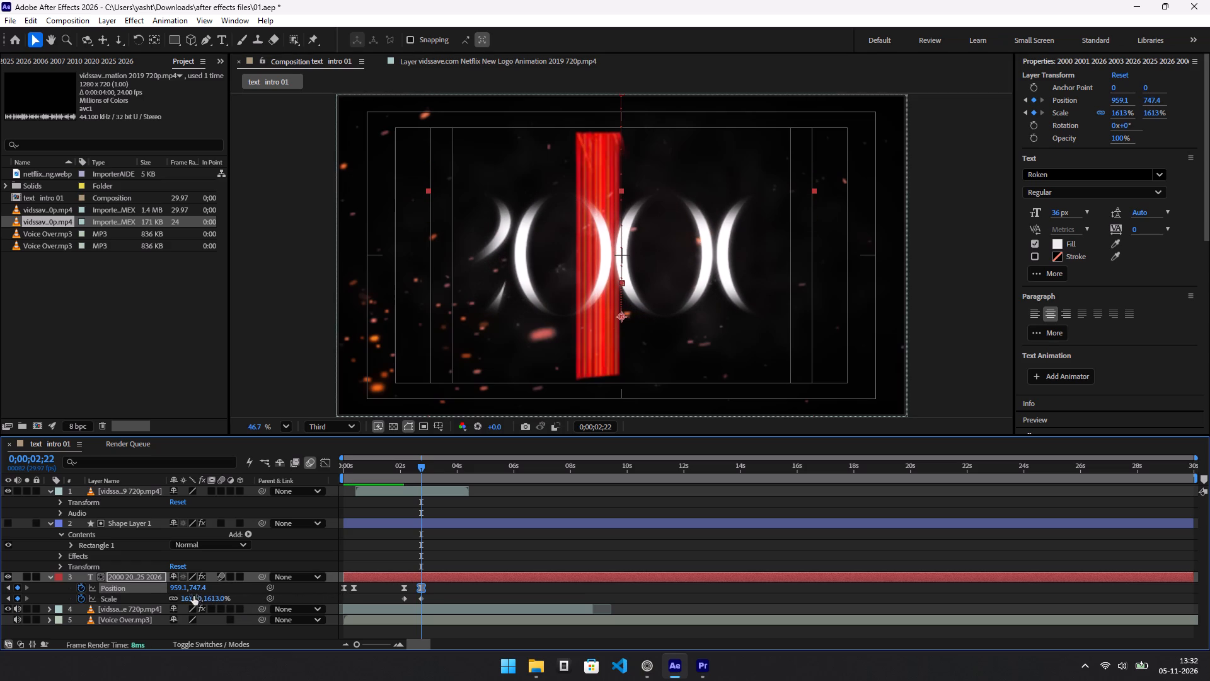
left_click(171, 586)
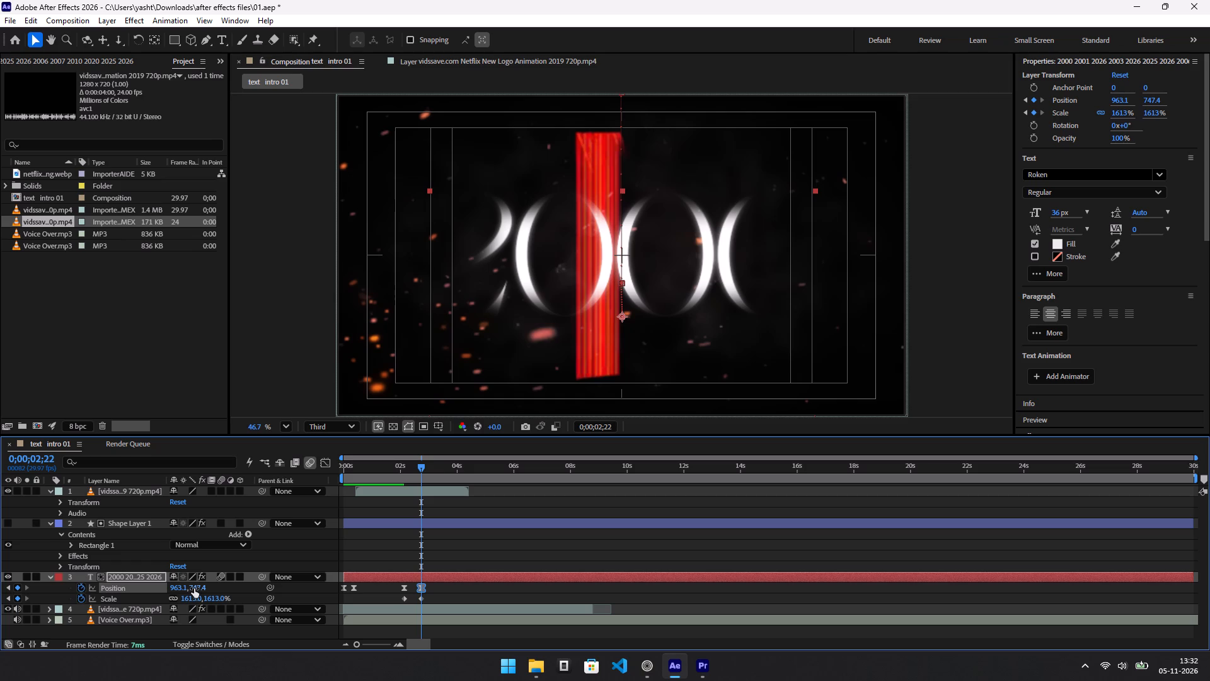
key("Right")
At 0;00;03;03, add a Scale keyframe of about 2391.4% to the year-numbers text layer.
key("ctrl+Right")
key("ctrl+Right")
key("ctrl+Right")
key("ctrl+Right")
key("ctrl+Right")
key("ctrl+Right")
key("ctrl+Right")
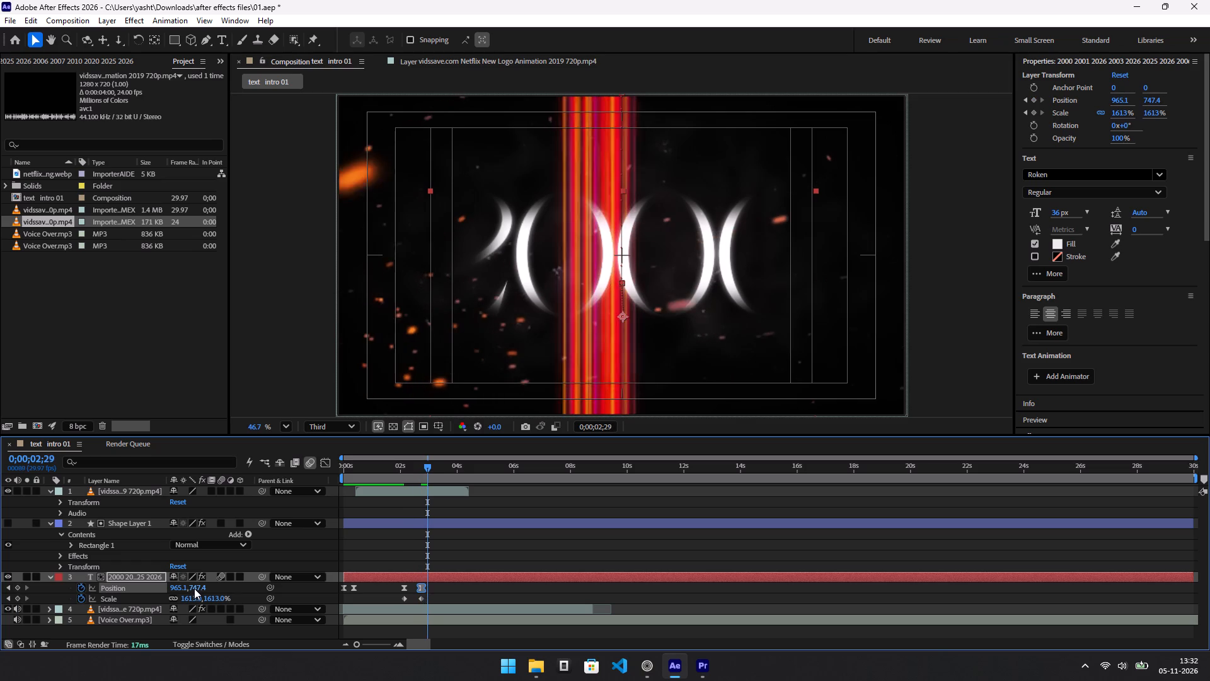
key("ctrl+Right")
key("ctrl+Right")
key("ctrl+Right")
key("ctrl+Right")
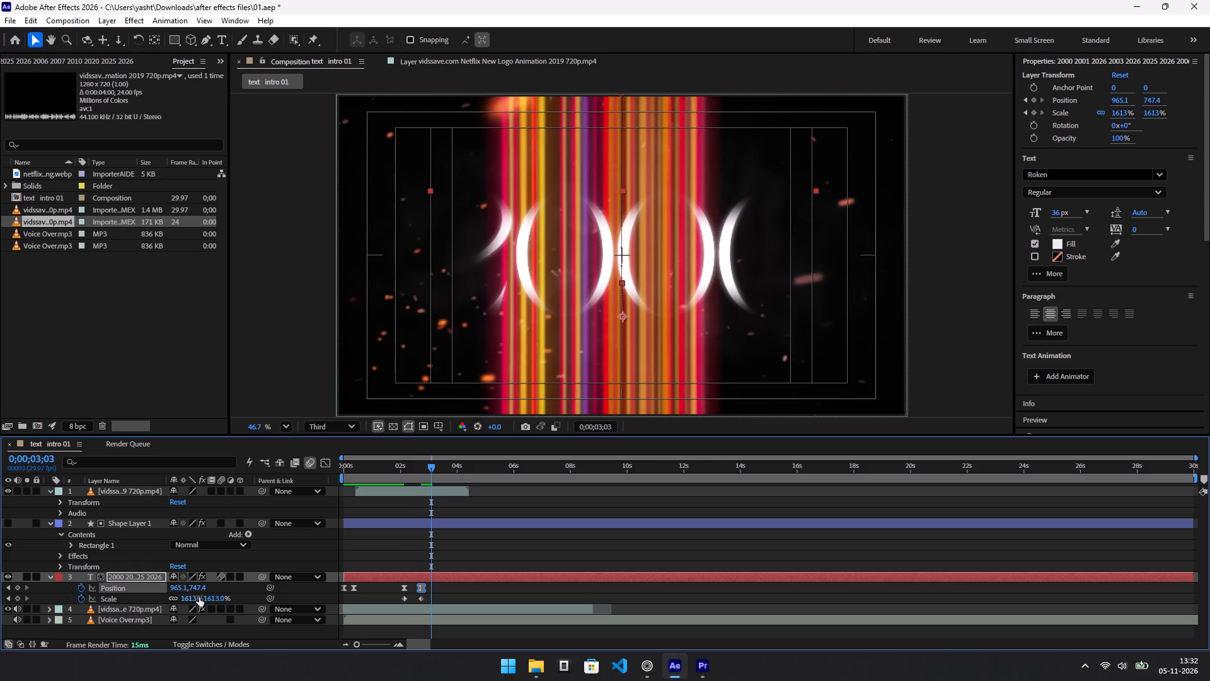
left_click_drag(211, 597, 299, 607, "ctrl")
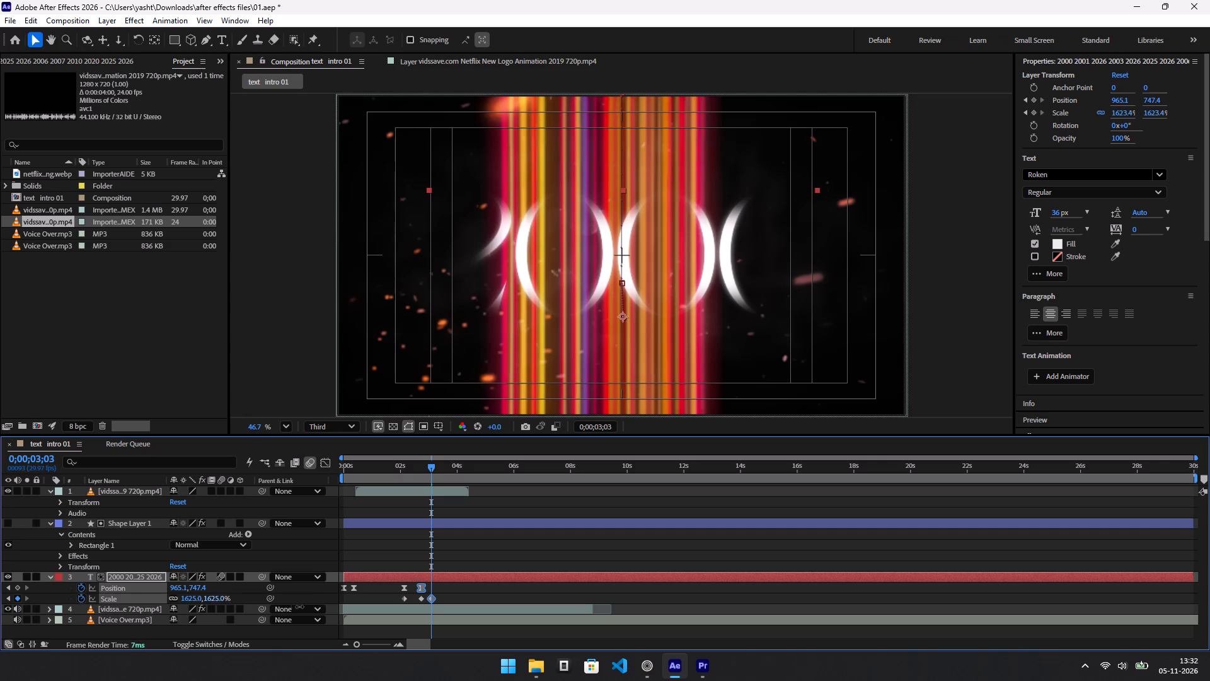
left_click_drag(299, 607, 1209, 612, "ctrl")
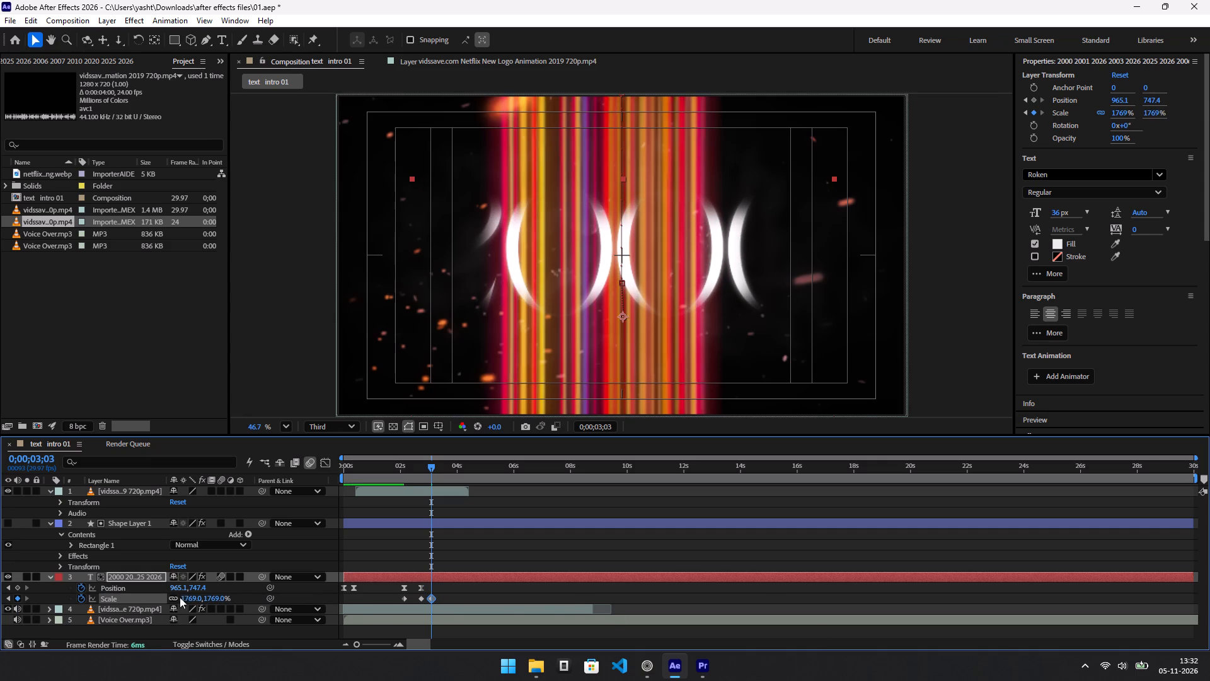
left_click_drag(183, 599, 1130, 604, "ctrl")
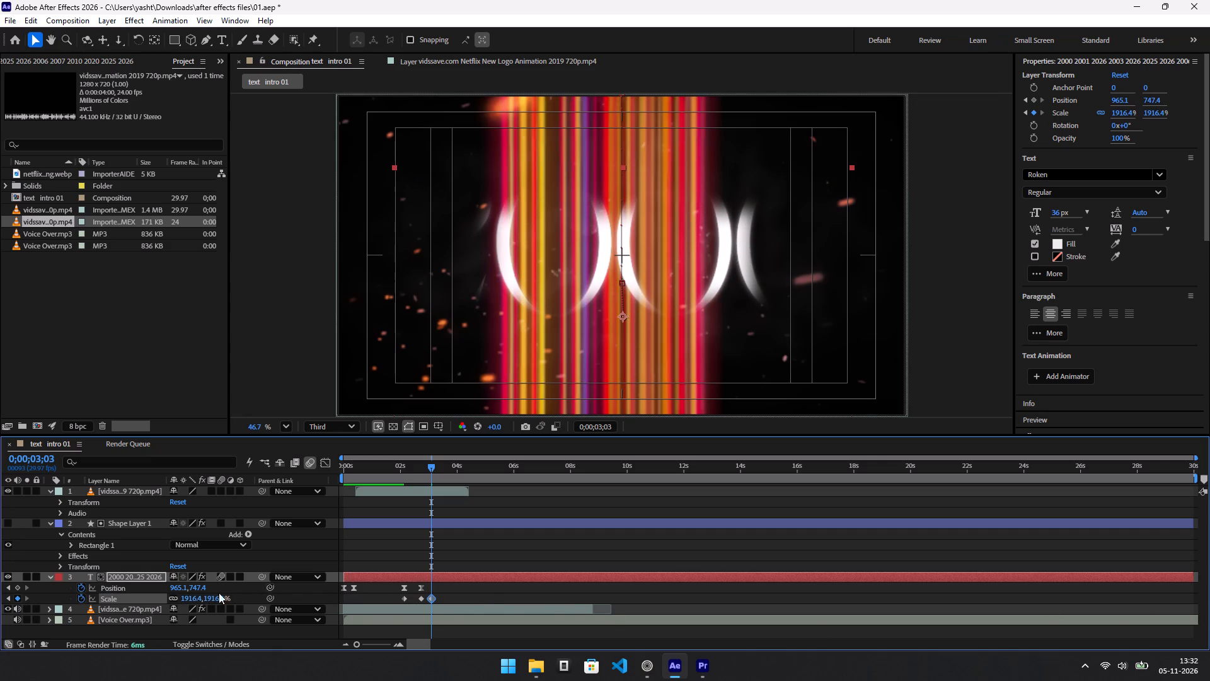
left_click_drag(210, 598, 831, 600, "ctrl")
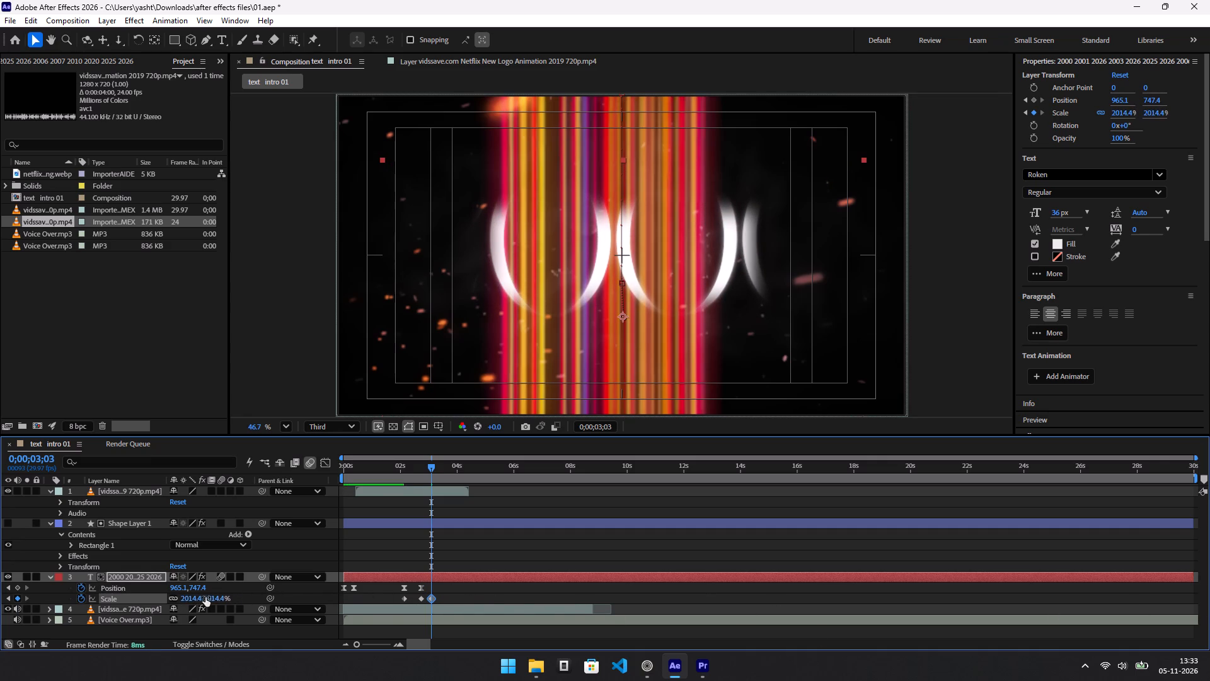
left_click_drag(208, 598, 1209, 617, "ctrl")
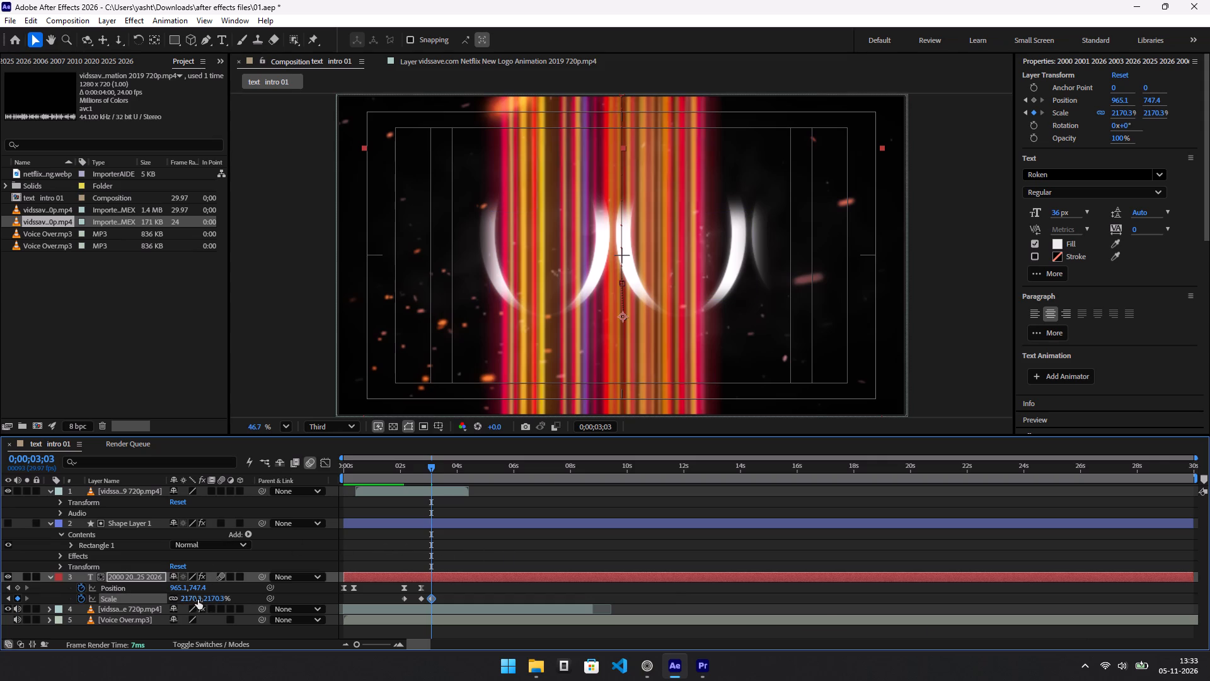
left_click_drag(212, 598, 1209, 643, "ctrl")
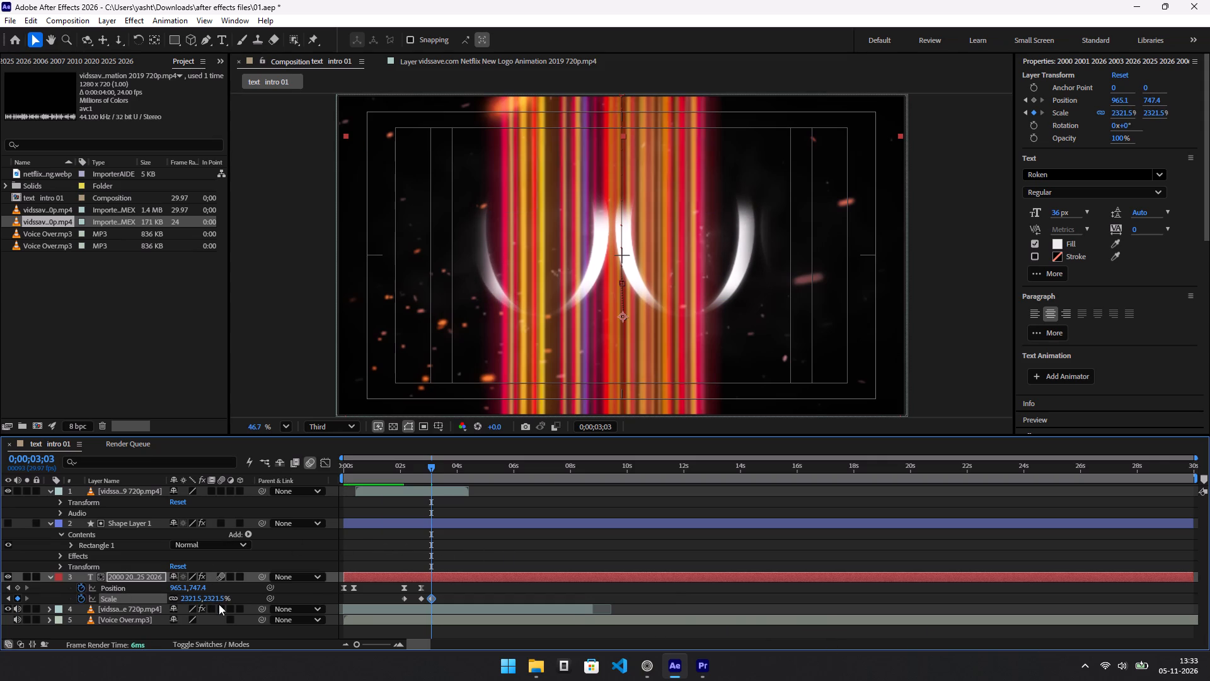
left_click_drag(210, 596, 1192, 606, "ctrl")
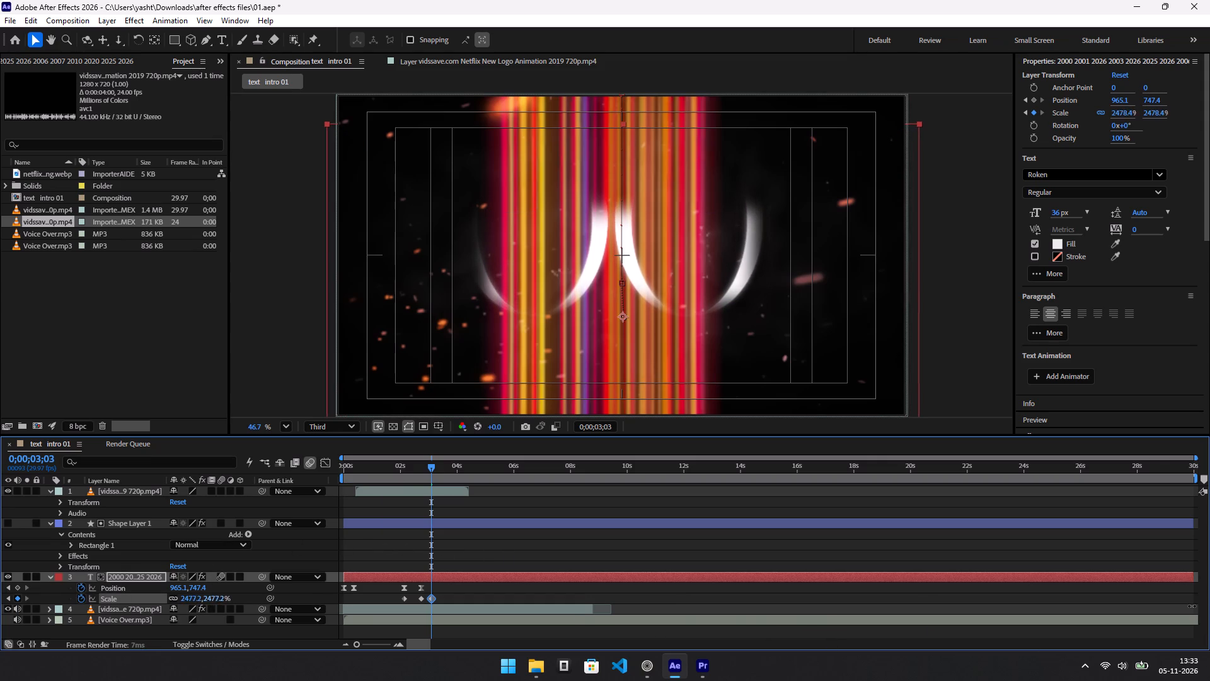
left_click_drag(1192, 606, 790, 578, "ctrl")
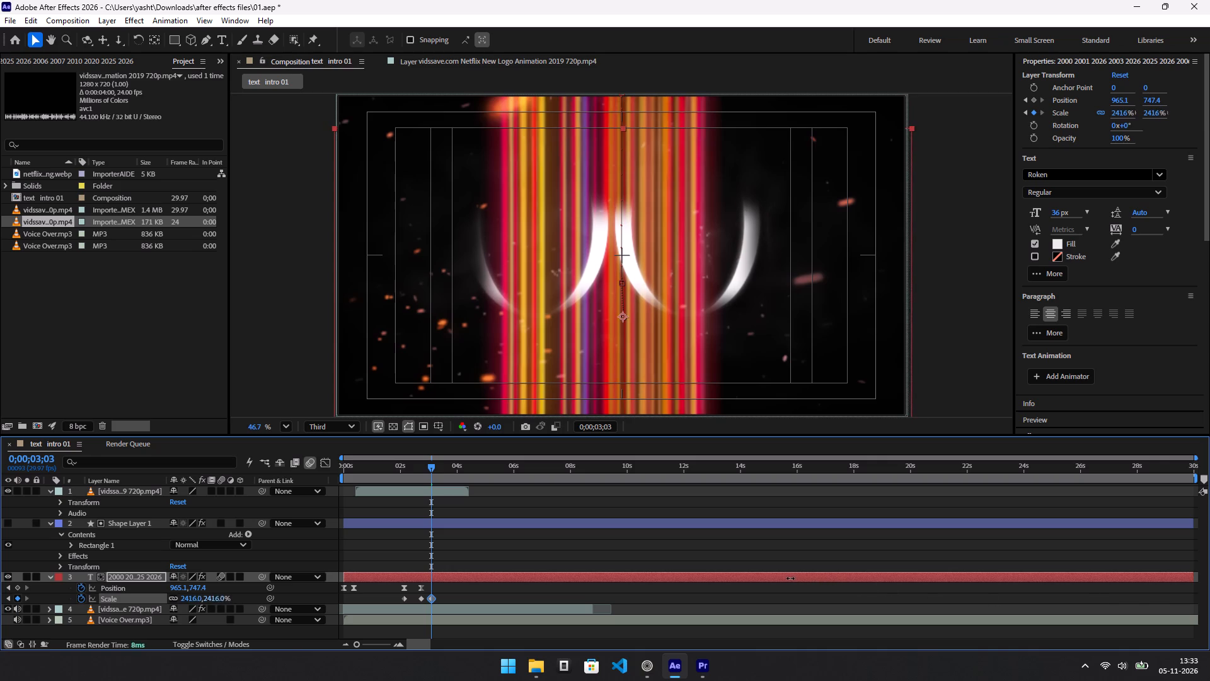
left_click_drag(790, 578, 628, 573, "ctrl")
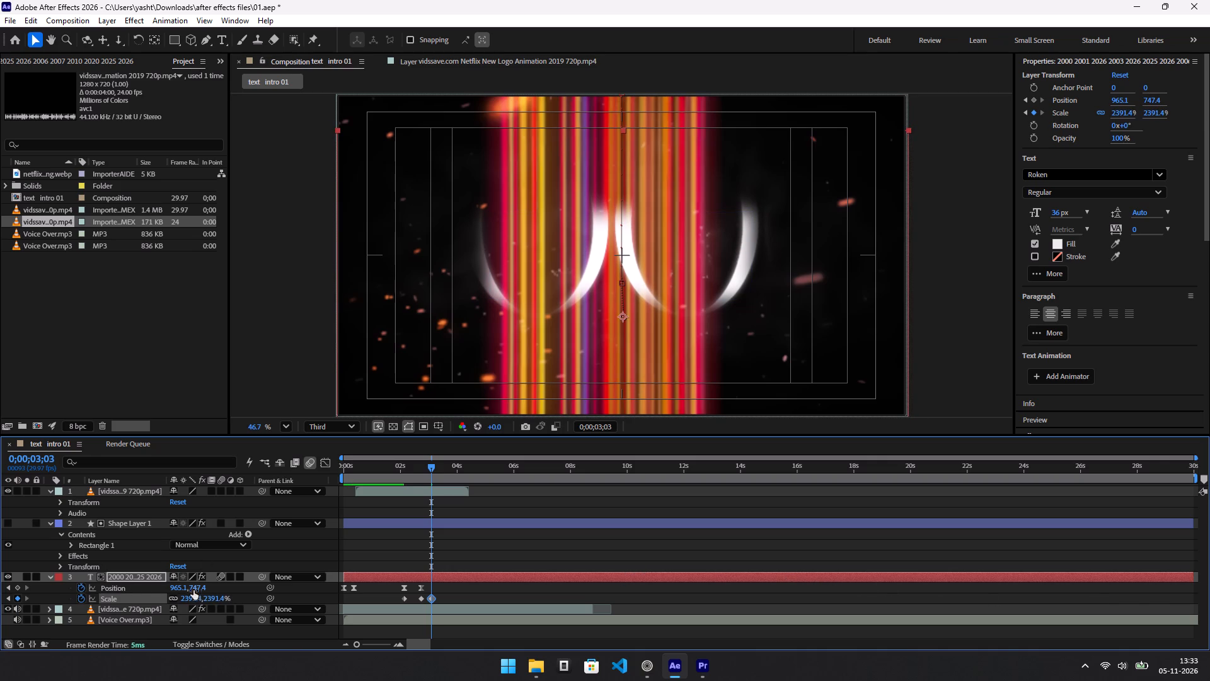
At 0;00;03;03, keyframe the year-numbers text's vertical Position at 887.5.
left_click_drag(193, 588, 141, 585, "ctrl")
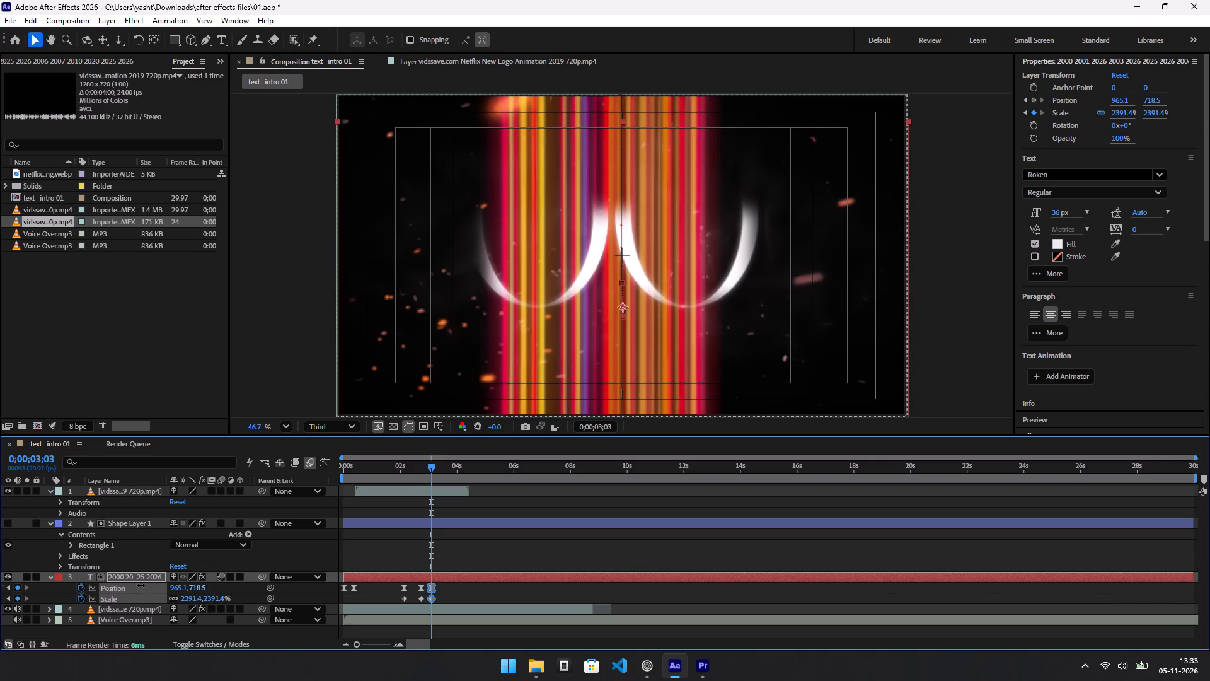
left_click_drag(141, 585, 1168, 585, "ctrl")
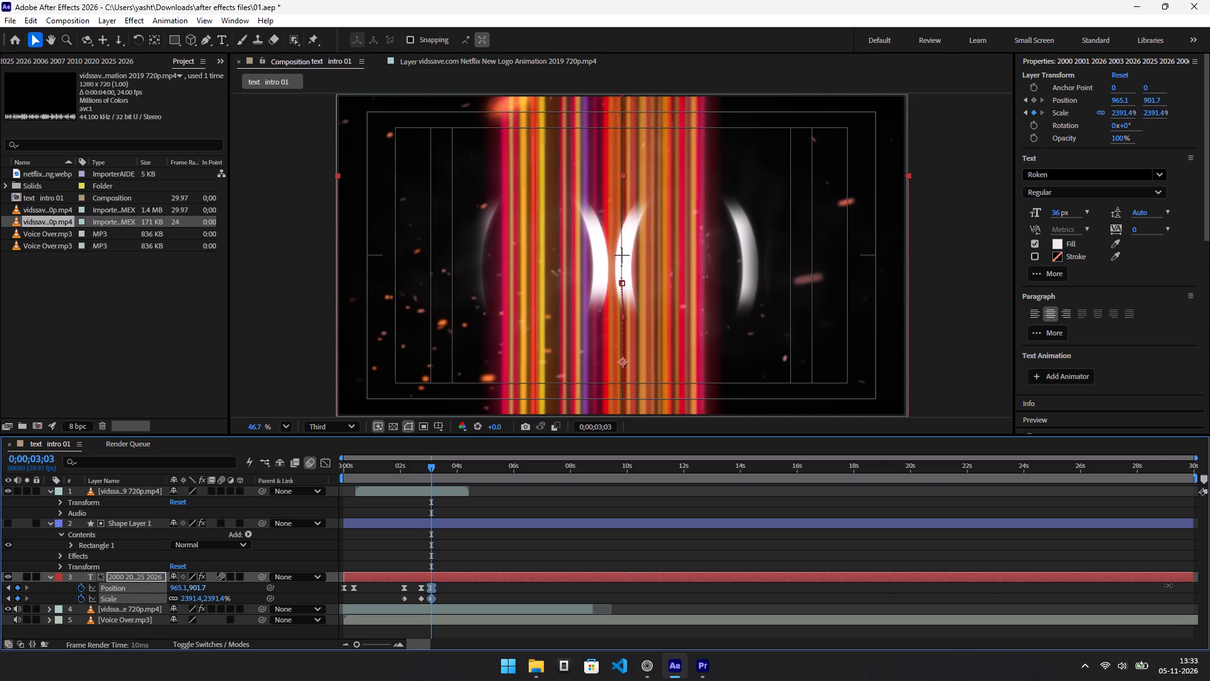
left_click_drag(1168, 585, 1088, 576, "ctrl")
Preview the intro from near its start, and replay the section from about two seconds to check the 2000 scale-up against the logo animation.
left_click_drag(430, 465, 429, 465)
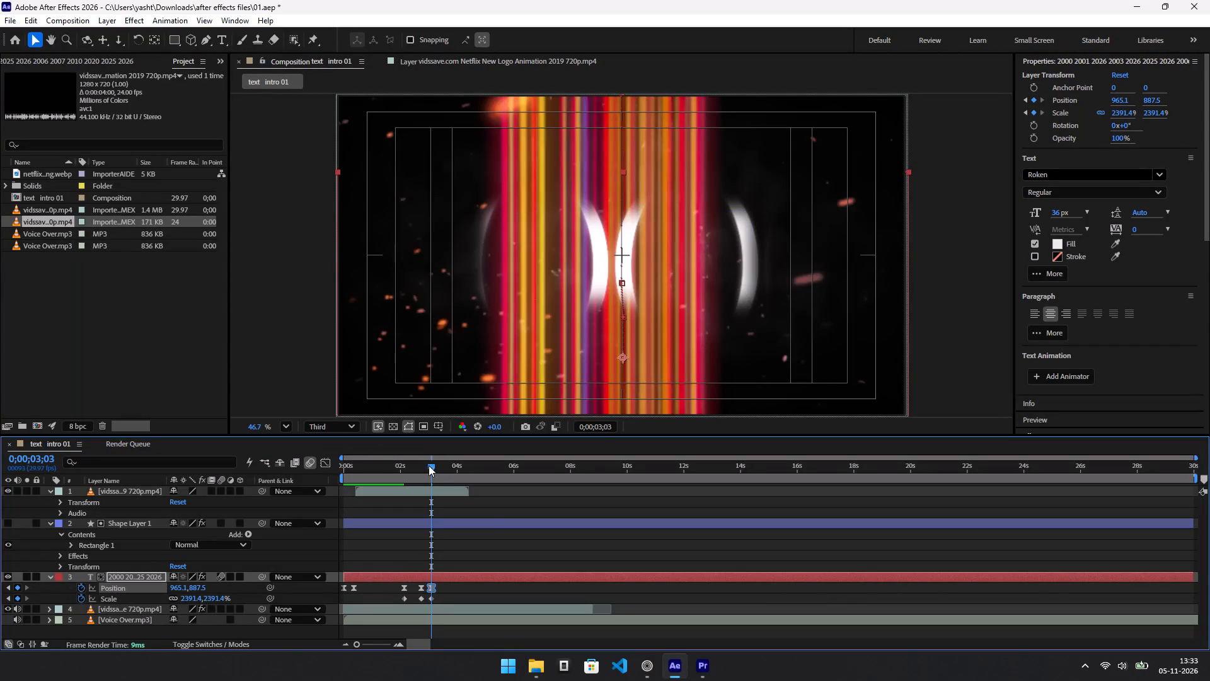
left_click_drag(429, 465, 347, 469)
key("space")
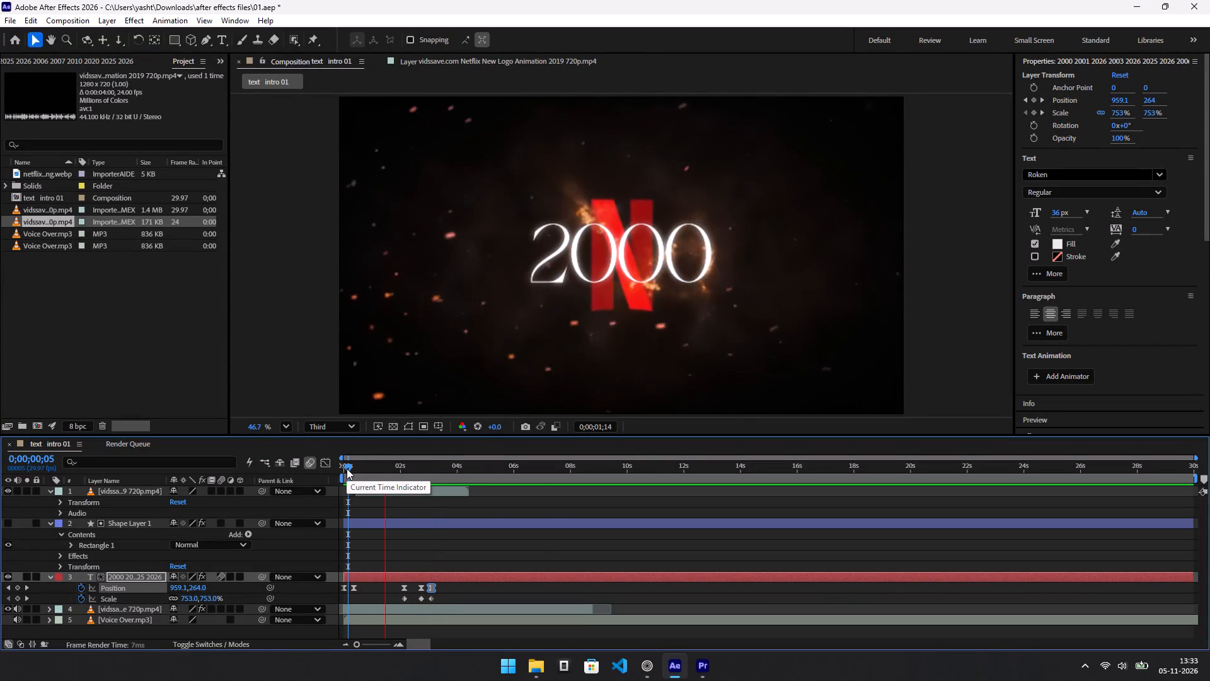
key("space")
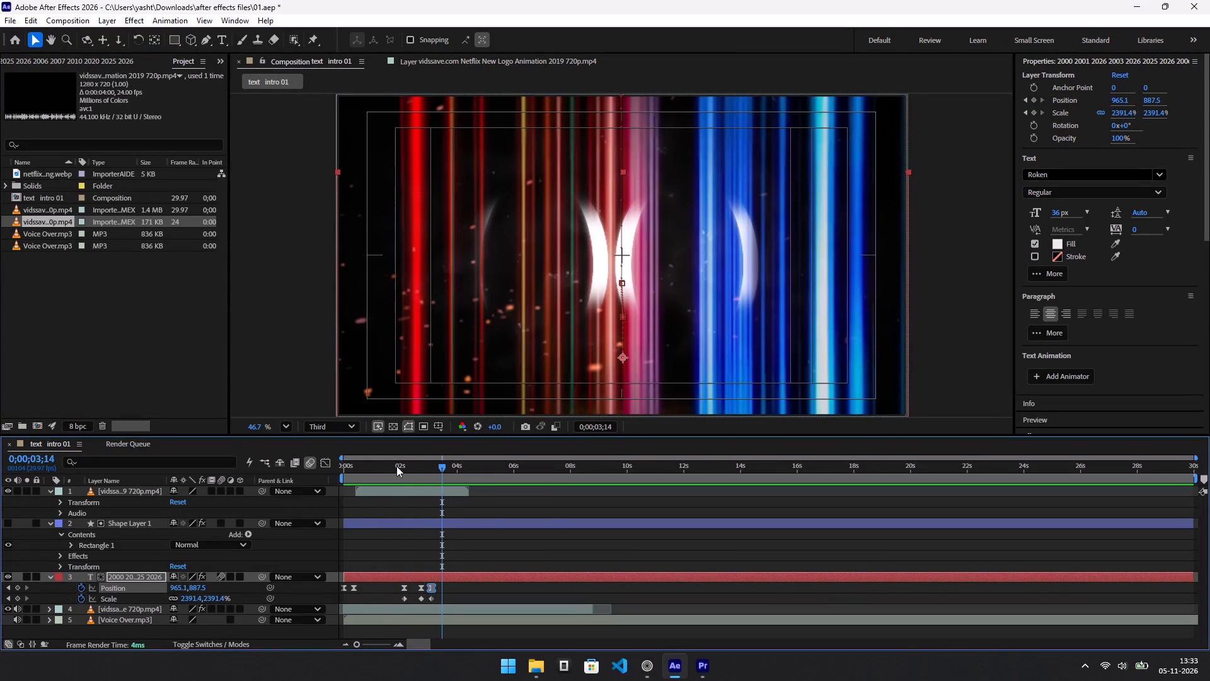
left_click(403, 463)
key("space")
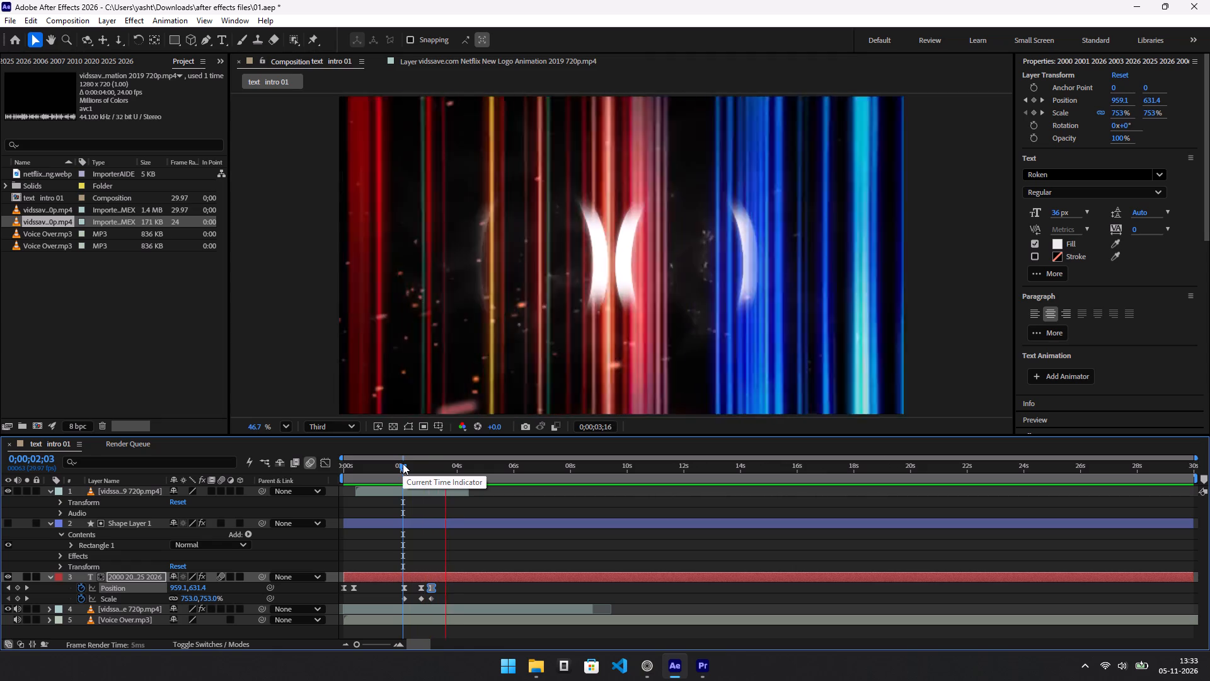
key("space")
left_click(403, 463)
key("space")
key("space")
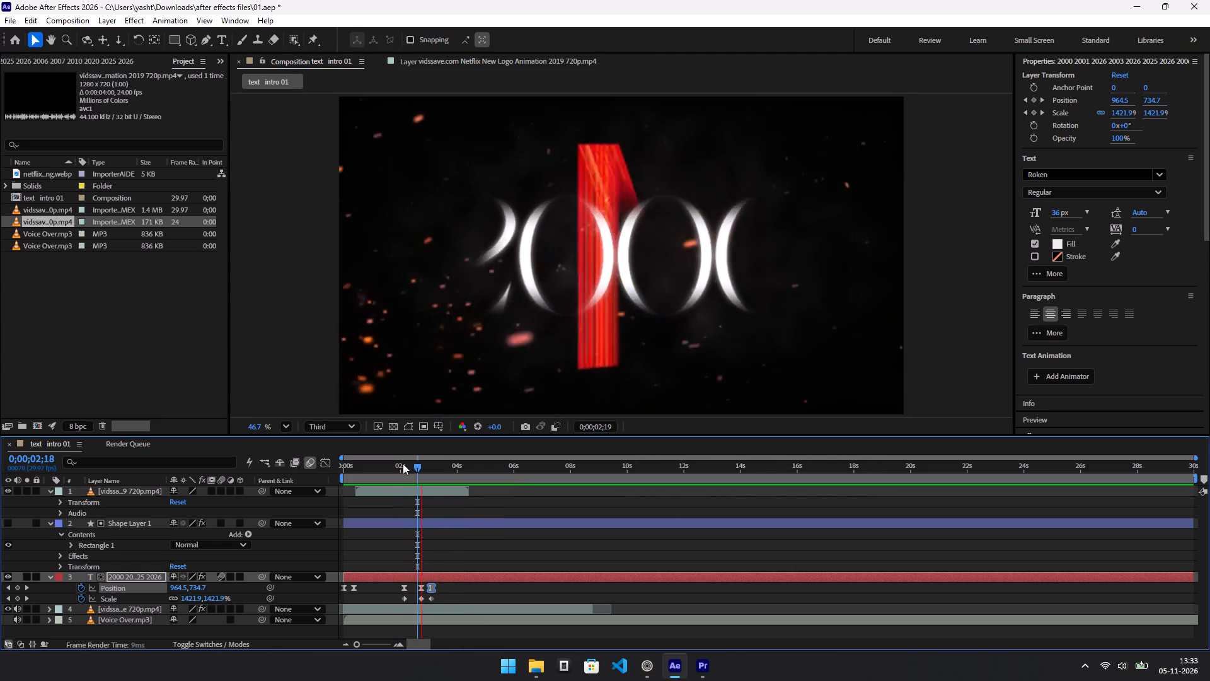
key("space")
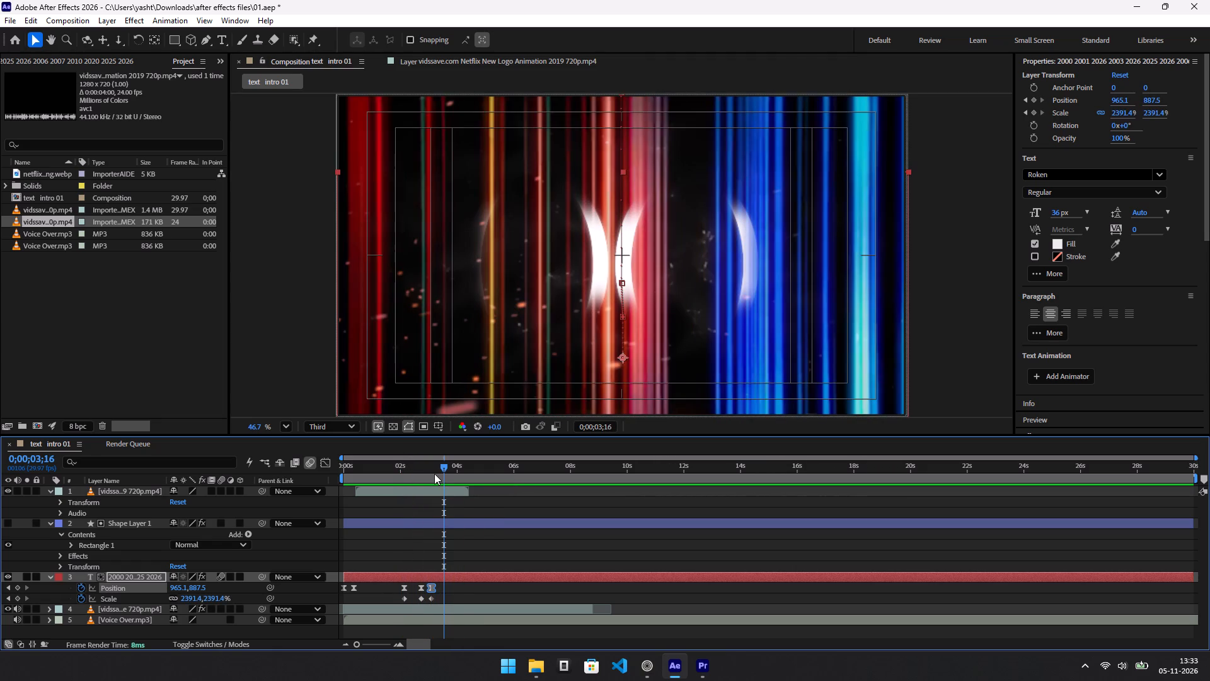
key("space")
key("space")
key("space")
key("space")
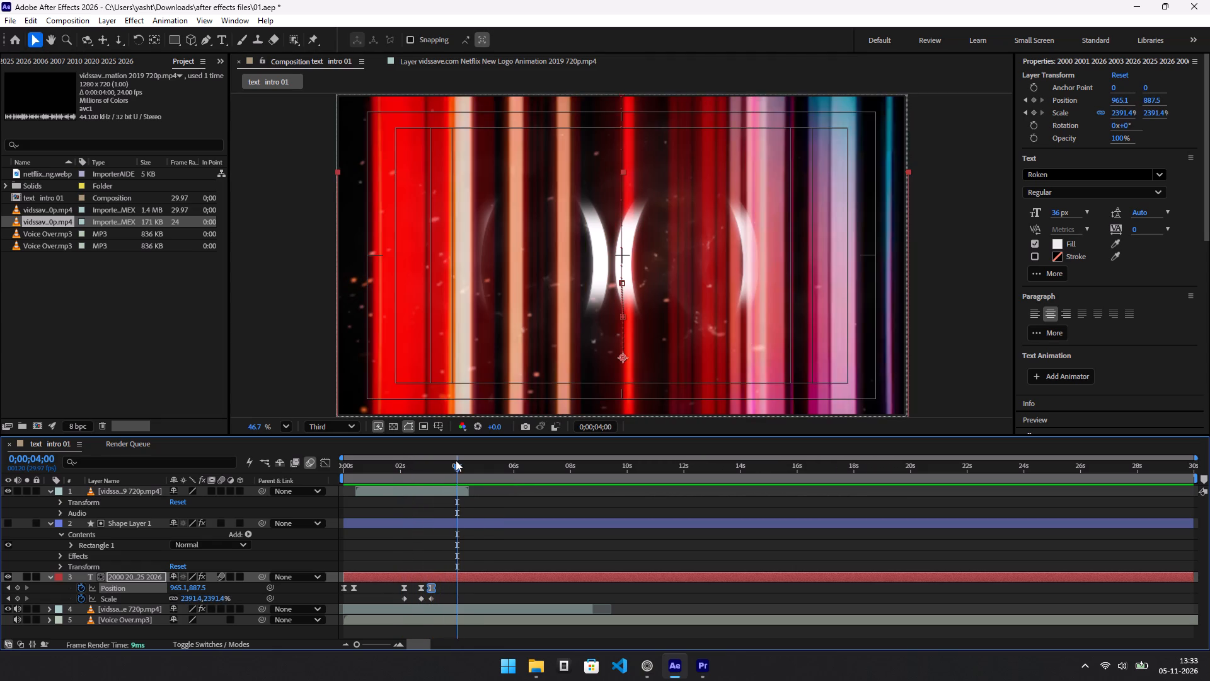
Replay the intro from 0;00;02;18 to check the 2000 scale-up against the logo animation.
left_click_drag(458, 465, 418, 466)
key("space")
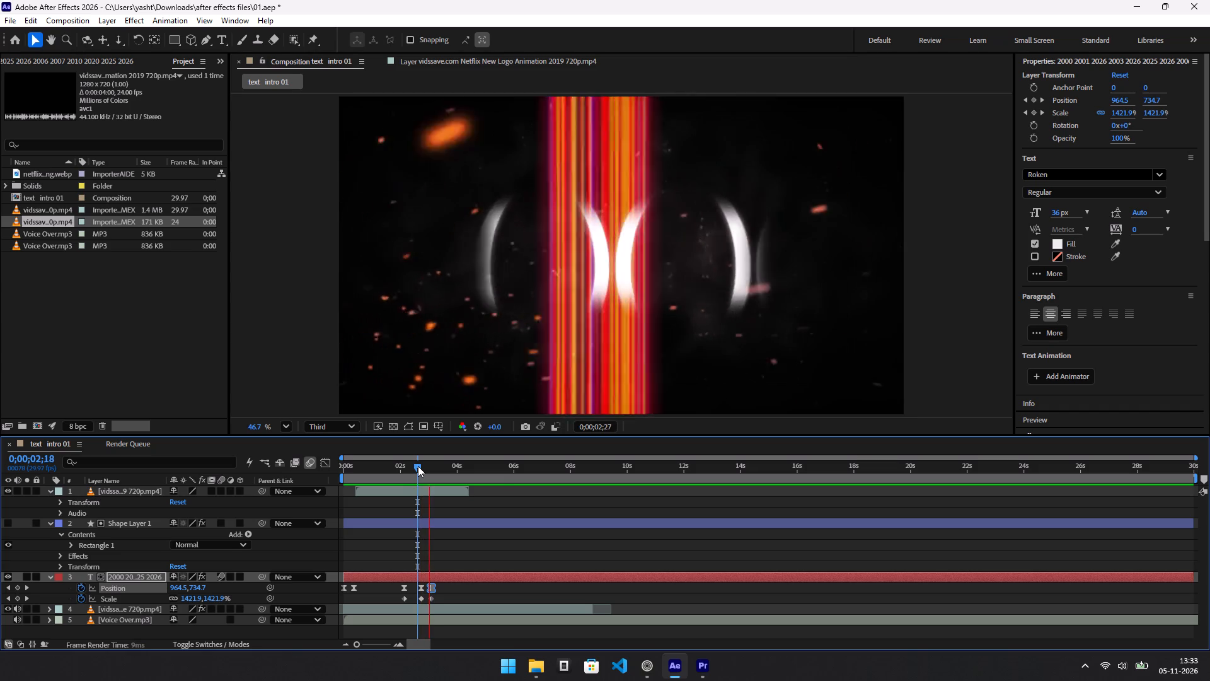
Undo the year-numbers text layer's Scale keyframes and its Position keyframes after 0;00;02;04.
key("ctrl+z")
key("ctrl+z")
key("ctrl+z")
key("ctrl+z")
key("ctrl+z")
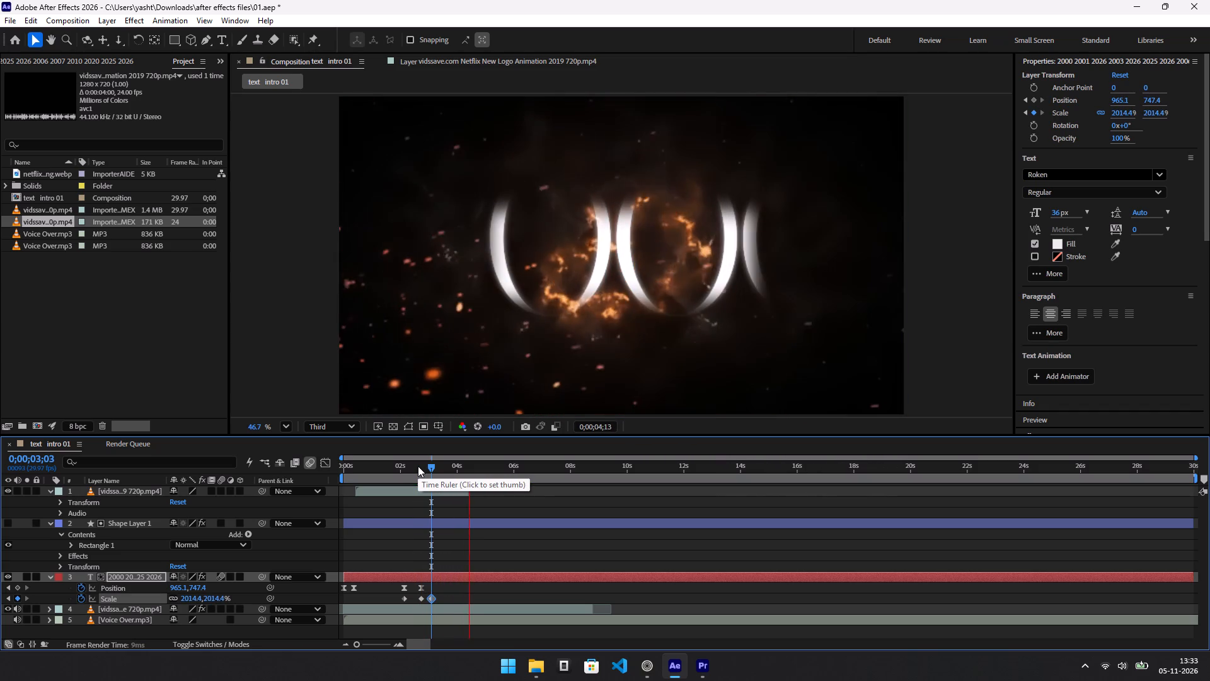
key("ctrl+z")
key("ctrl+z")
key("ctrl+z")
key("ctrl+z")
key("ctrl+z")
key("ctrl+z")
key("ctrl+z")
key("ctrl+z")
key("ctrl+z")
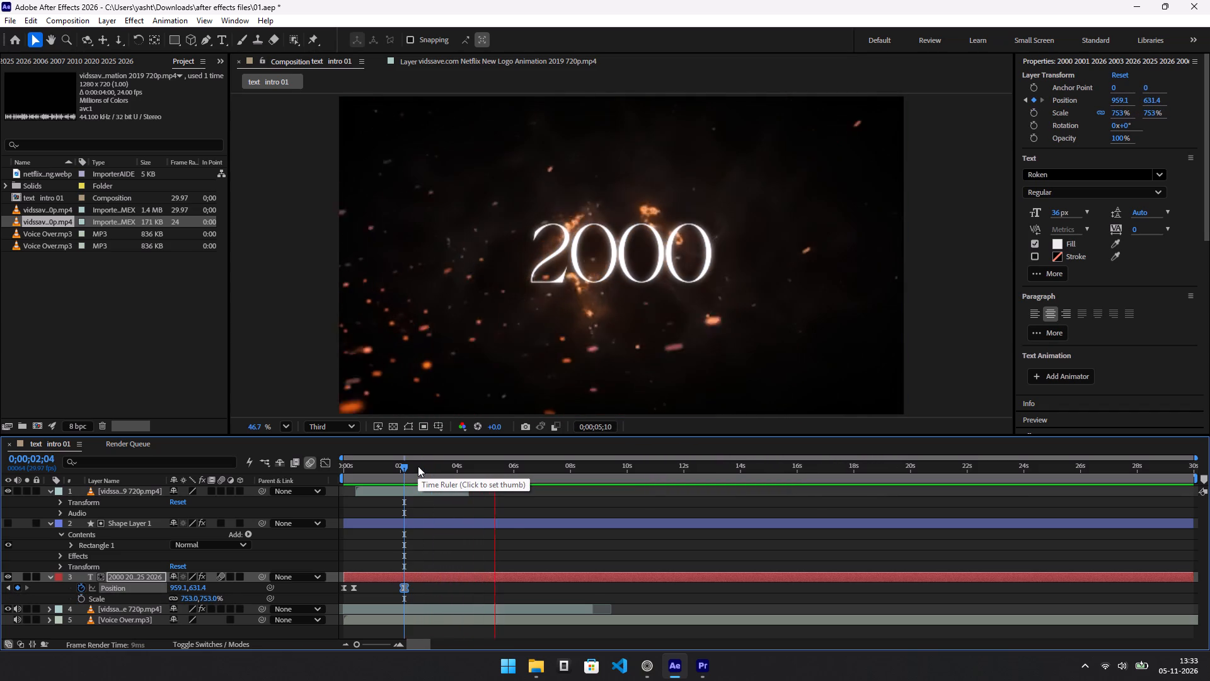
Preview the intro from 0;00;00;21 twice, stopping at 0;00;02;12 where the N logo is fully formed behind the 2000.
left_click_drag(395, 457, 323, 467)
left_click(363, 469)
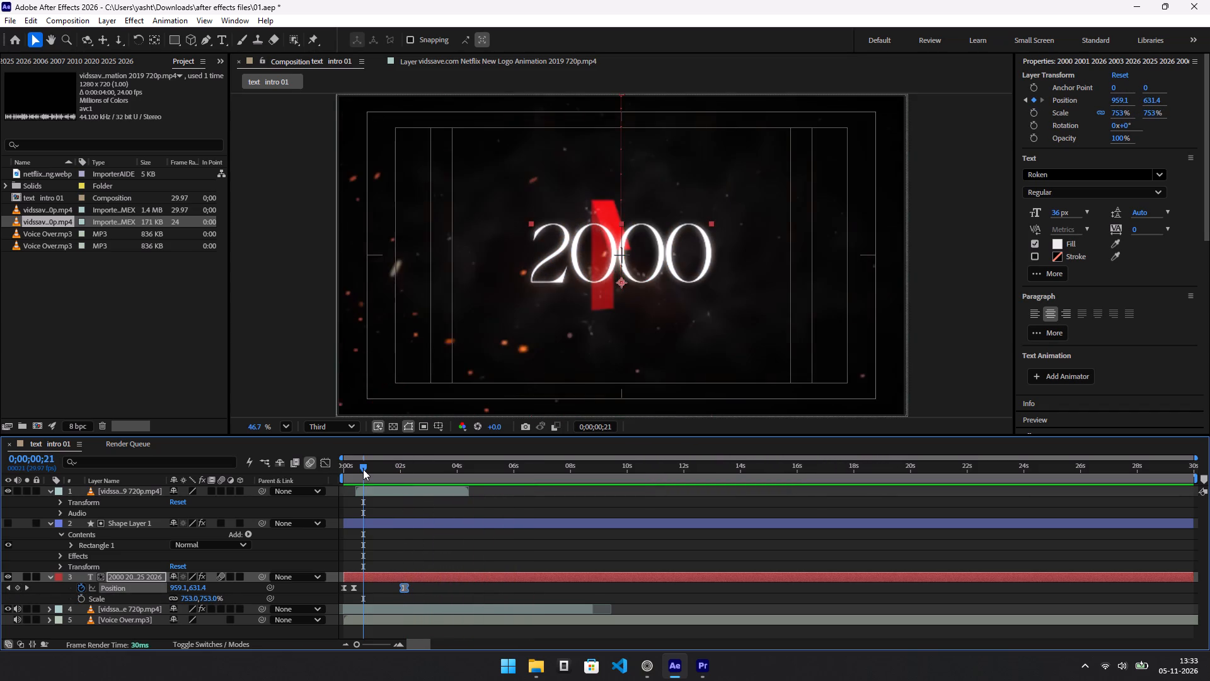
key("space")
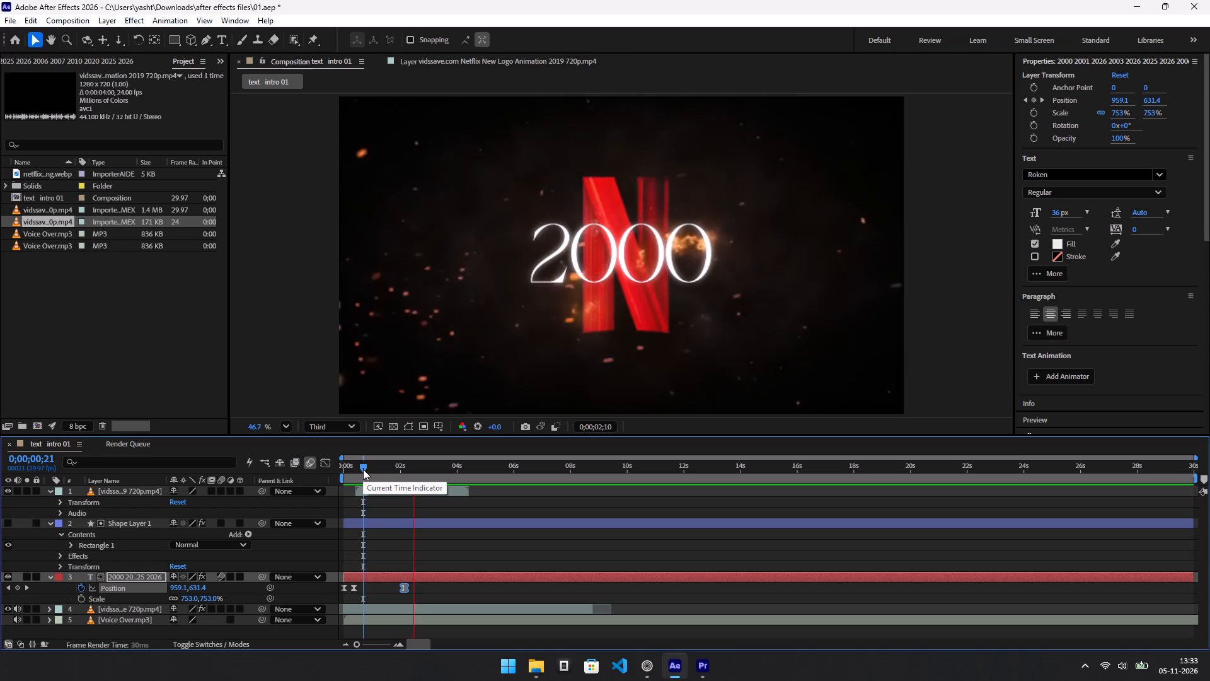
key("space")
left_click(363, 469)
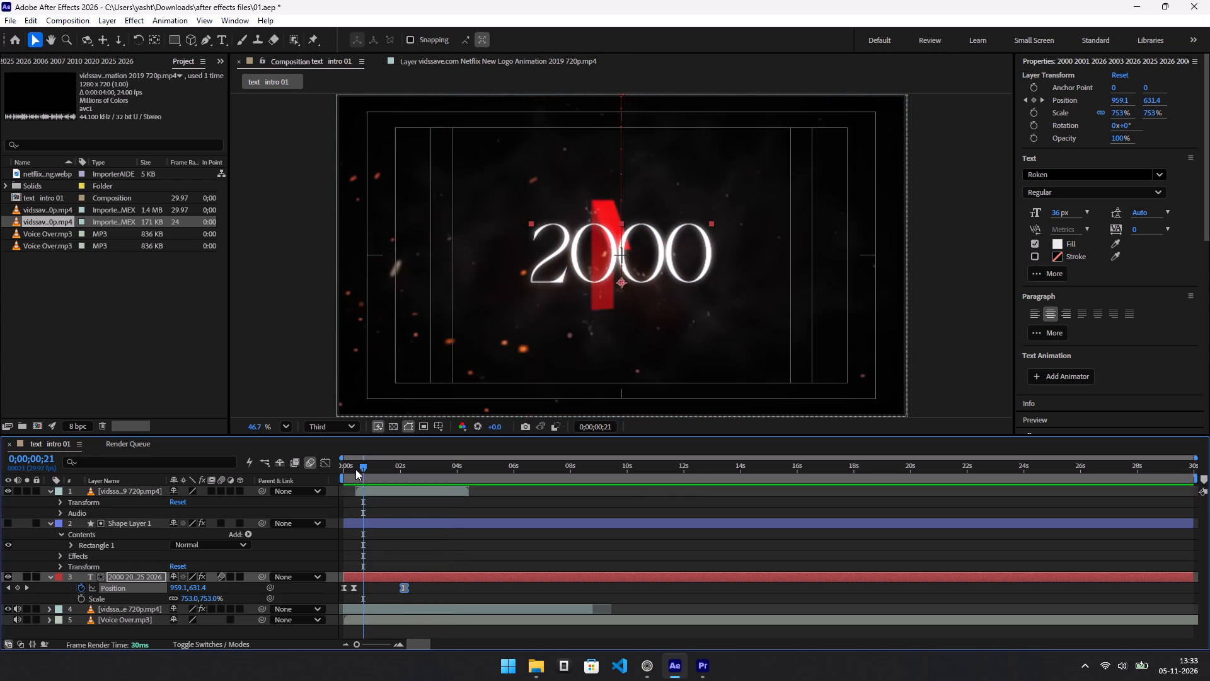
key("space")
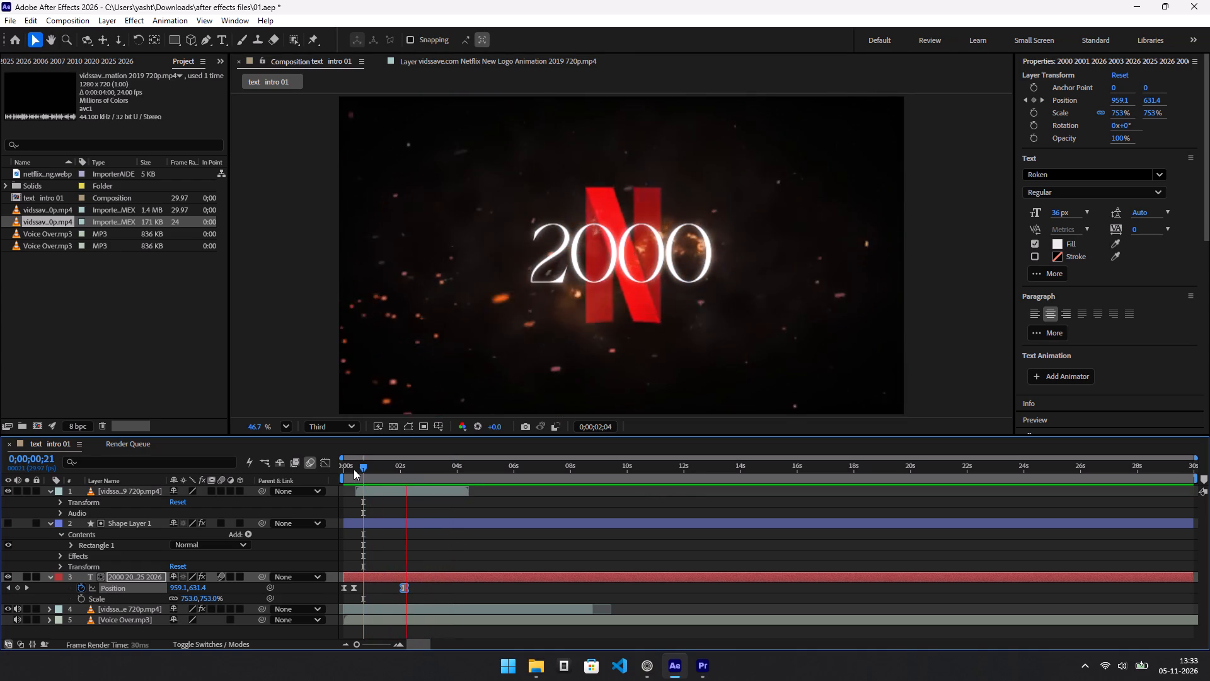
key("space")
Select the Netflix logo animation layer and try to split it at 0;00;02;12.
left_click(422, 493)
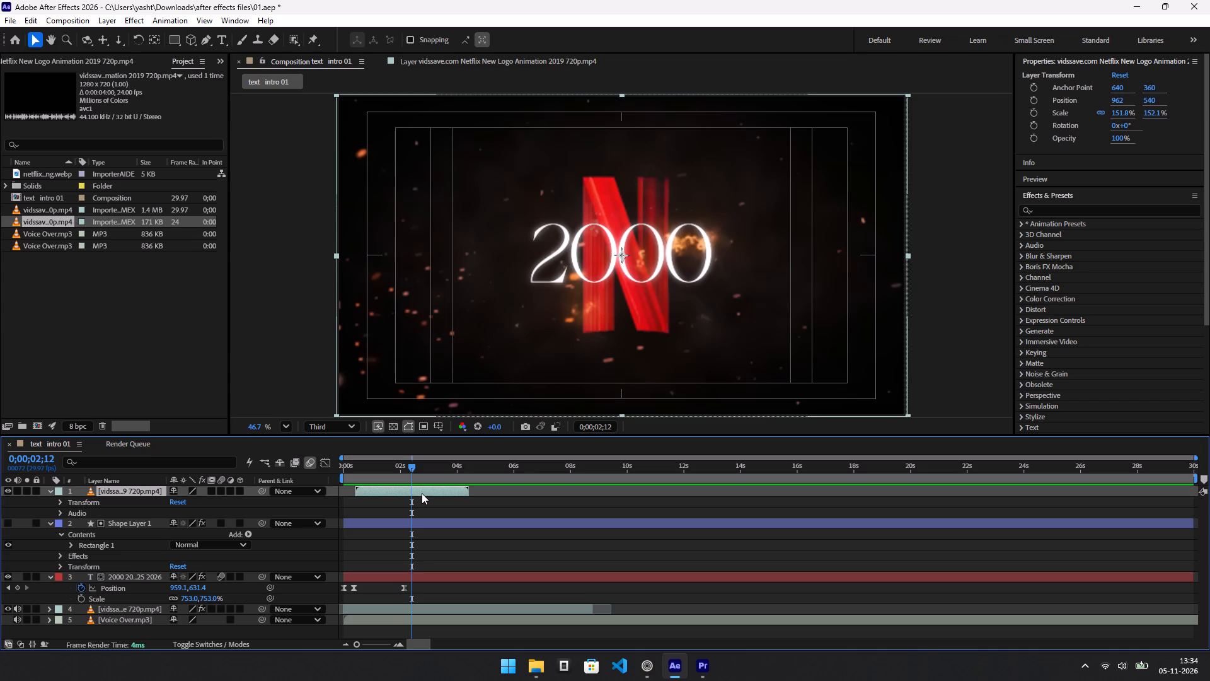
key("ctrl+k")
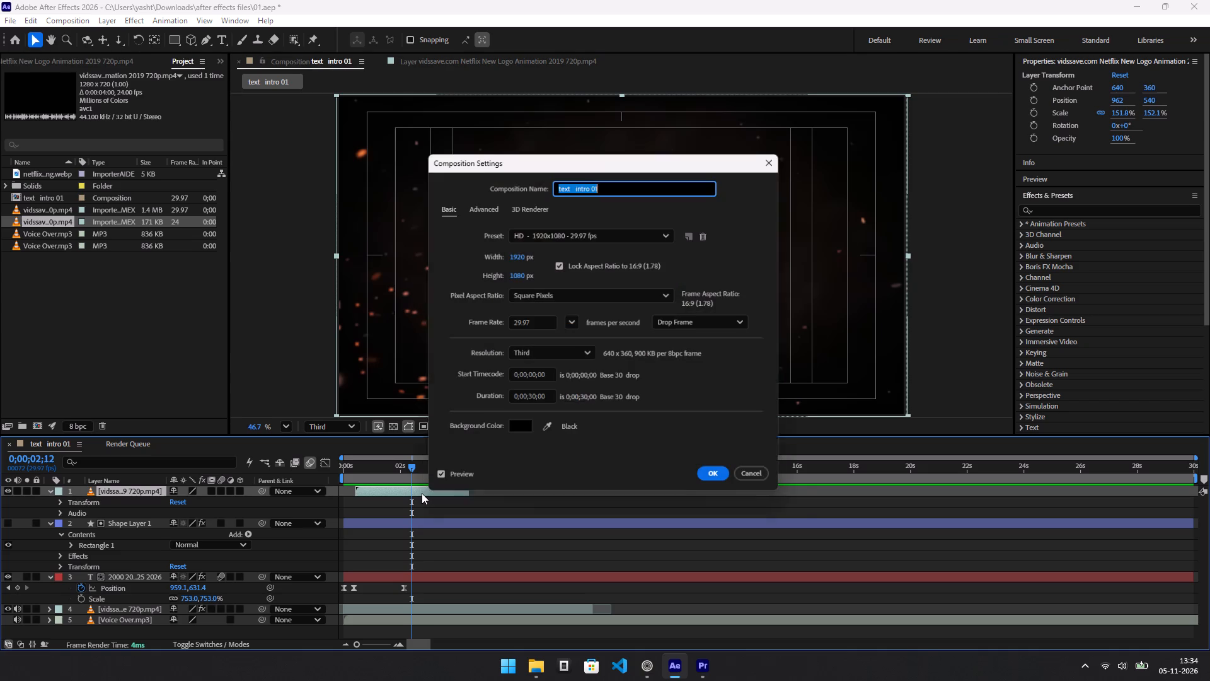
left_click(771, 475)
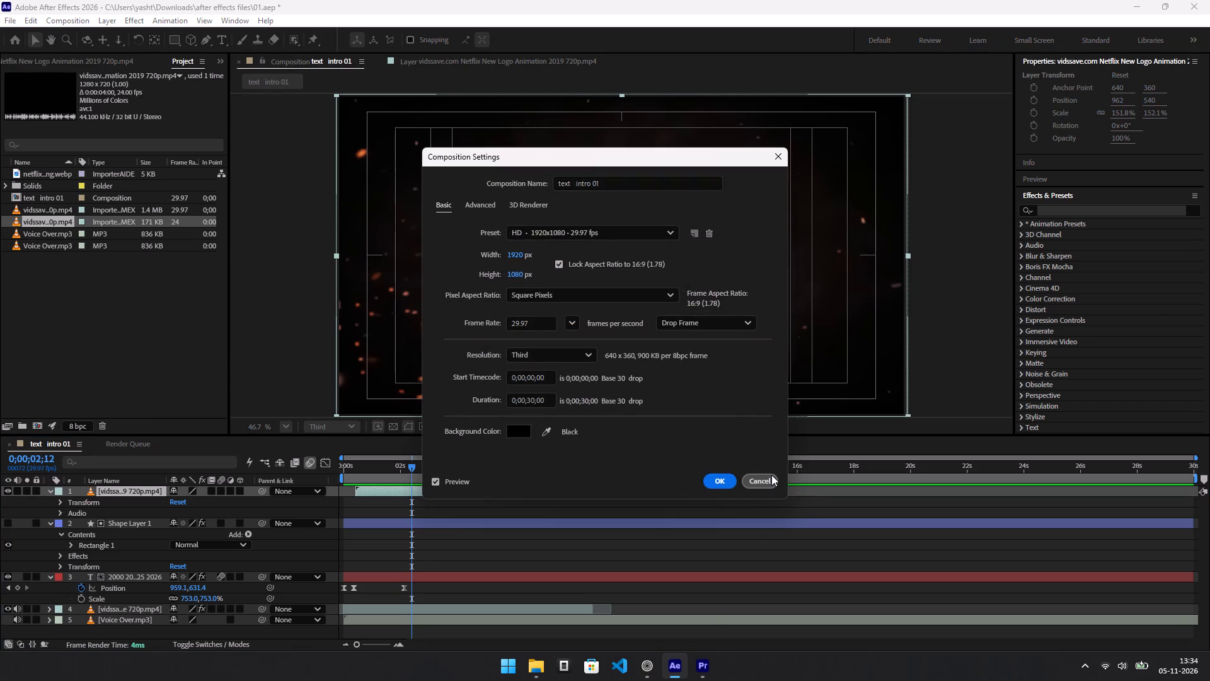
left_click(654, 672)
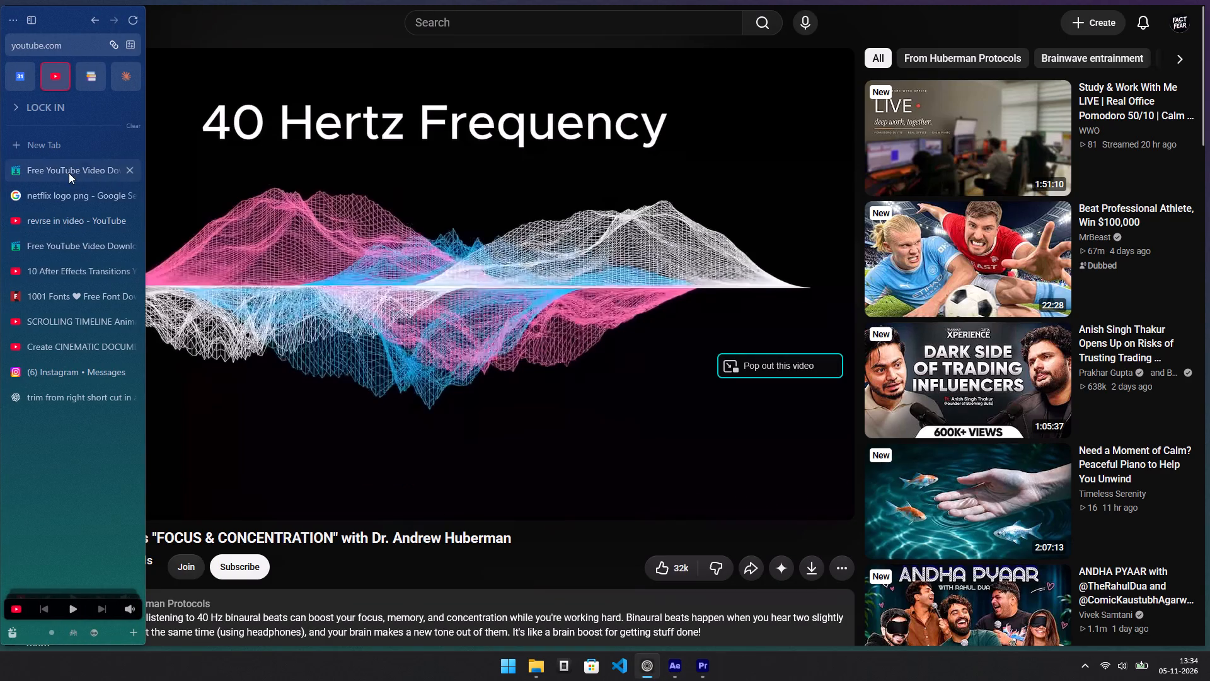
left_click(89, 399)
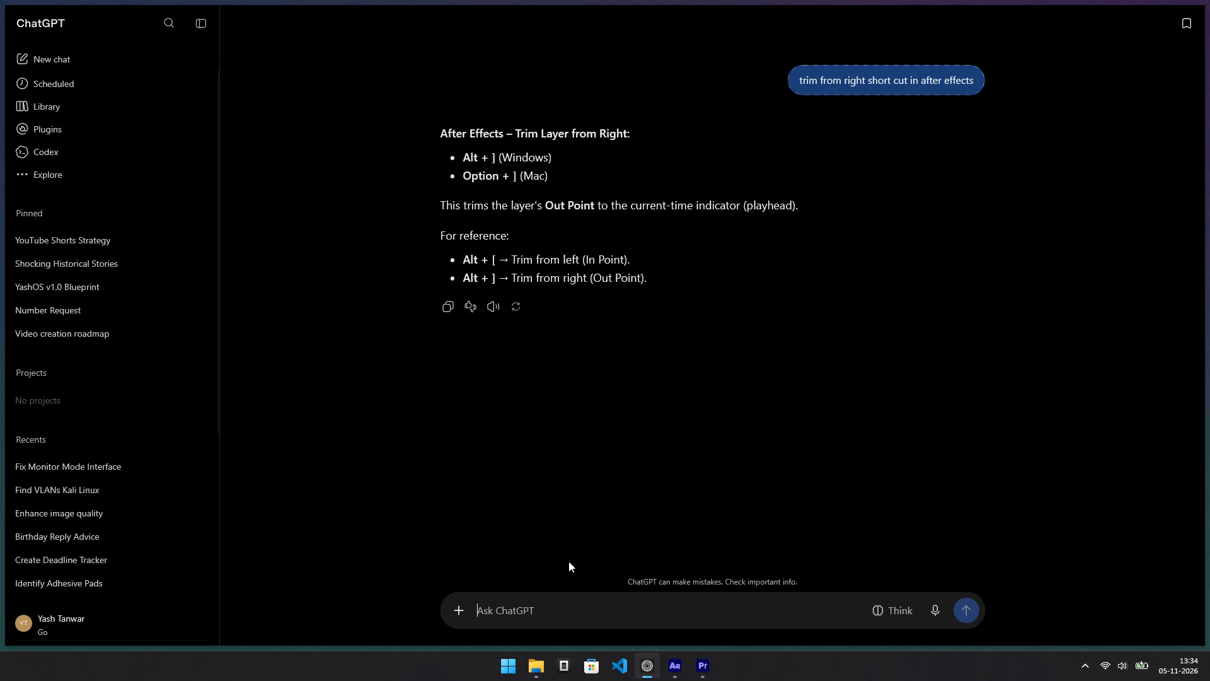
type("split")
key("space")
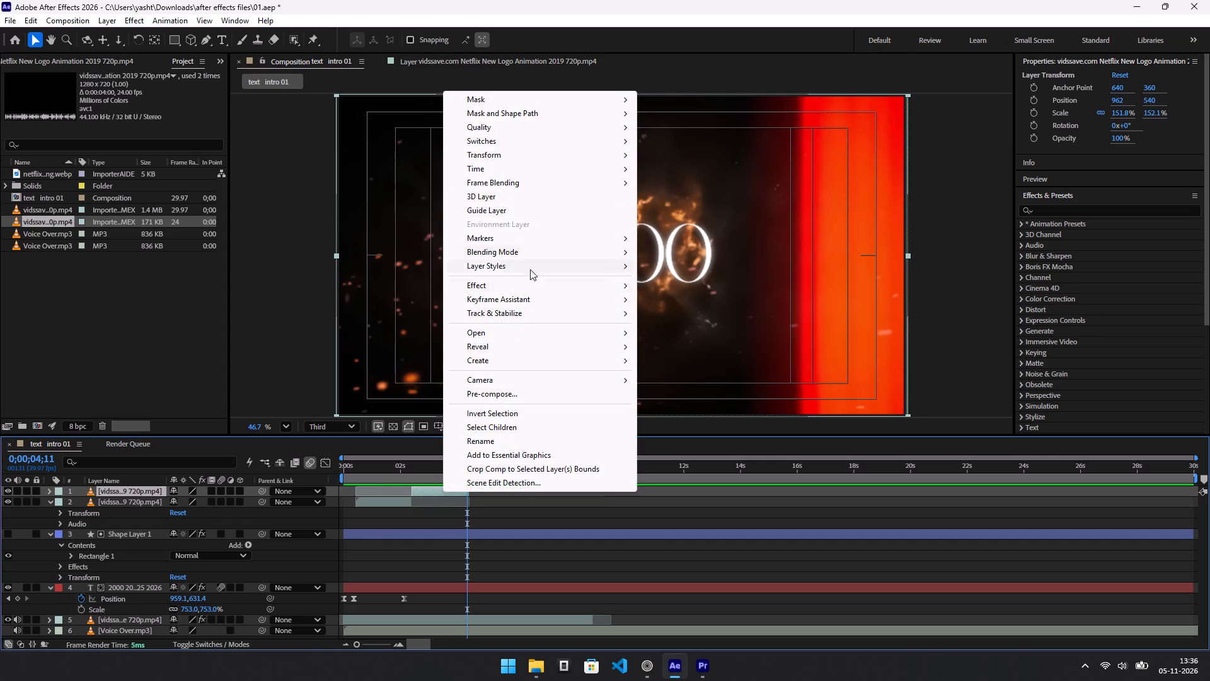
left_click(522, 168)
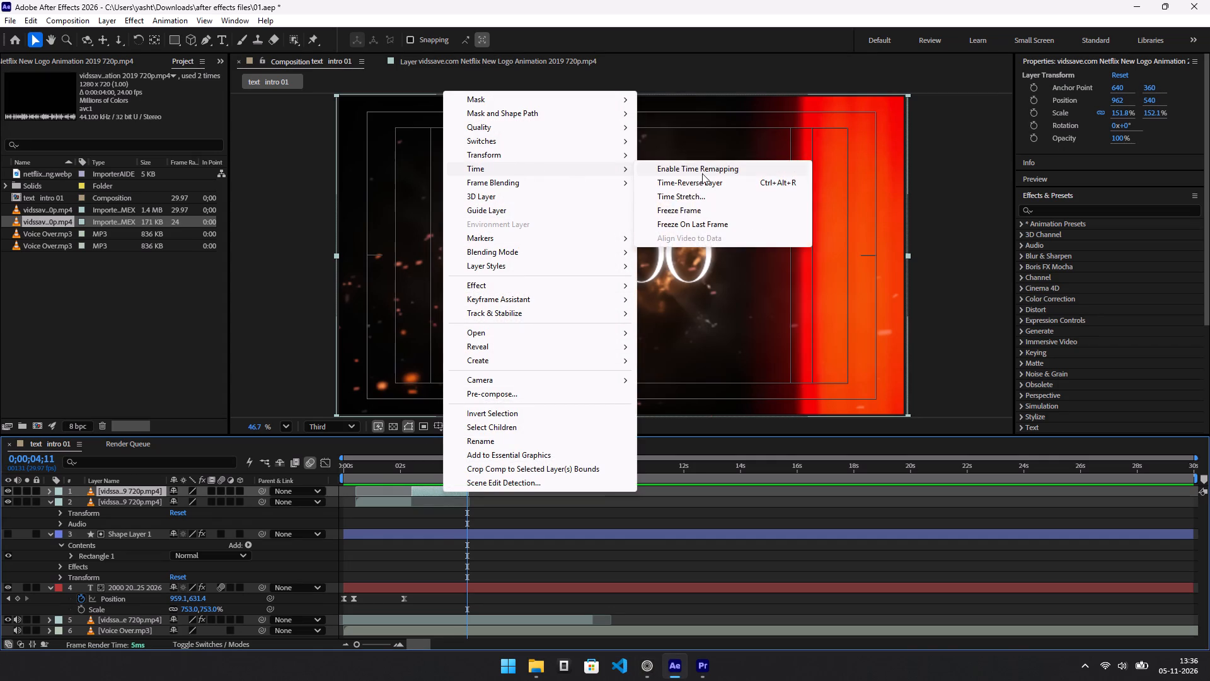
left_click(693, 203)
type("50")
key("Return")
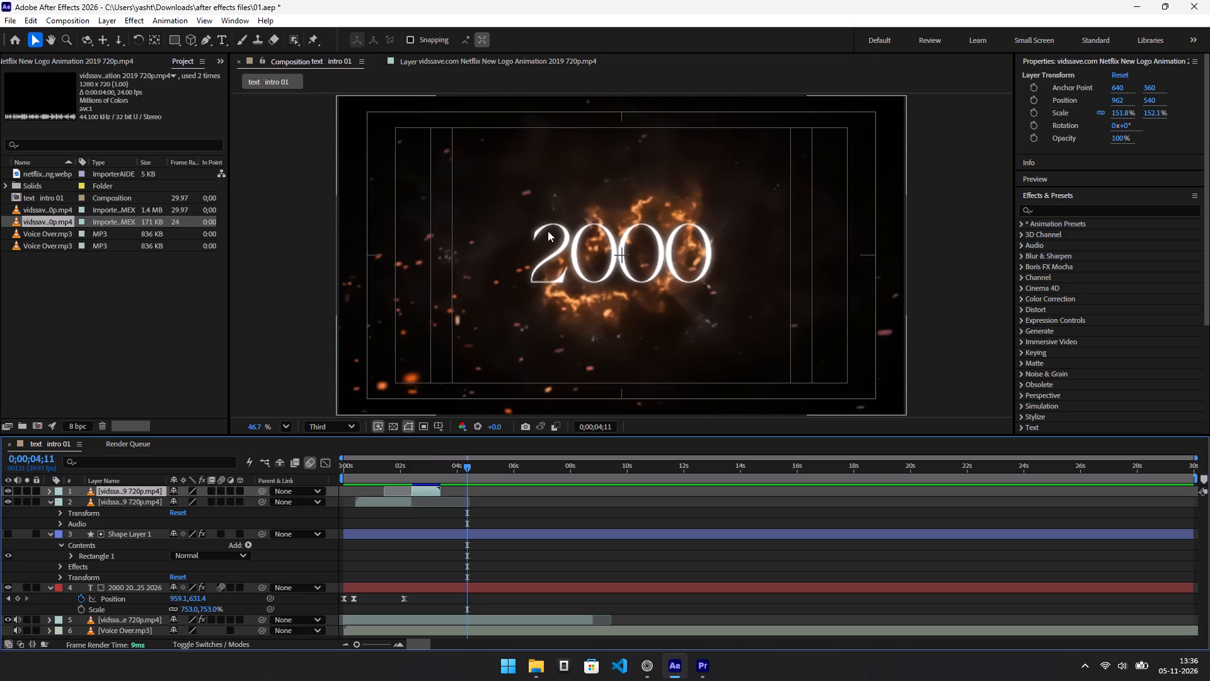
Preview the sped-up logo part from 0;00;02;10 and the whole logo animation from the composition's start.
left_click(410, 467)
key("space")
key("space")
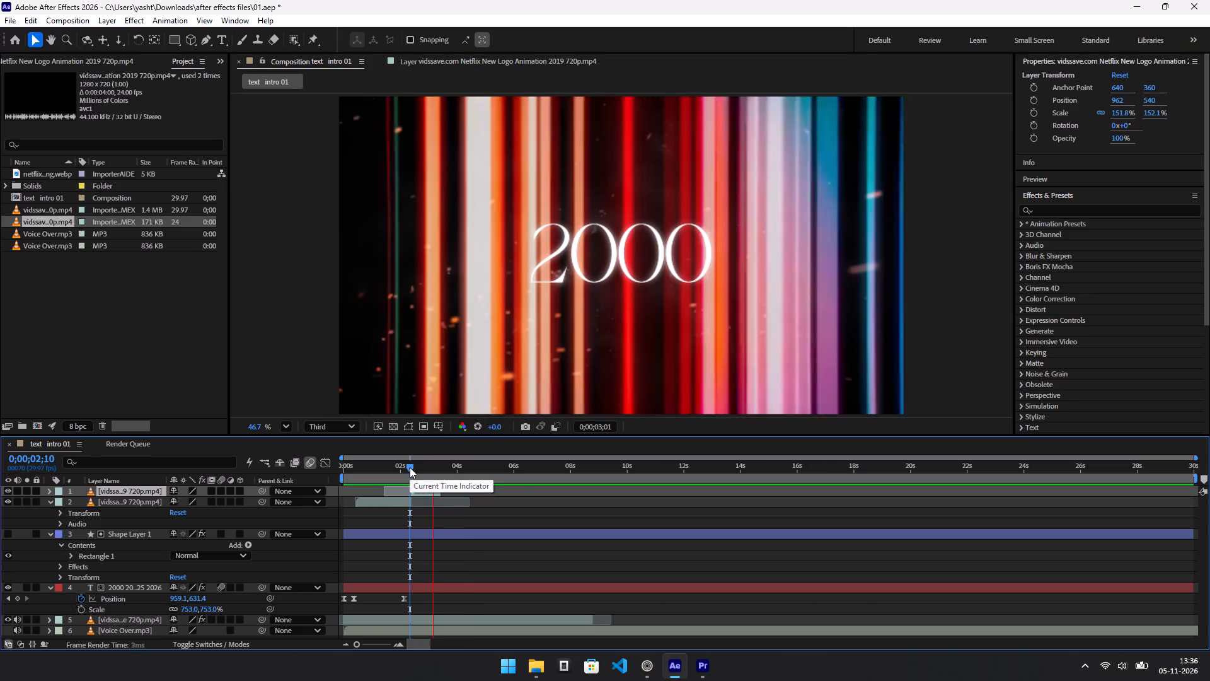
left_click(410, 467)
key("space")
key("space")
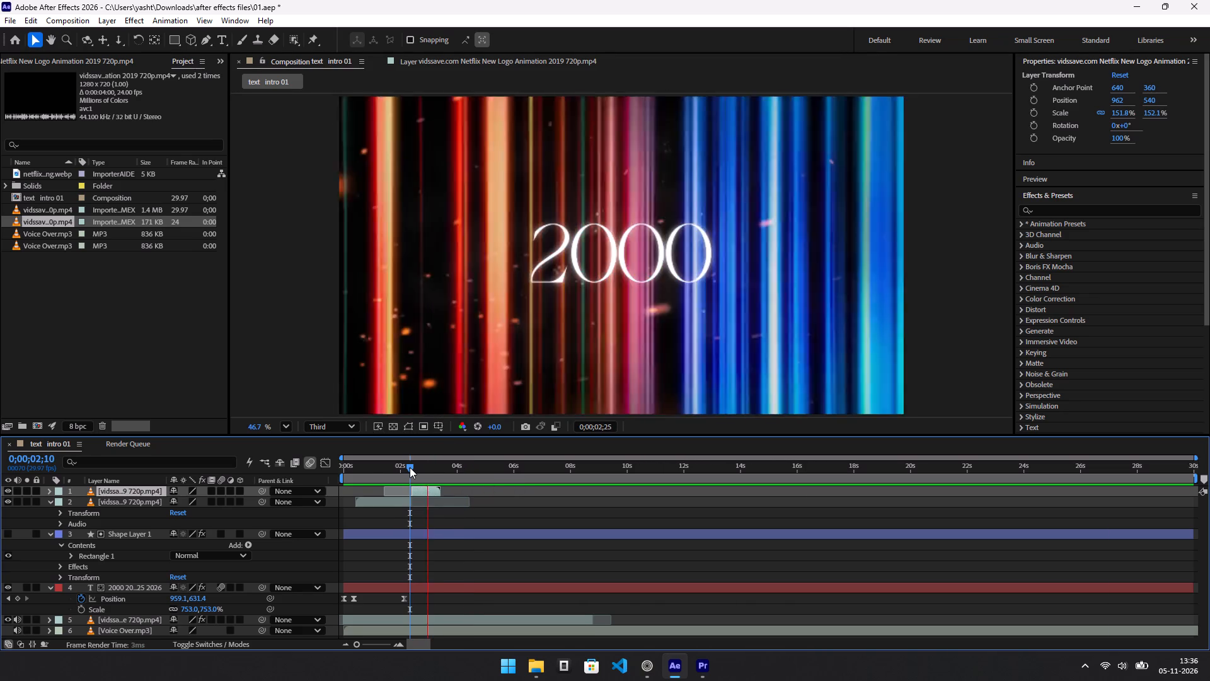
left_click_drag(410, 467, 324, 472)
key("space")
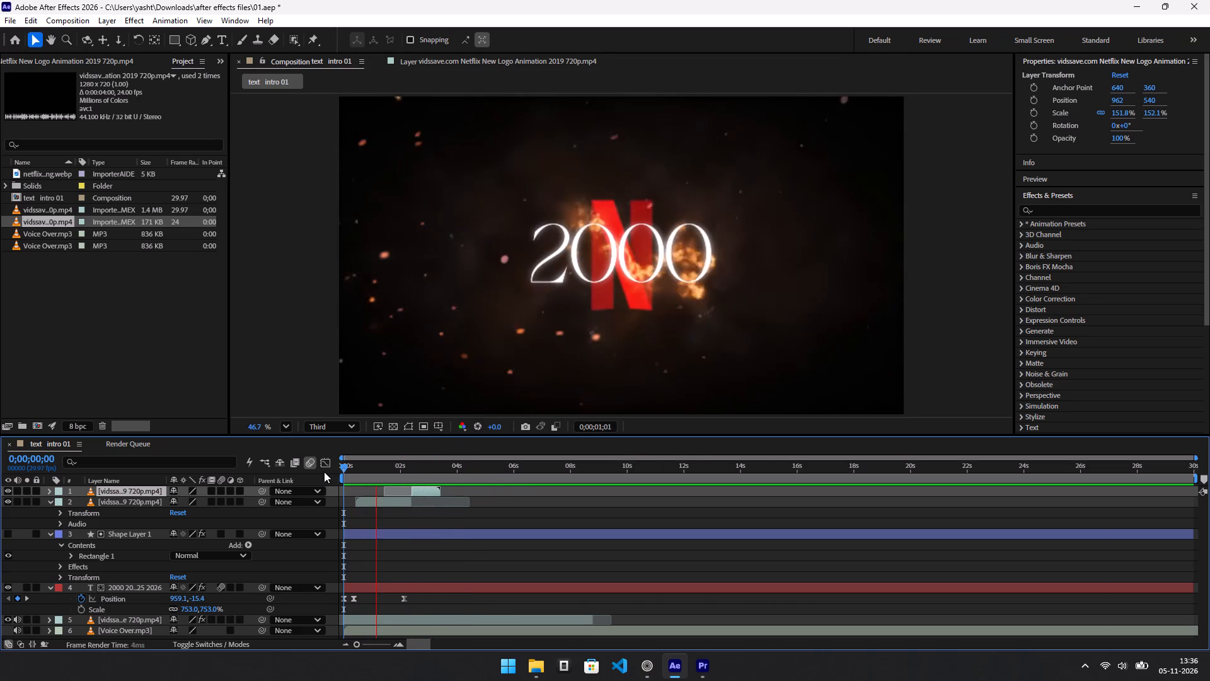
key("space")
left_click_drag(324, 471, 304, 471)
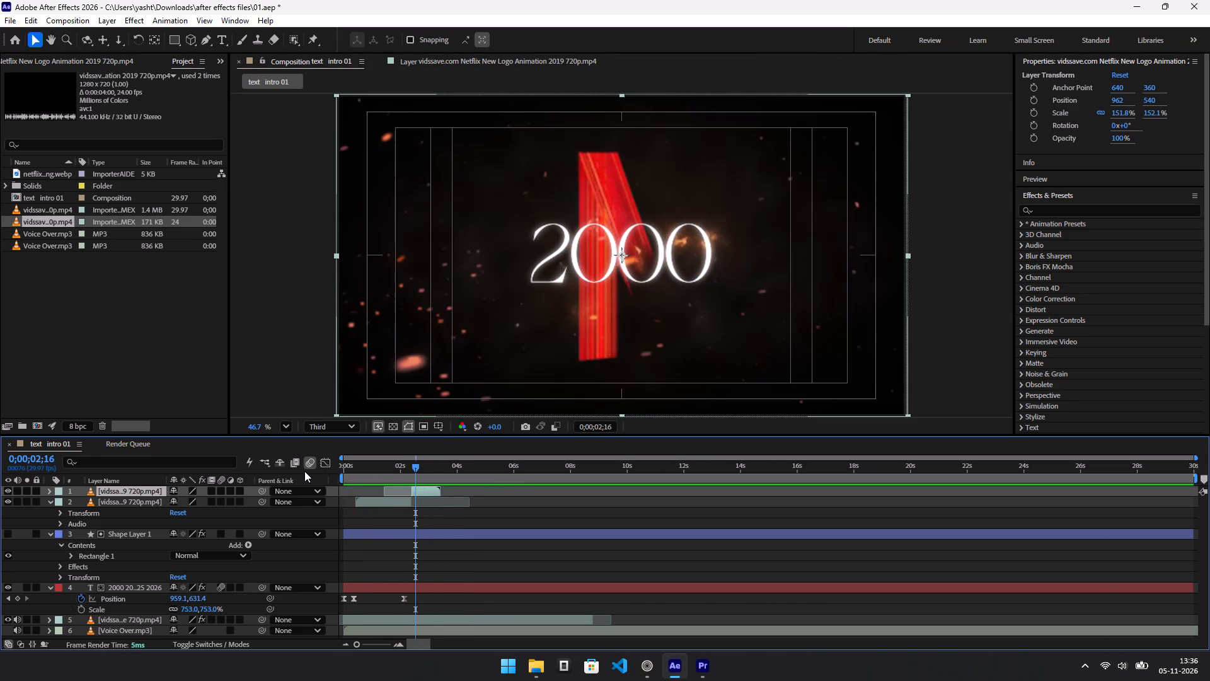
left_click_drag(394, 467, 335, 467)
key("space")
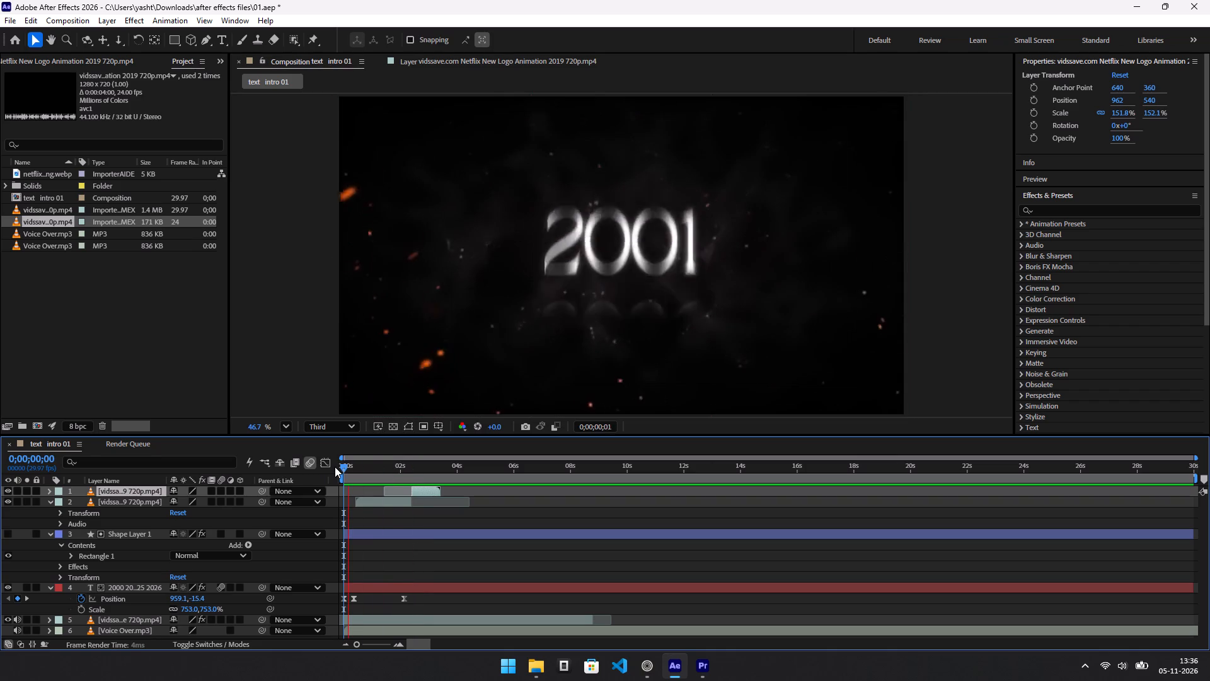
key("space")
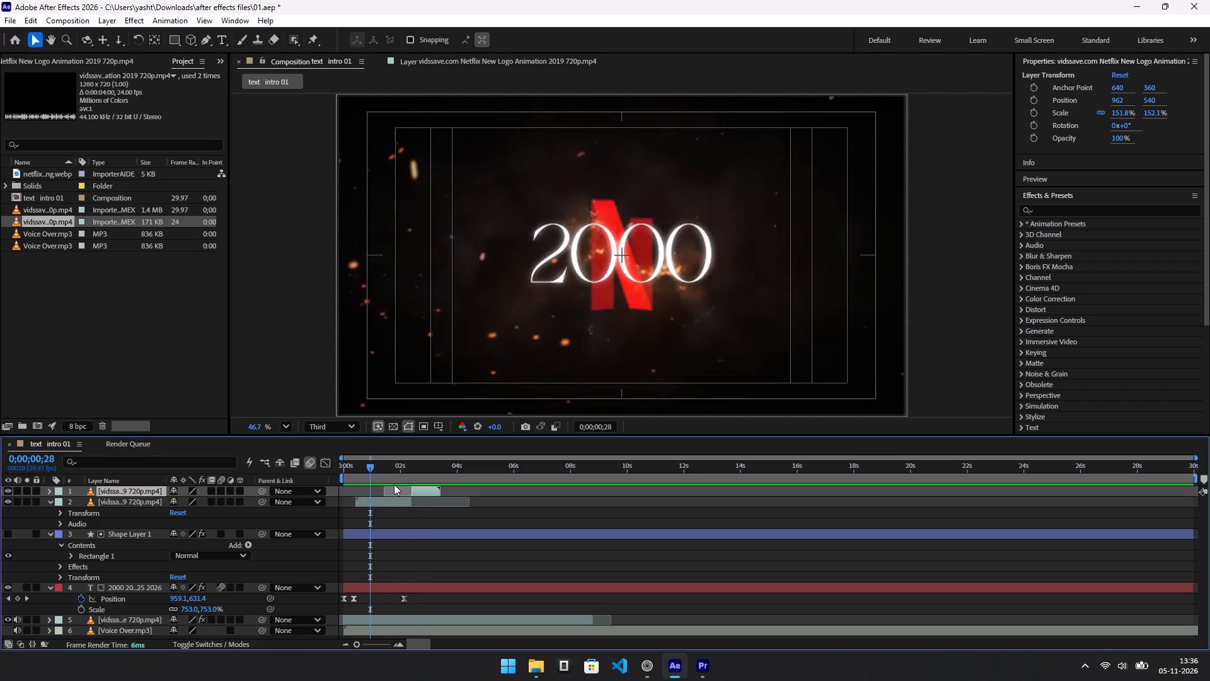
Trim the end of the logo animation's first part to 0;00;01;20 and move the sped-up second part to start right there.
key("space")
key("space")
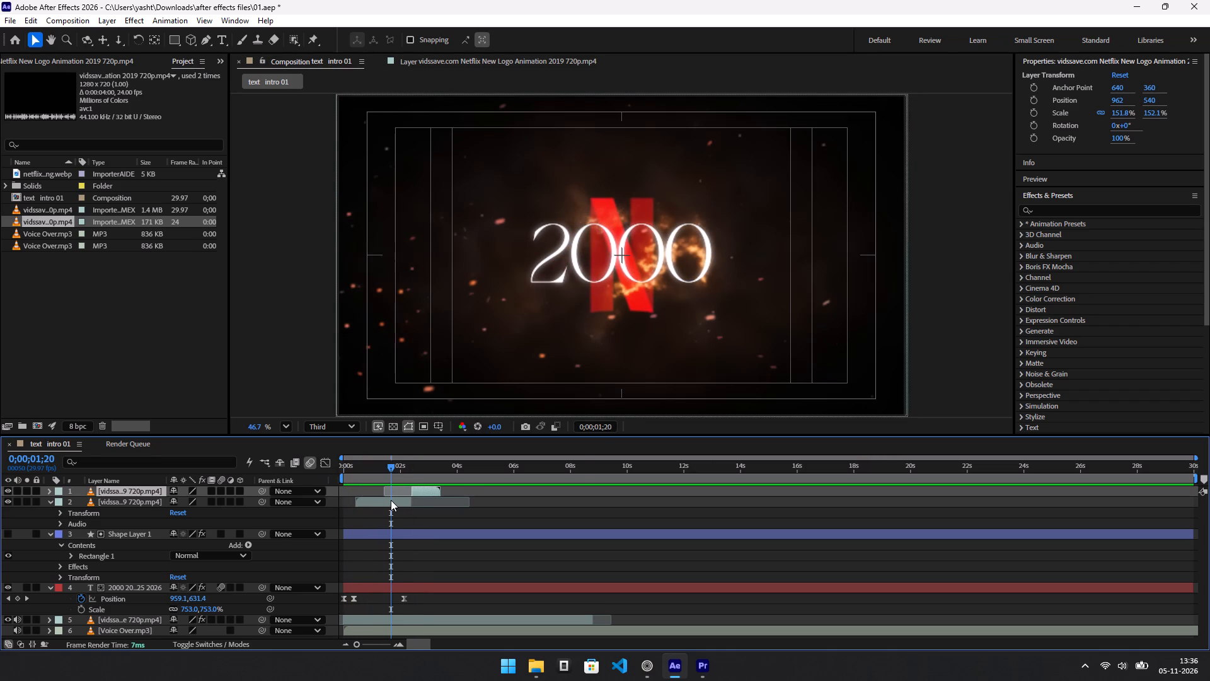
left_click(391, 500)
right_click(391, 500)
left_click(389, 500)
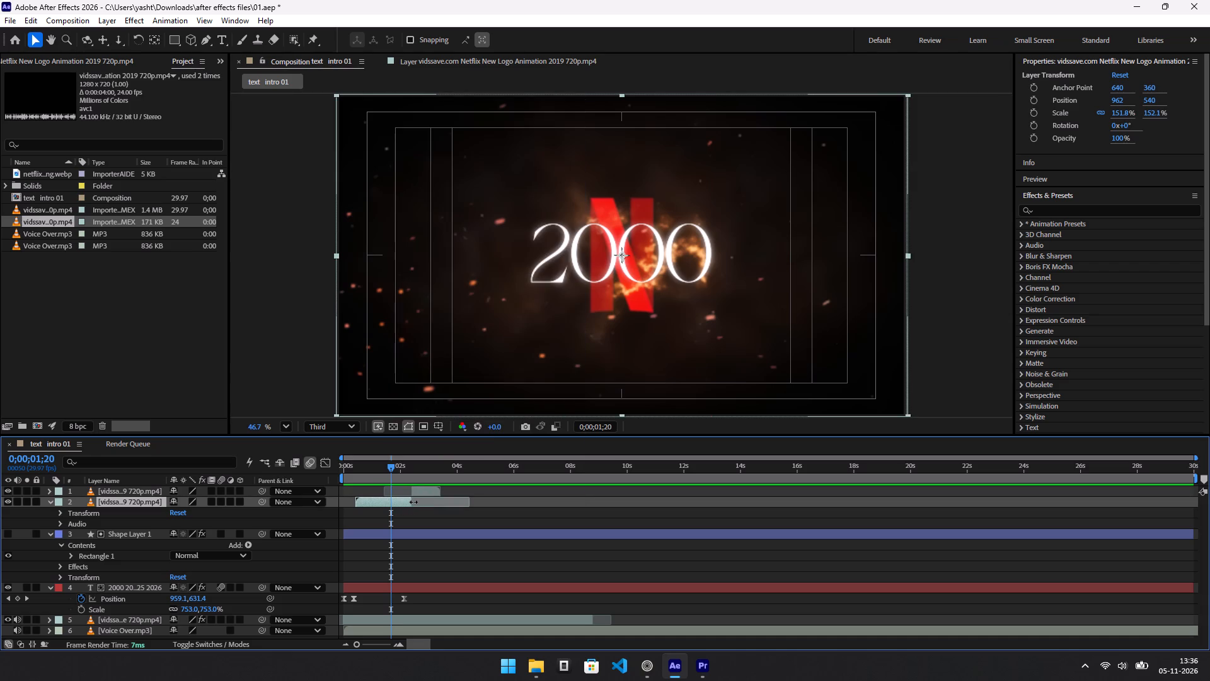
left_click_drag(413, 502, 393, 502)
left_click_drag(423, 489, 404, 489)
Preview the tightened logo animation from 0;00;00;20 and again from the composition's start.
left_click_drag(387, 464, 359, 465)
key("space")
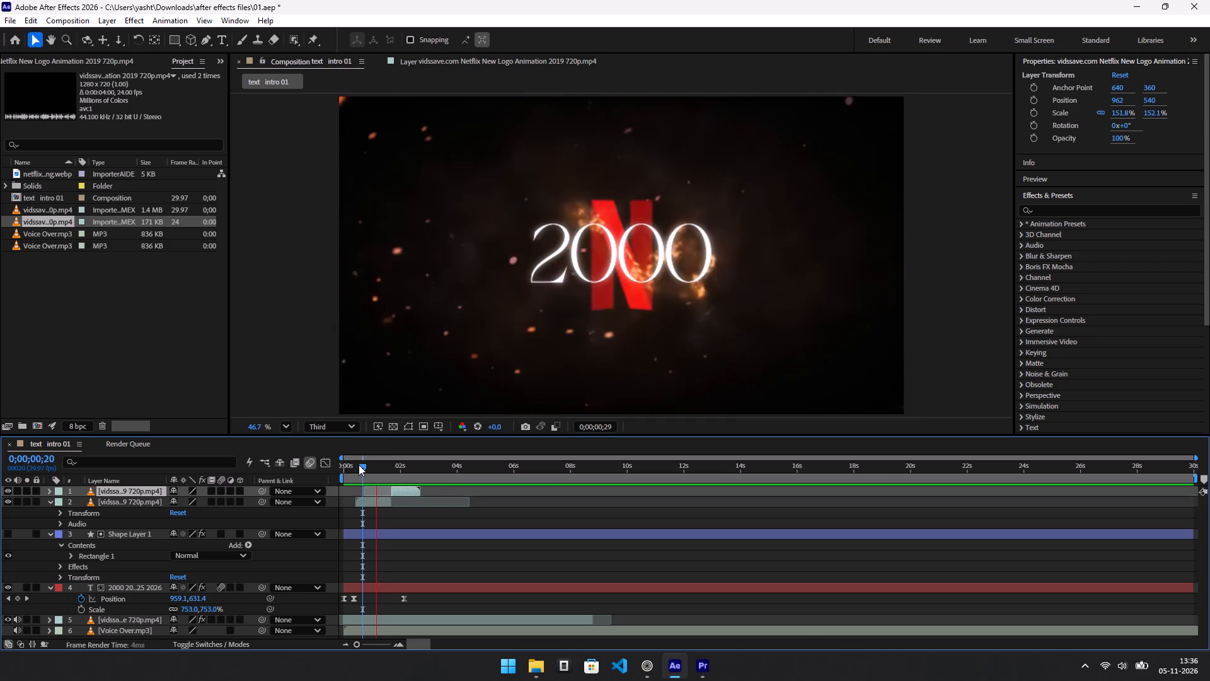
key("space")
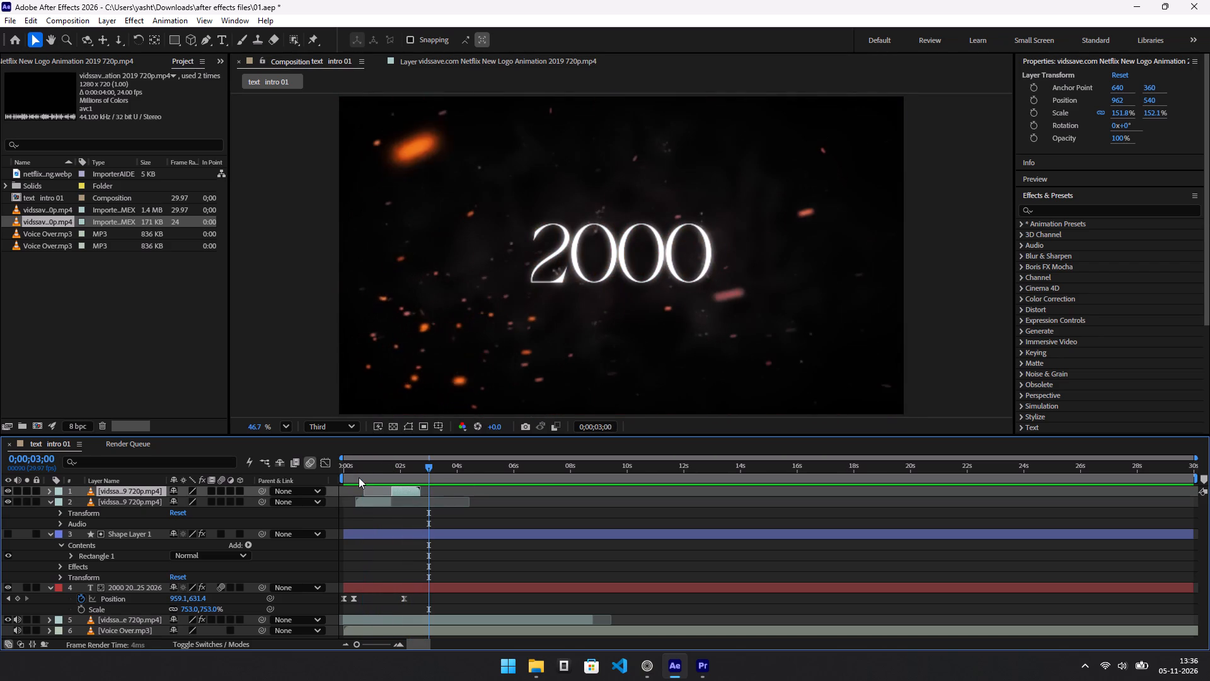
left_click_drag(367, 476, 306, 475)
key("space")
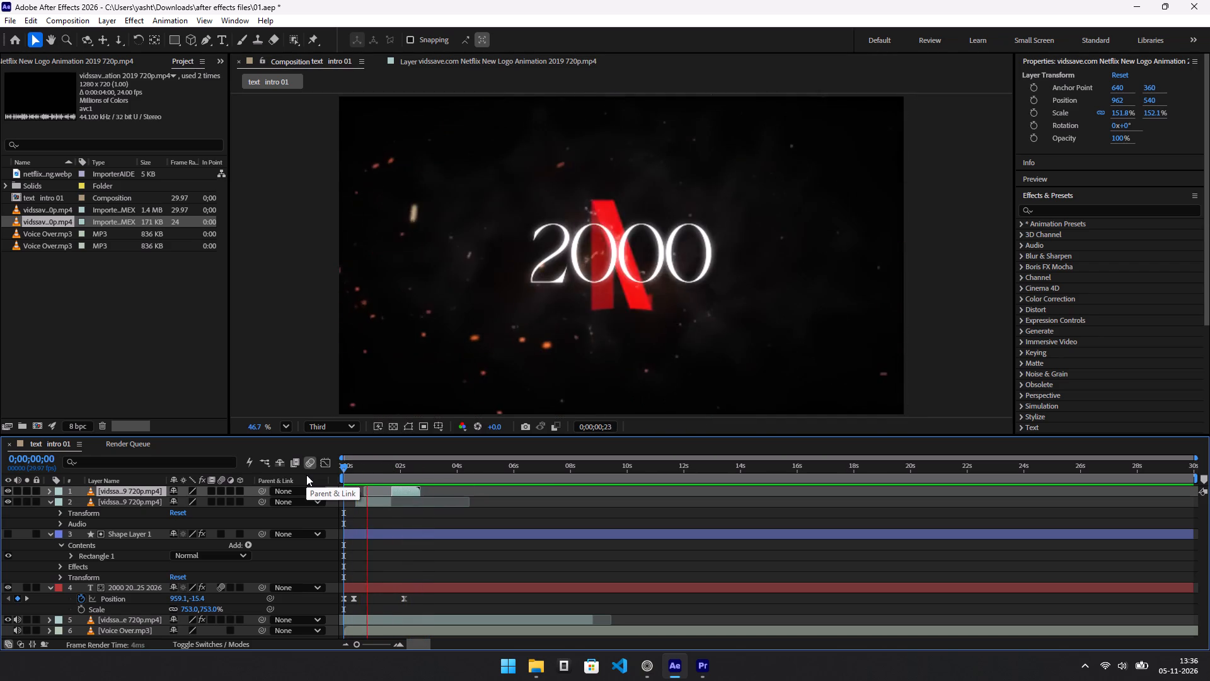
key("space")
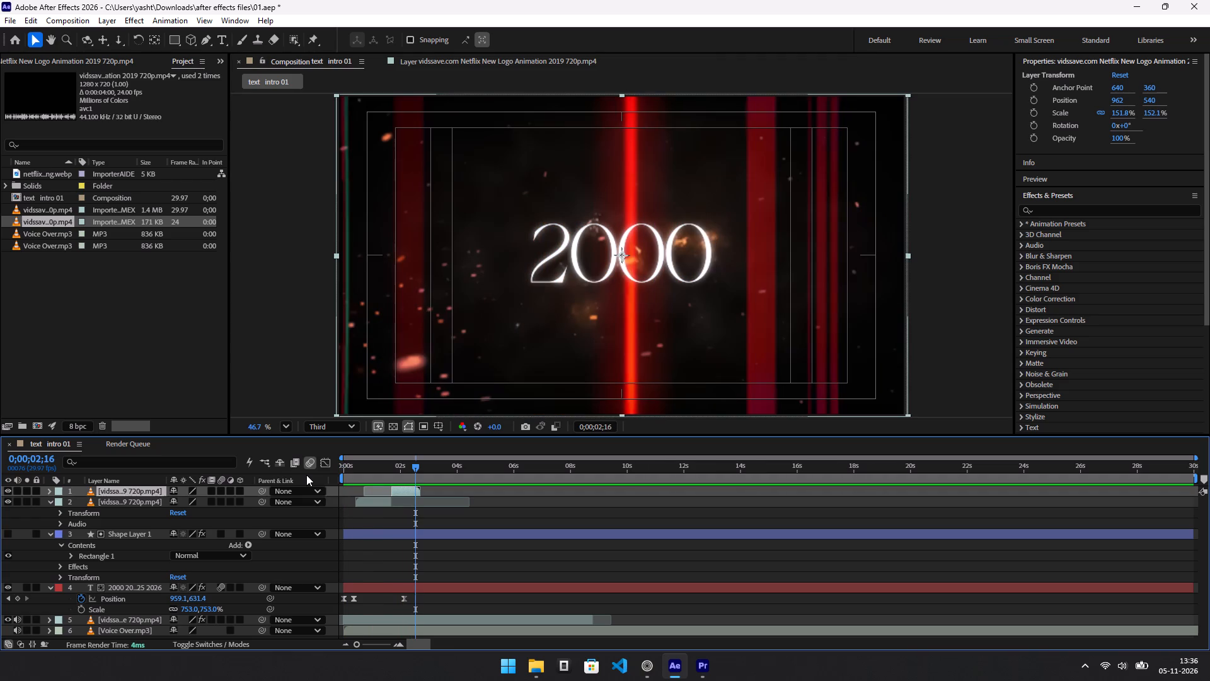
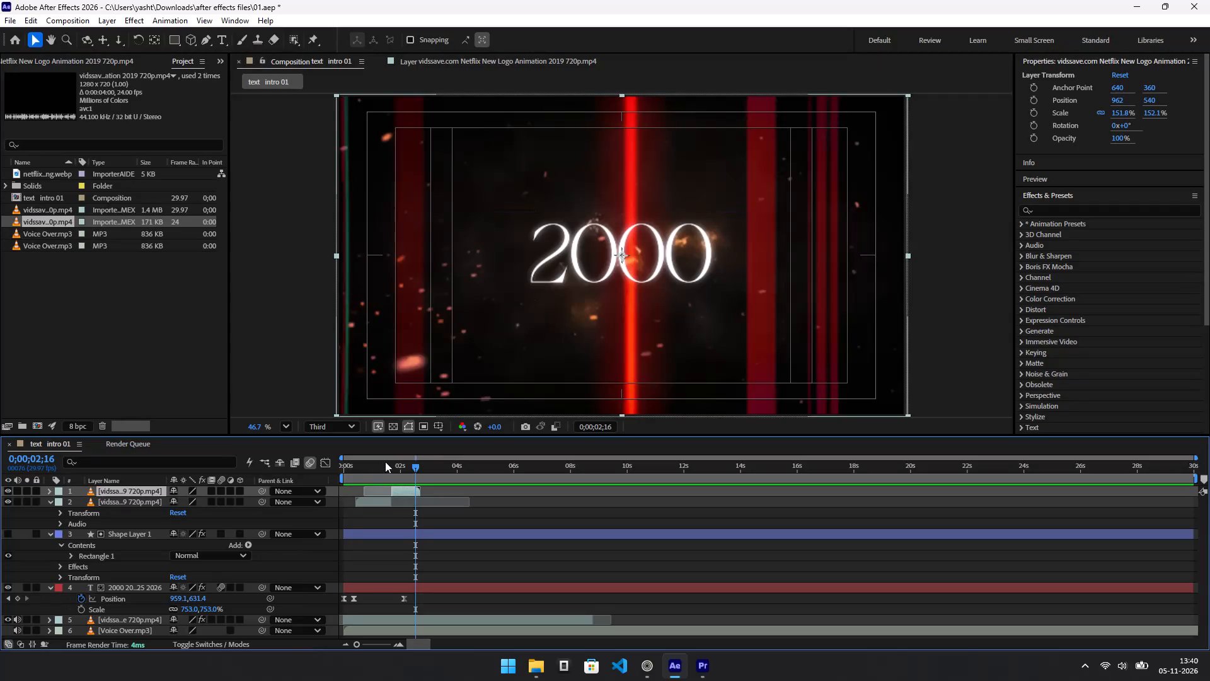
Preview the logo animation from the composition's start and replay the second part from 0;00;01;17.
left_click_drag(414, 471, 335, 479)
key("space")
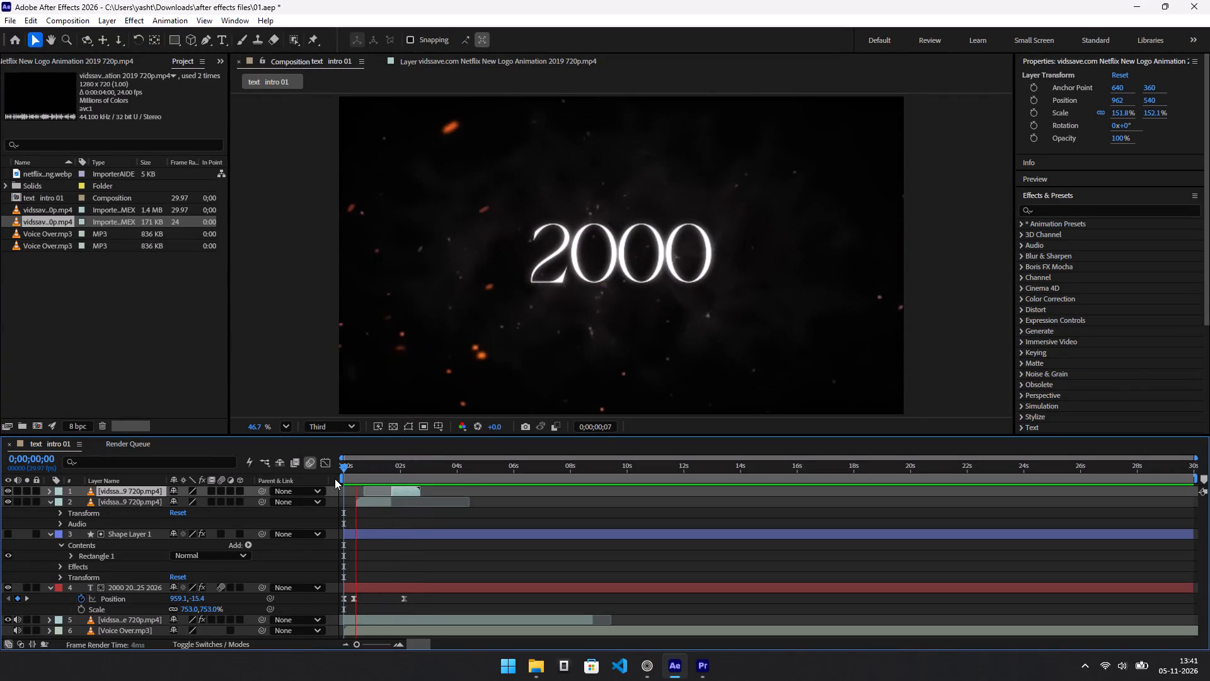
key("space")
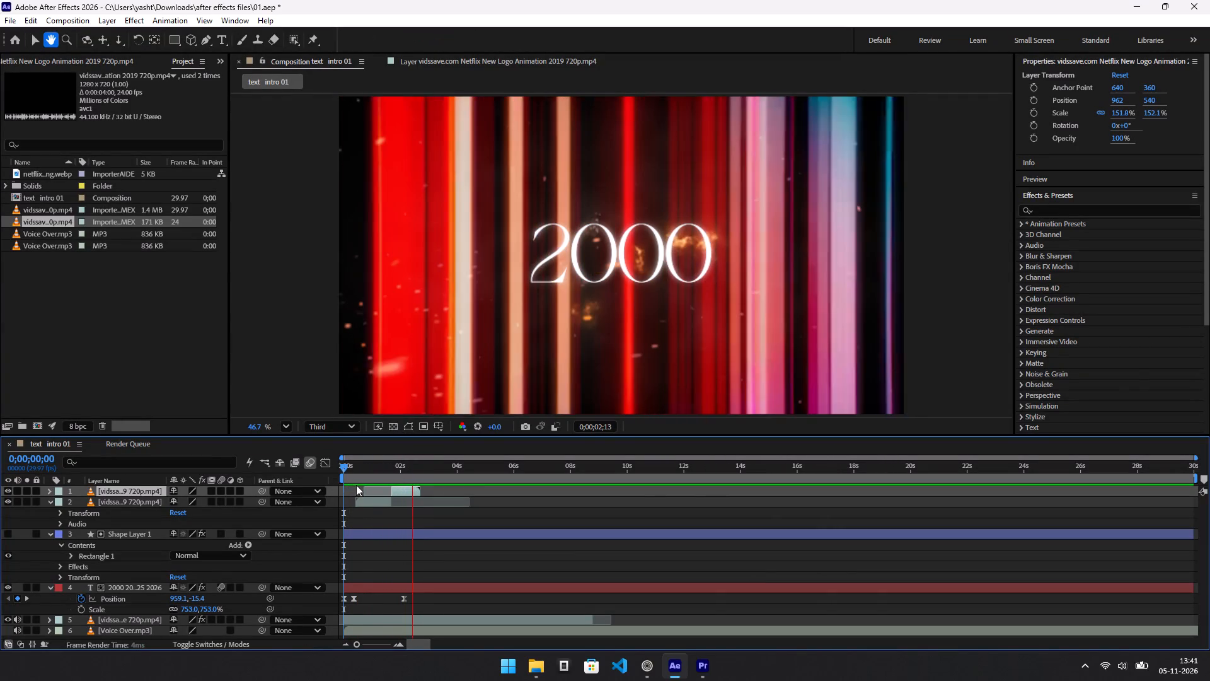
left_click(388, 474)
key("space")
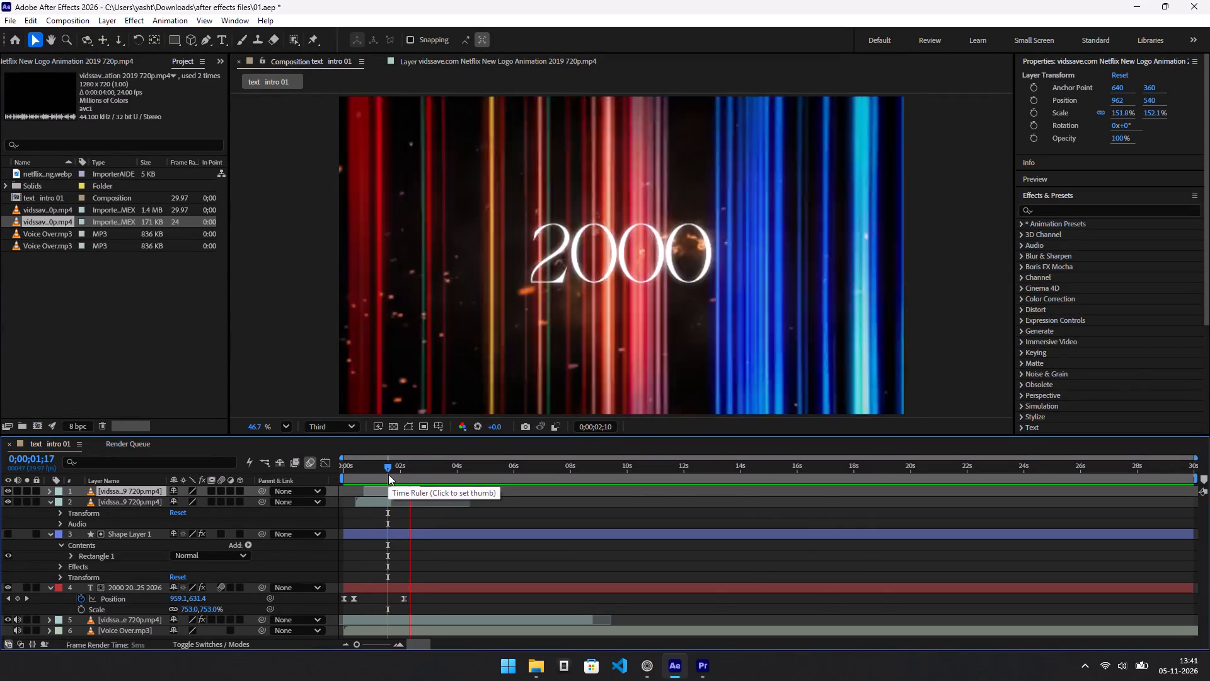
left_click(388, 474)
key("space")
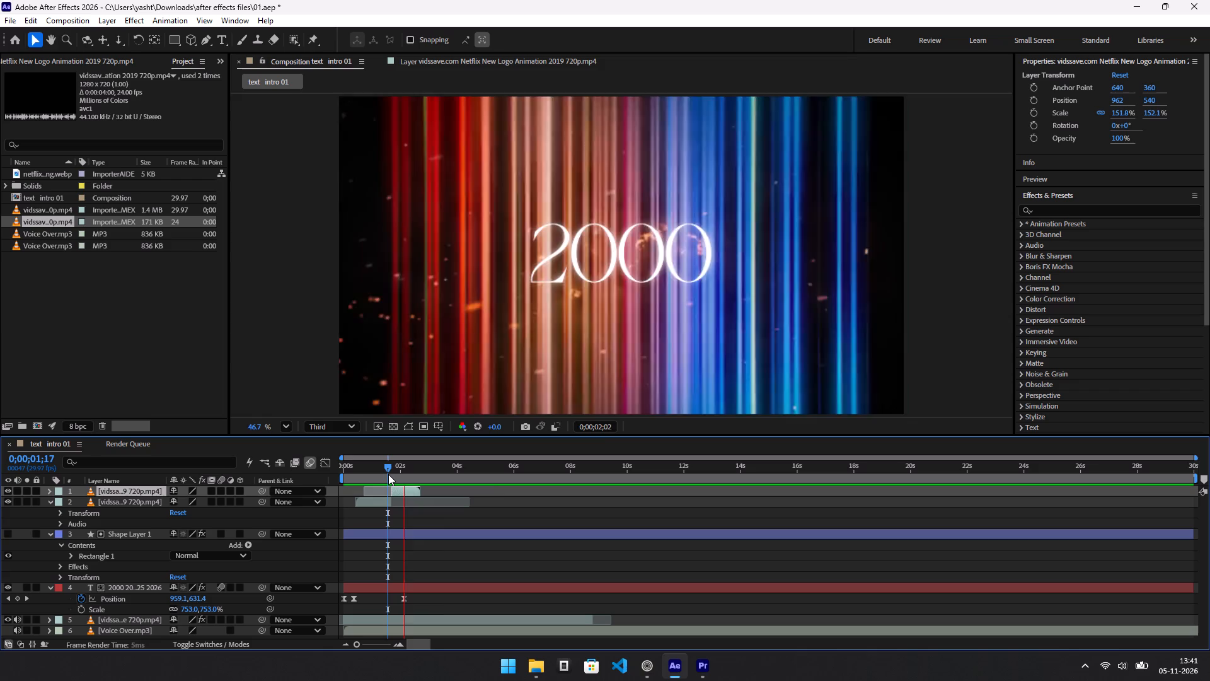
key("space")
left_click_drag(389, 469, 314, 470)
key("space")
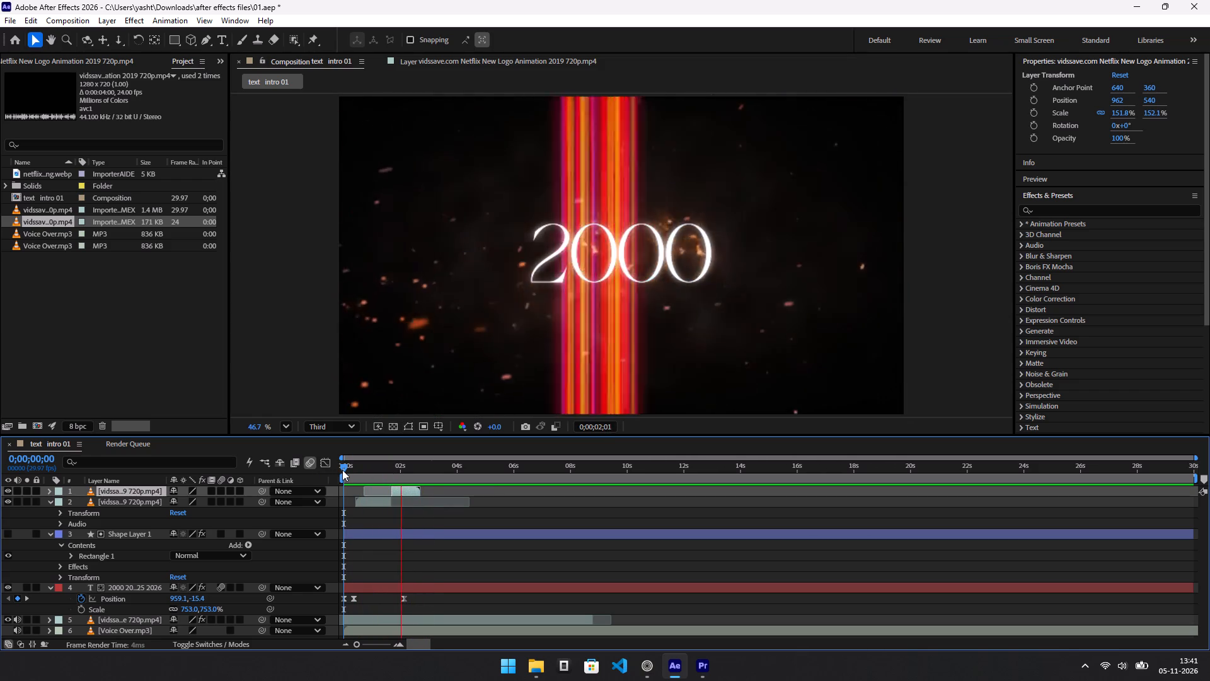
key("space")
Check the join between the two logo parts, previewing from 0;00;00;29 and again from the composition's start.
left_click_drag(405, 458, 375, 461)
left_click_drag(383, 468, 371, 468)
key("space")
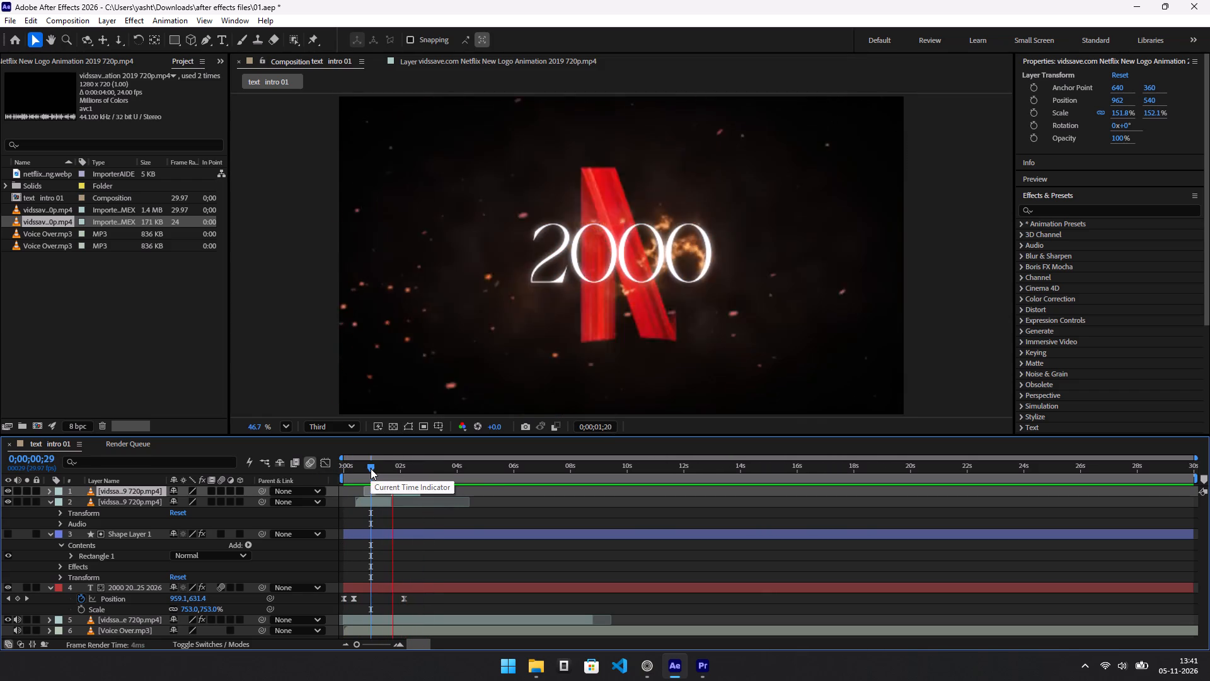
key("space")
left_click_drag(411, 469, 395, 469)
key("space")
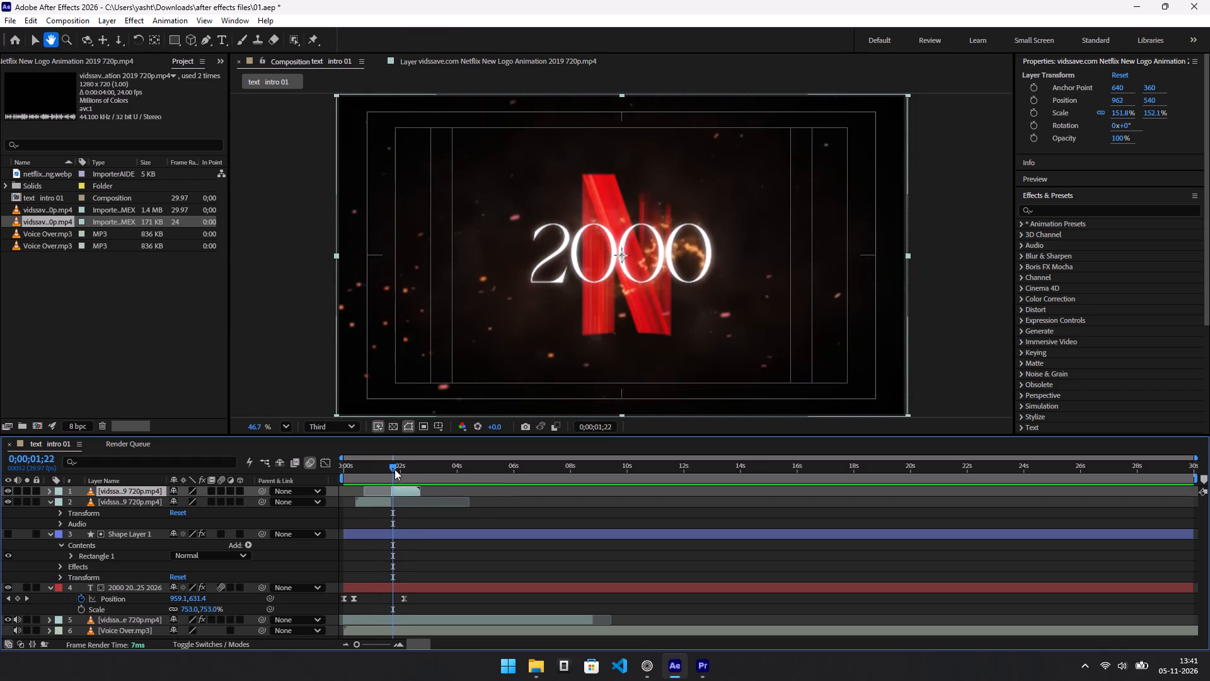
key("space")
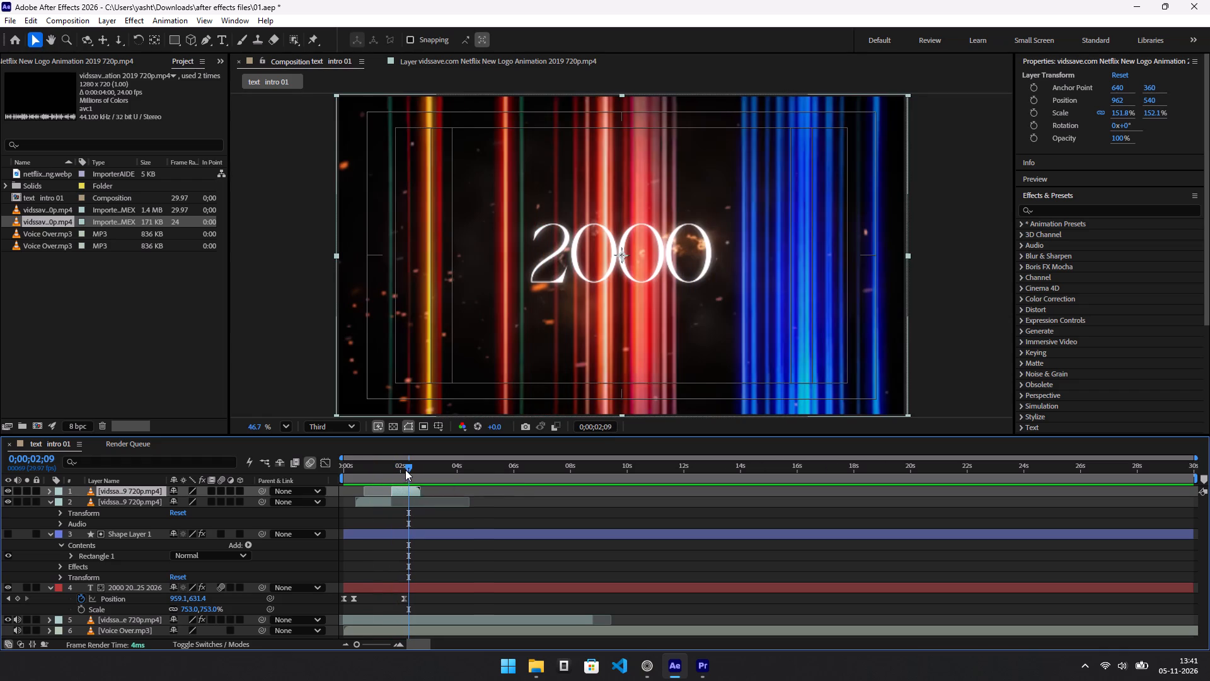
left_click_drag(413, 471, 397, 471)
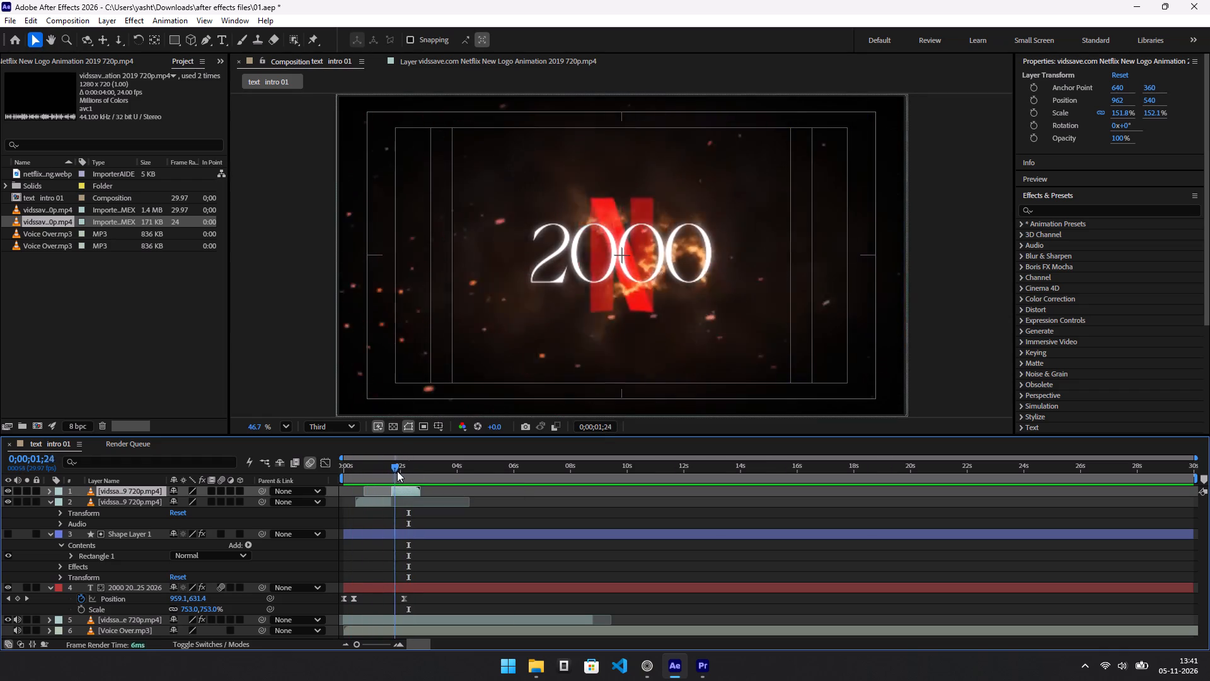
left_click_drag(397, 471, 391, 472)
left_click_drag(391, 472, 317, 473)
key("space")
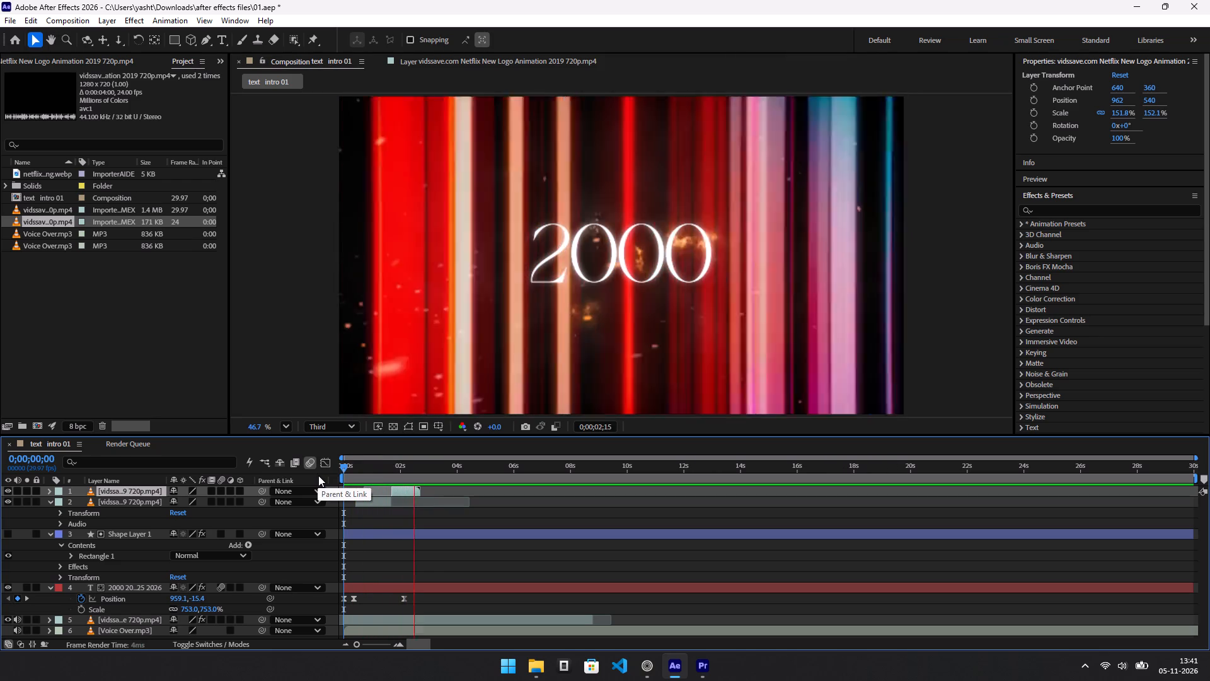
key("space")
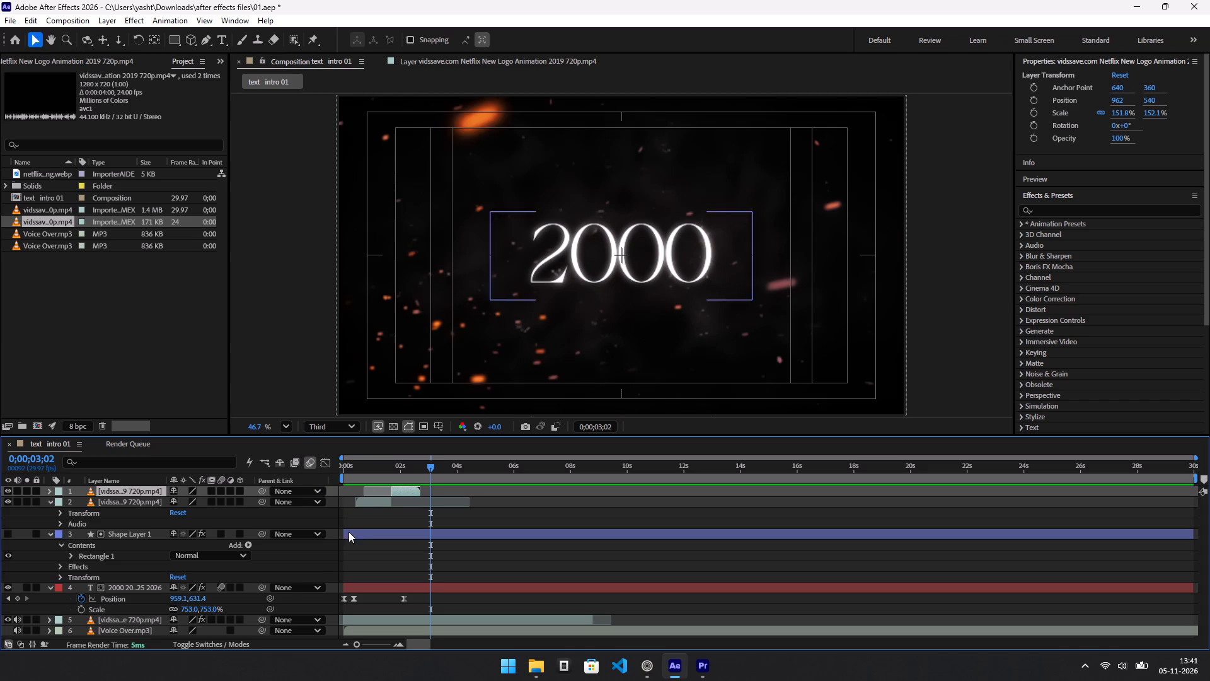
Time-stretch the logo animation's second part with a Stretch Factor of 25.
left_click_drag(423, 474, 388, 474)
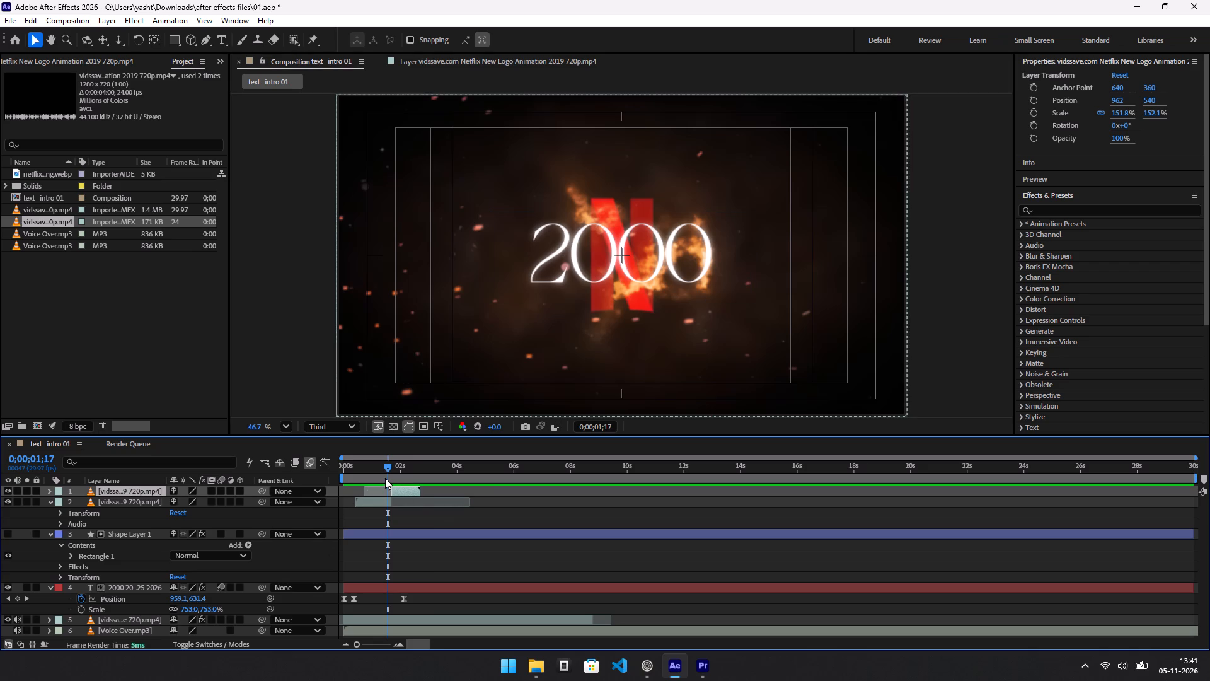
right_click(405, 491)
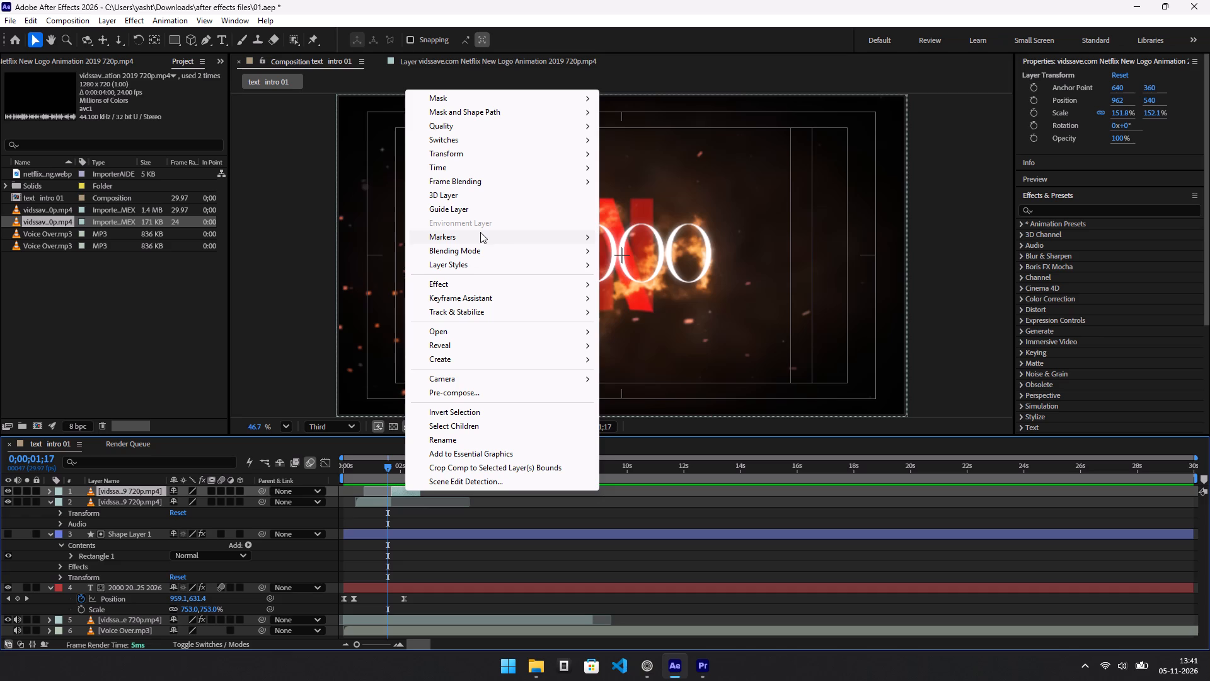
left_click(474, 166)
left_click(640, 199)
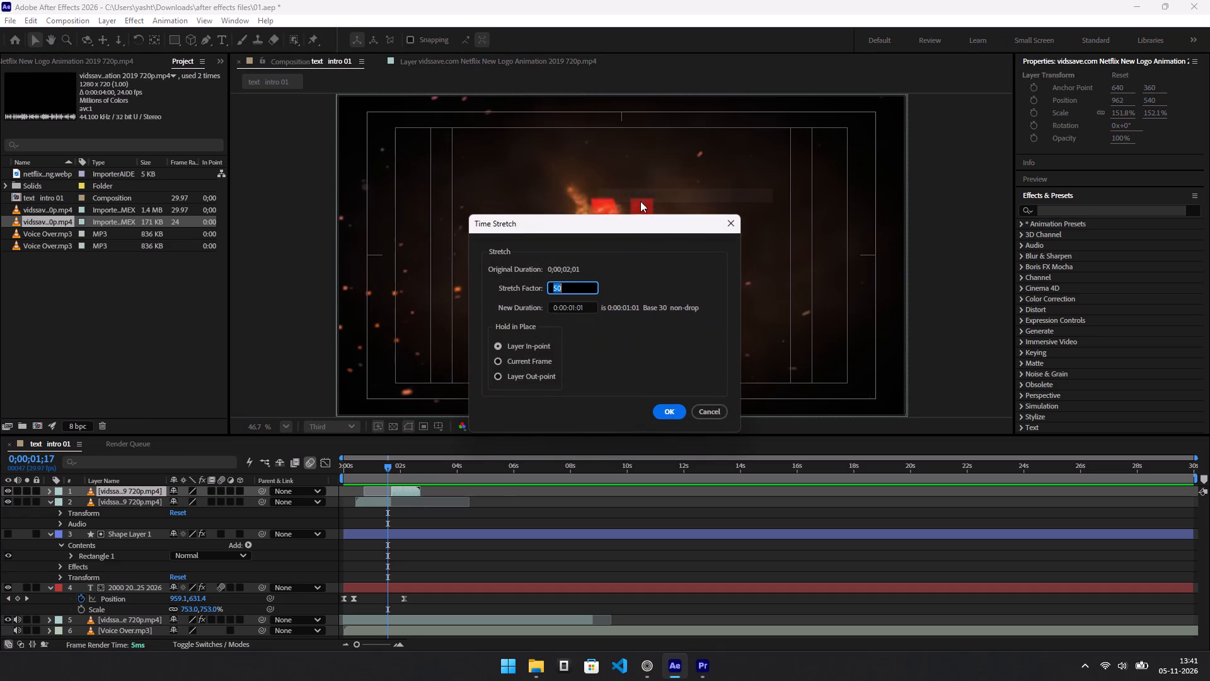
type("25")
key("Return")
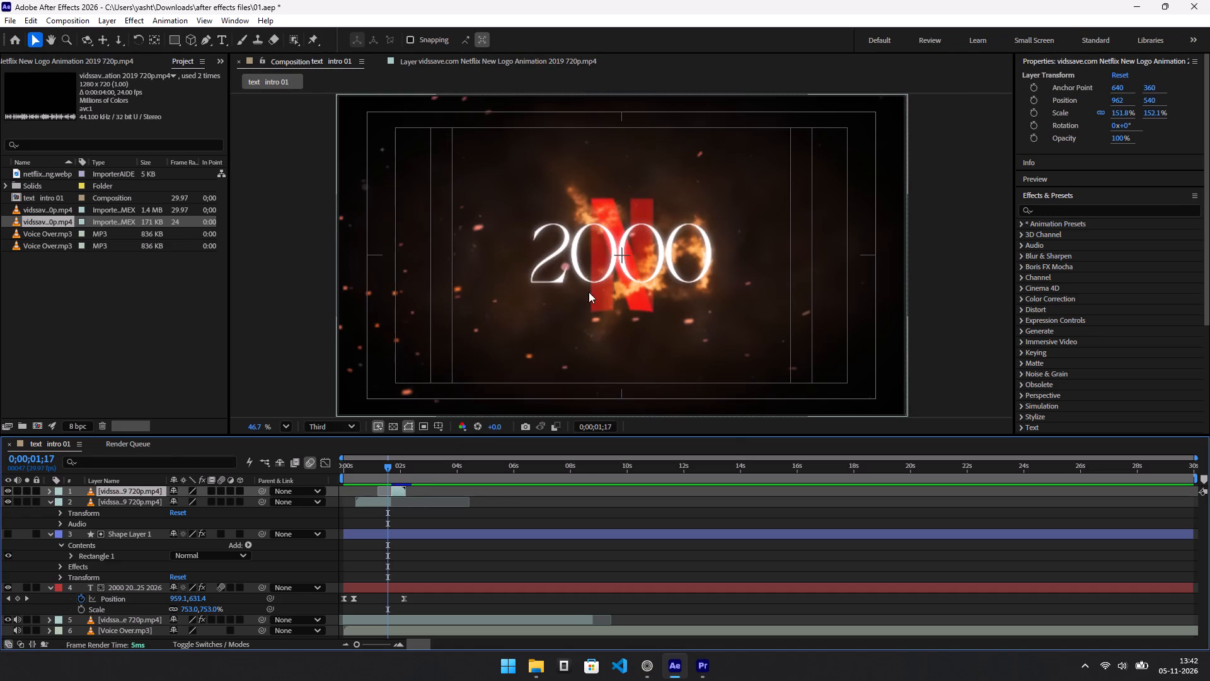
Preview the faster logo animation from 0;00;00;28, from the composition's start and from 0;00;00;13.
left_click(371, 474)
key("space")
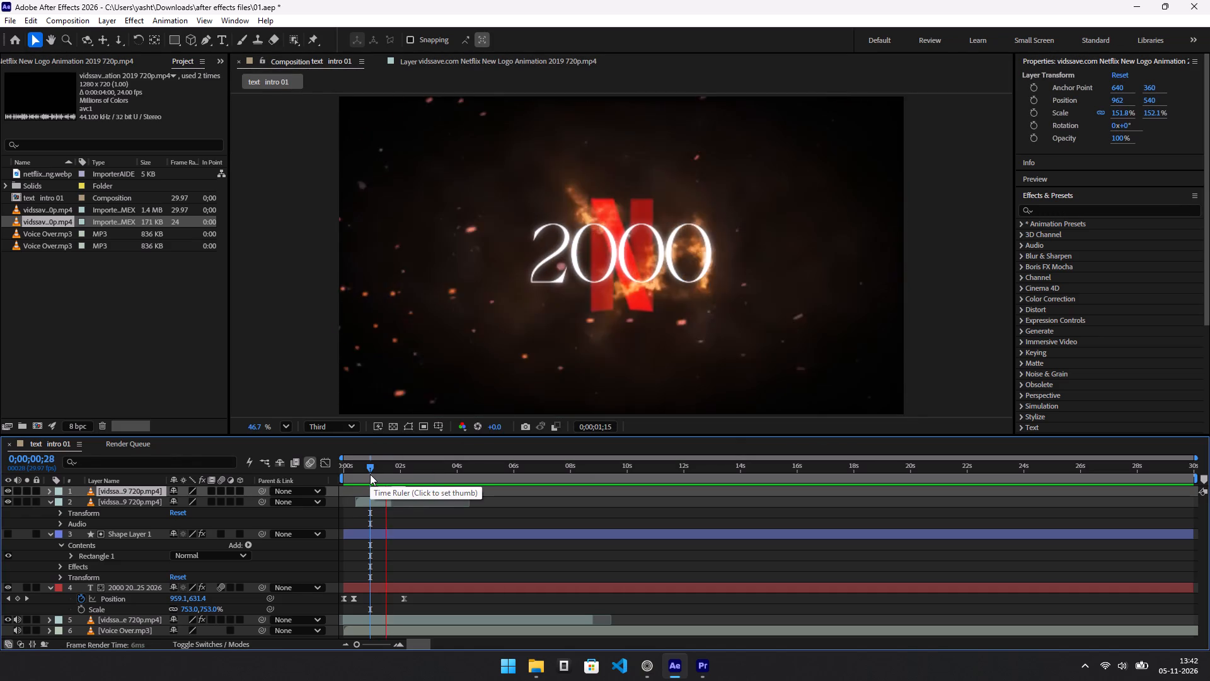
key("space")
left_click(370, 474)
key("space")
key("space")
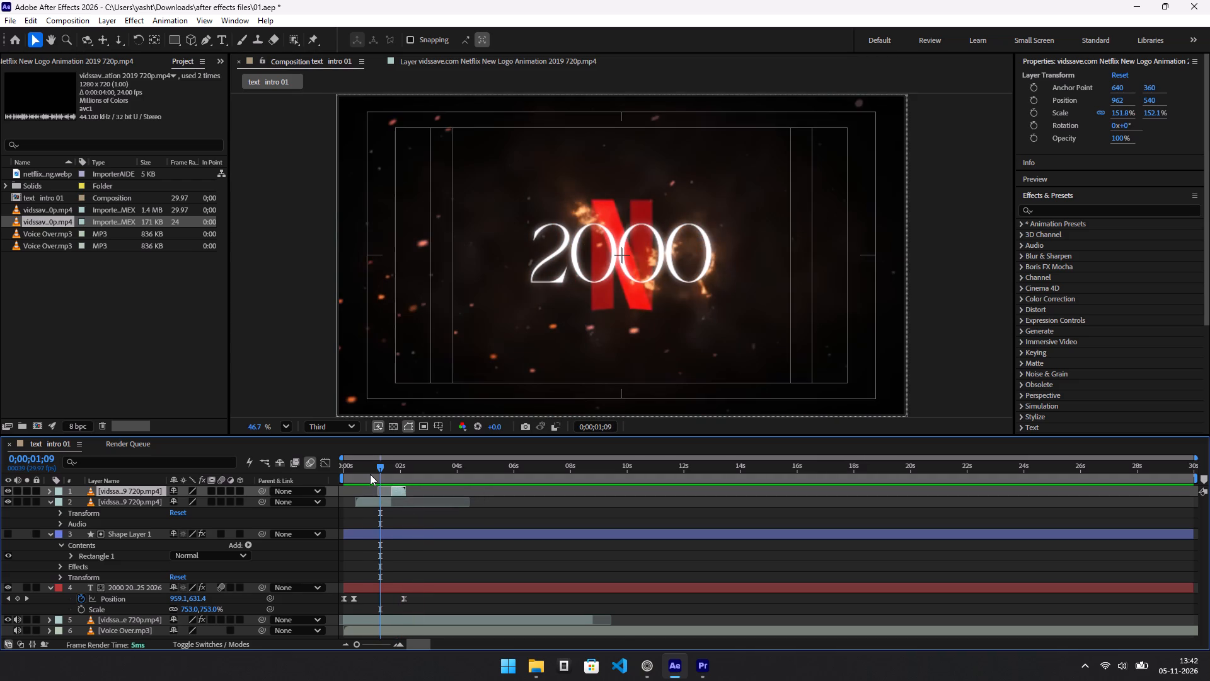
key("space")
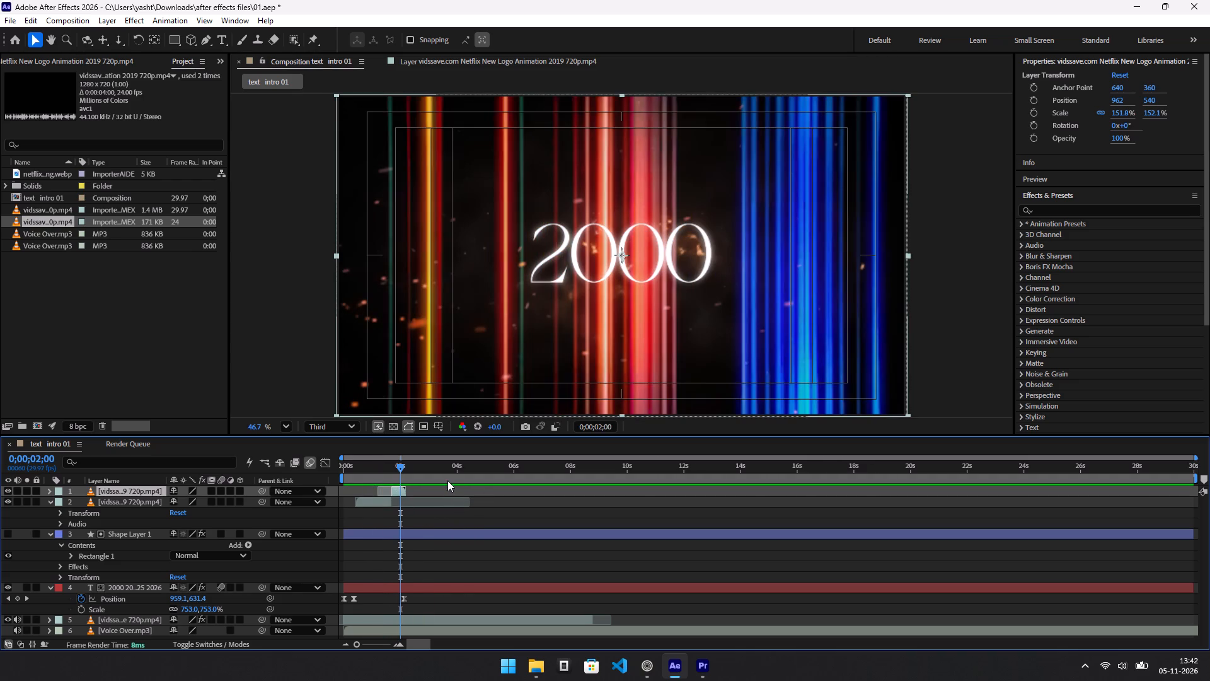
left_click_drag(396, 470, 275, 470)
key("space")
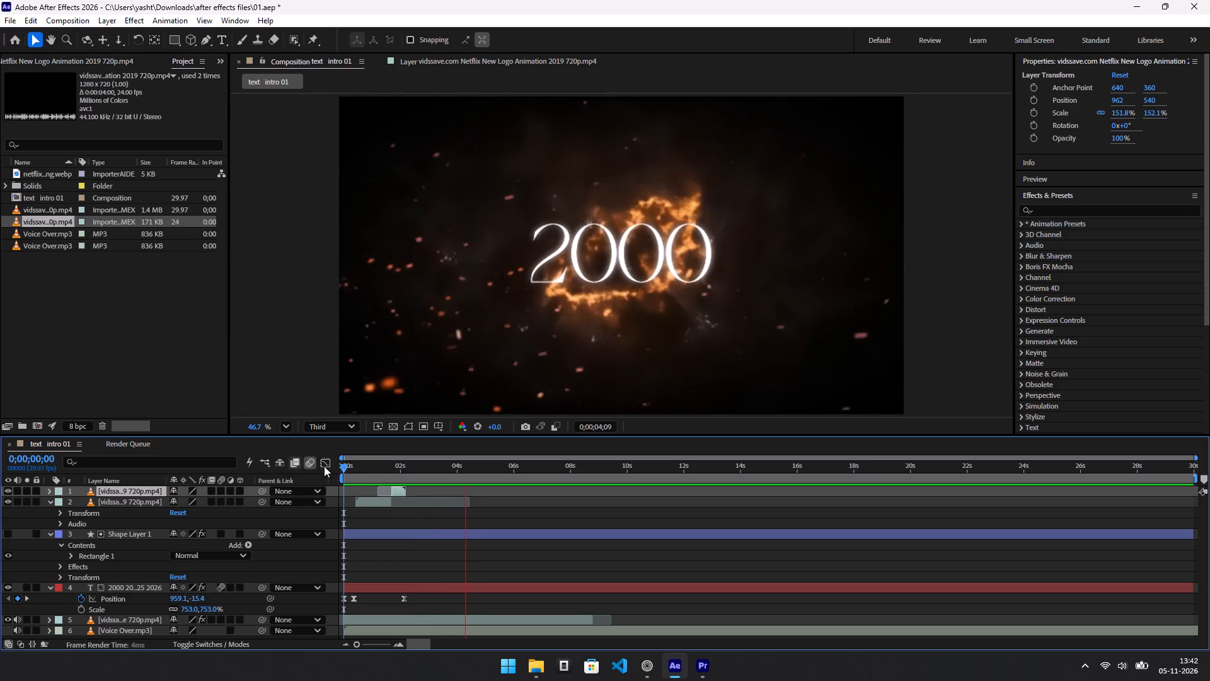
left_click_drag(374, 470, 356, 465)
key("space")
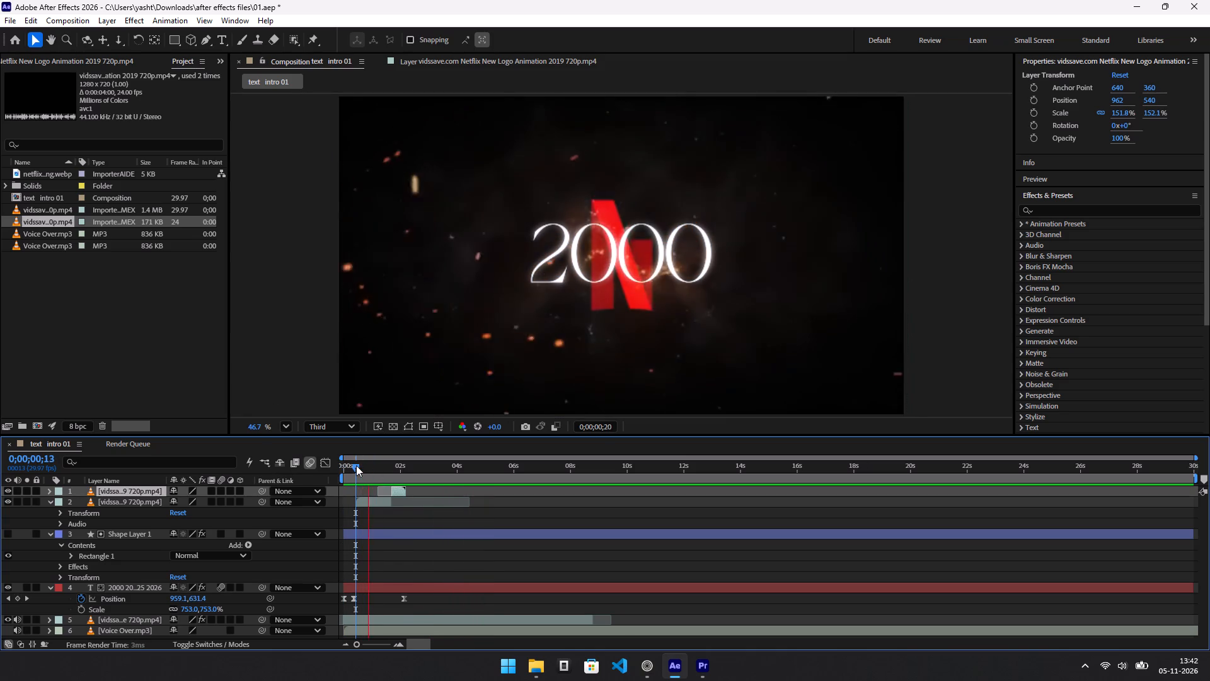
key("space")
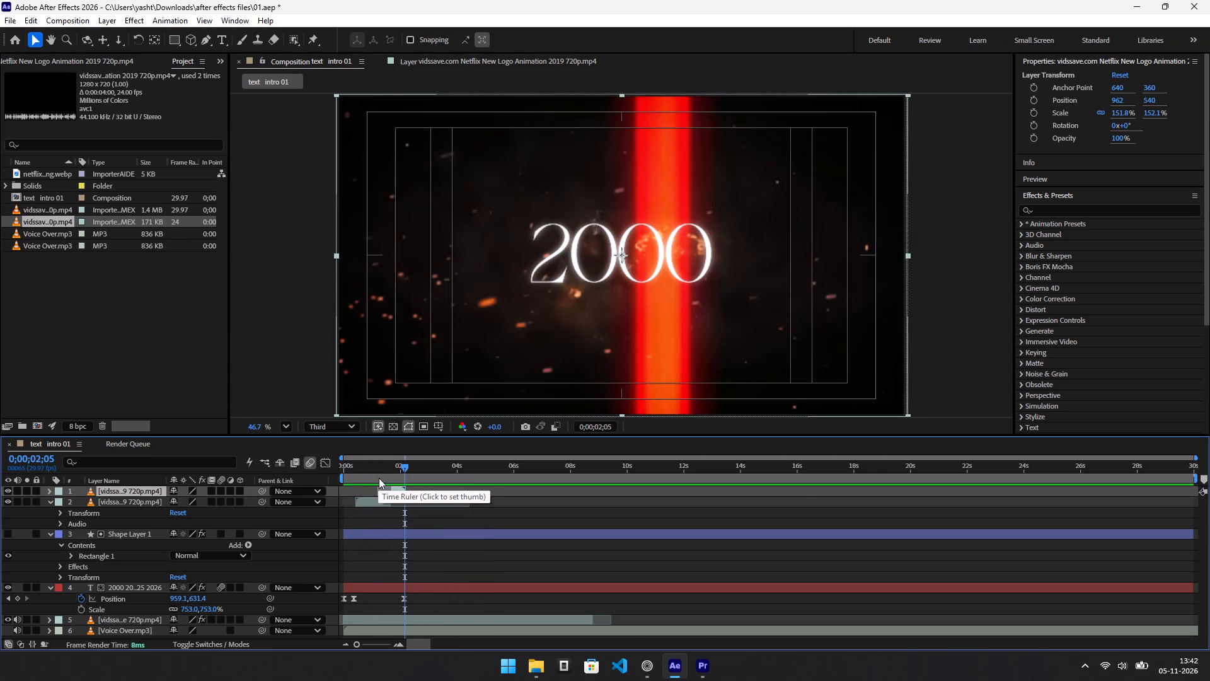
Examine the sped-up second part frame by frame and replay it several times from 0;00;01;21.
left_click_drag(398, 470, 388, 470)
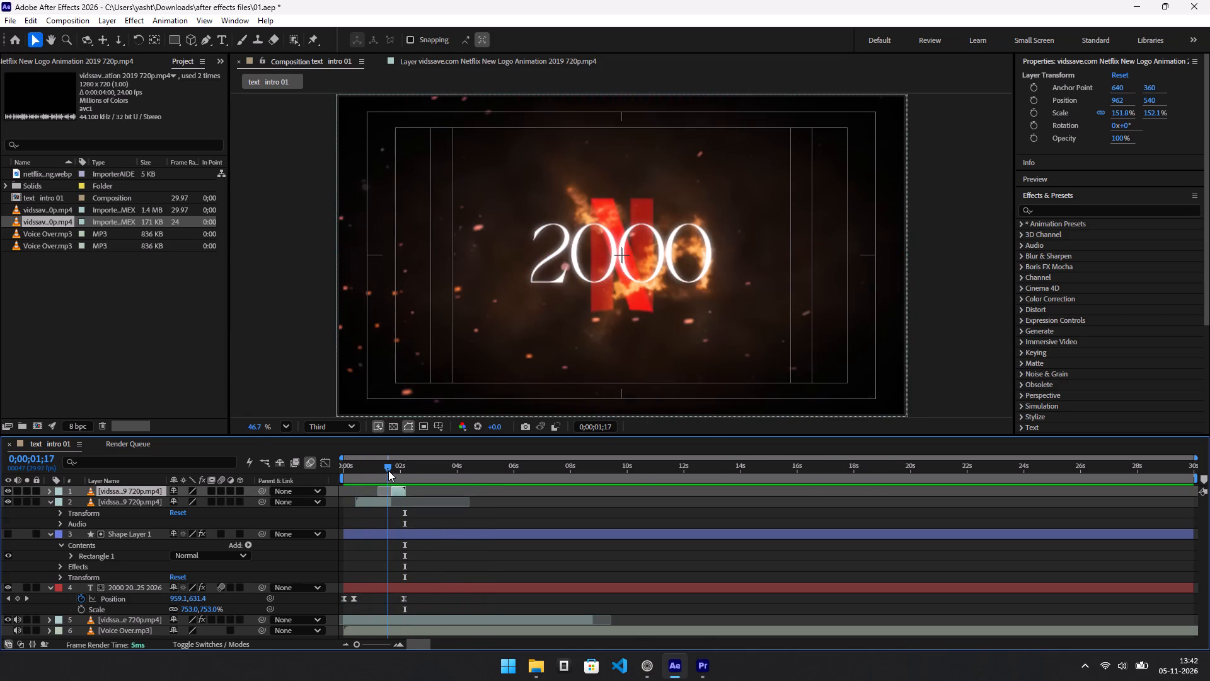
left_click_drag(388, 470, 391, 470)
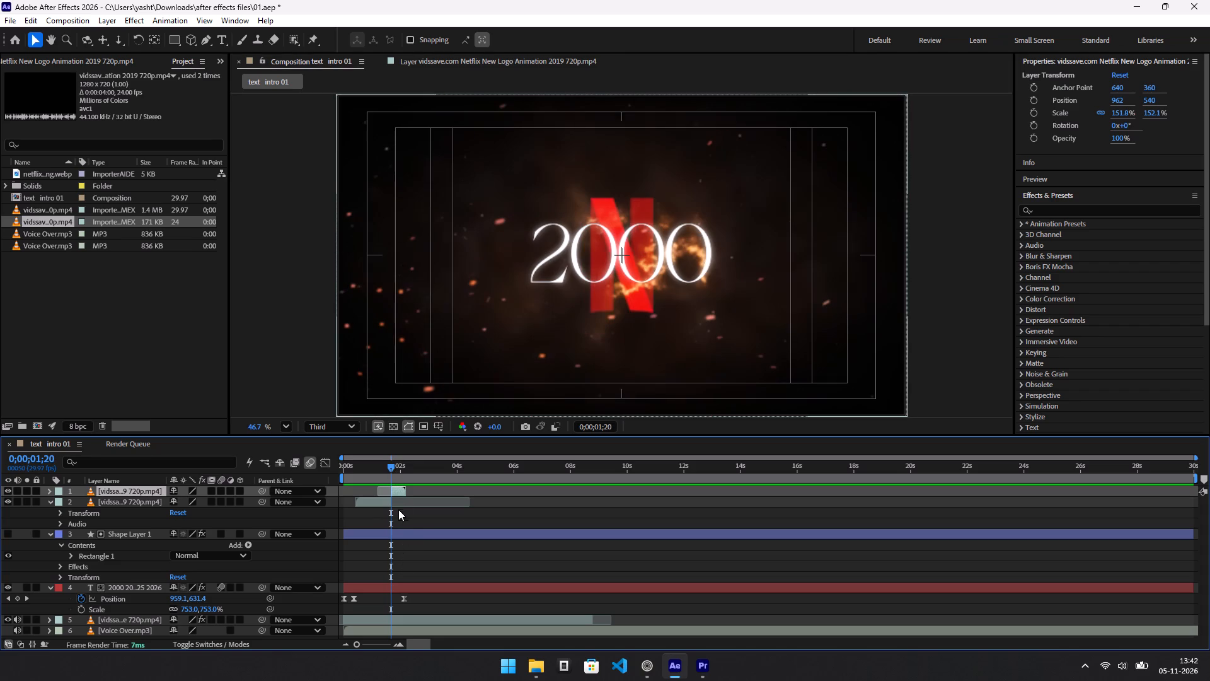
scroll(398, 509, "up", 6)
scroll(406, 561, "down", 2)
left_click_drag(388, 467, 403, 476)
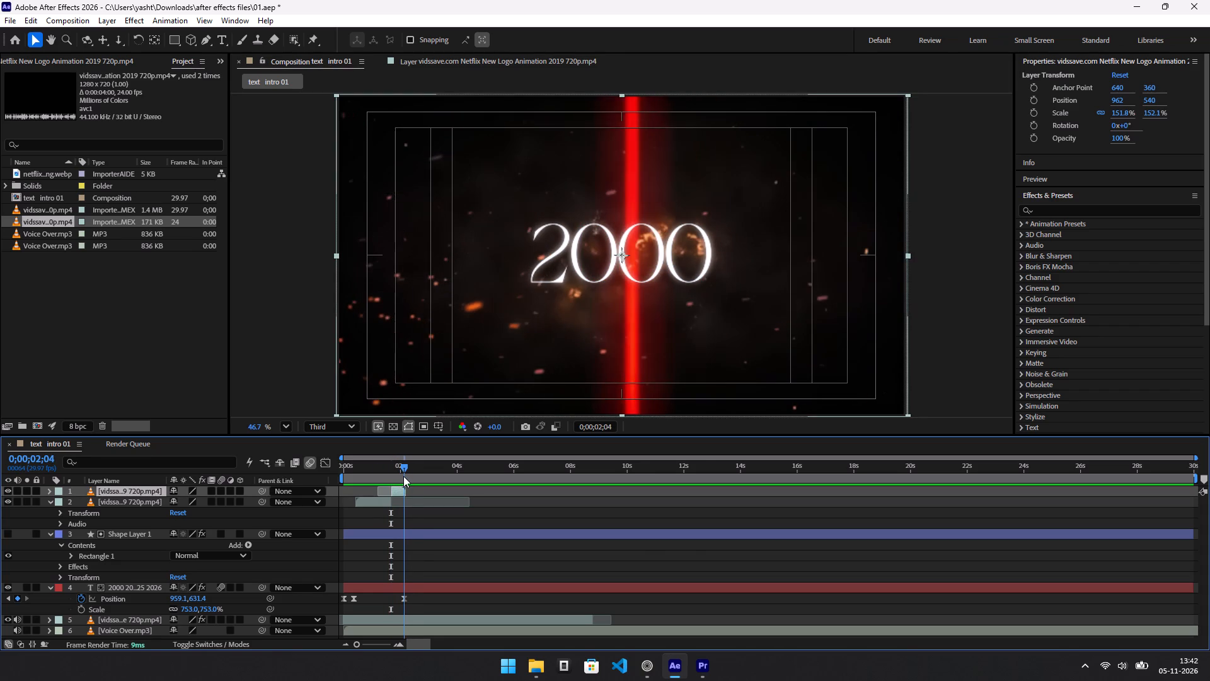
left_click_drag(403, 476, 405, 477)
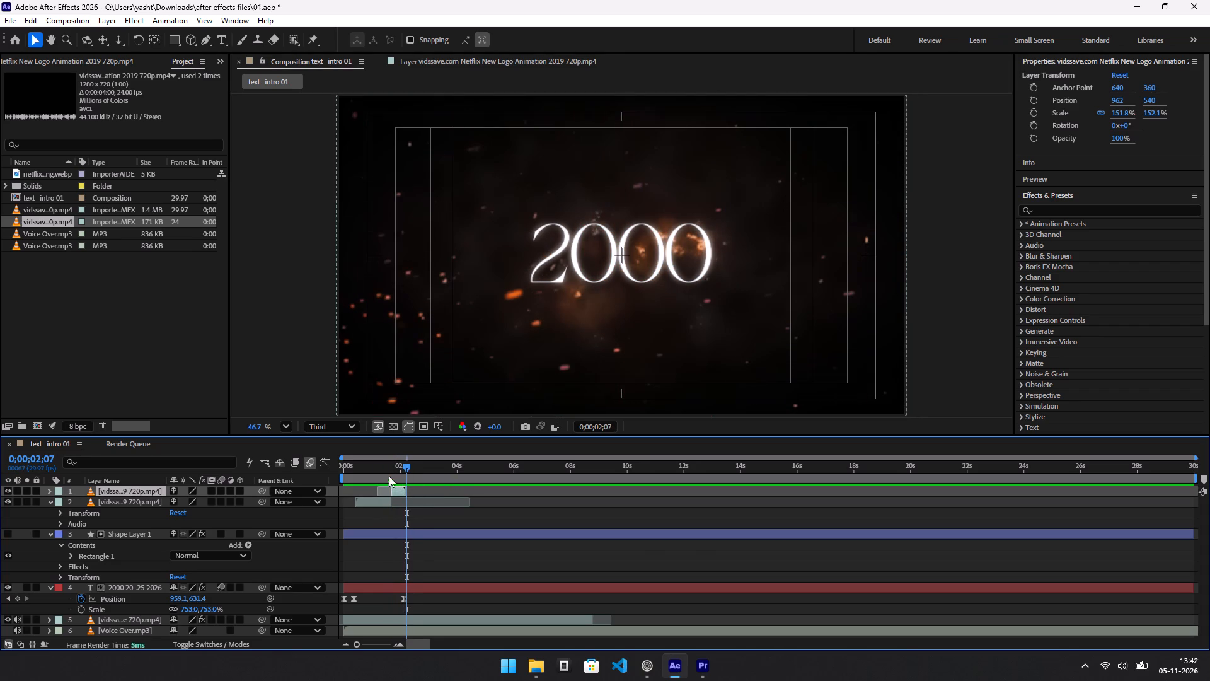
left_click(392, 462)
key("space")
key("space")
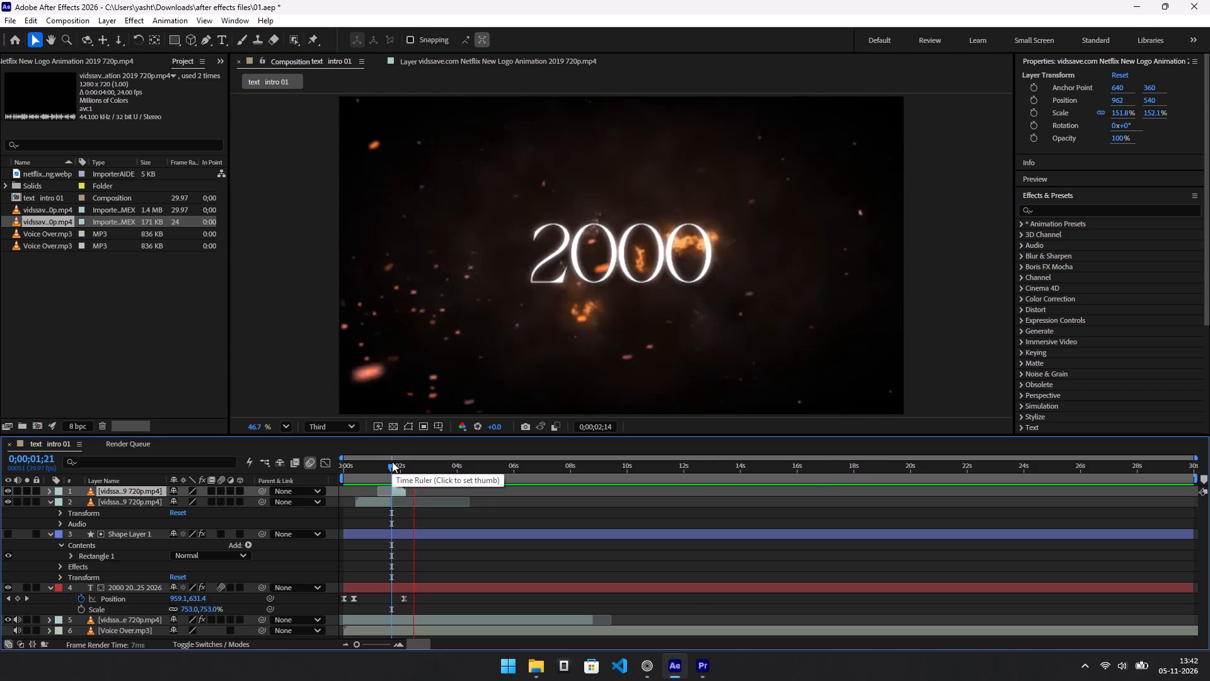
left_click(392, 462)
key("space")
key("space")
left_click(392, 464)
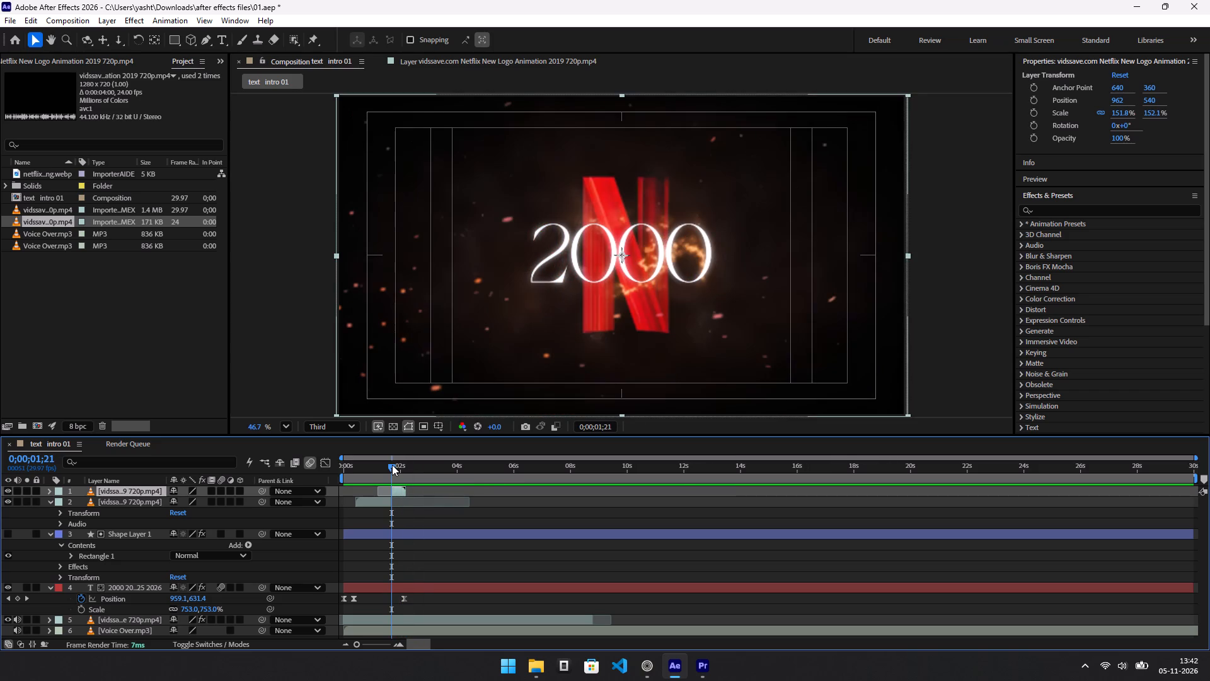
key("space")
key("space")
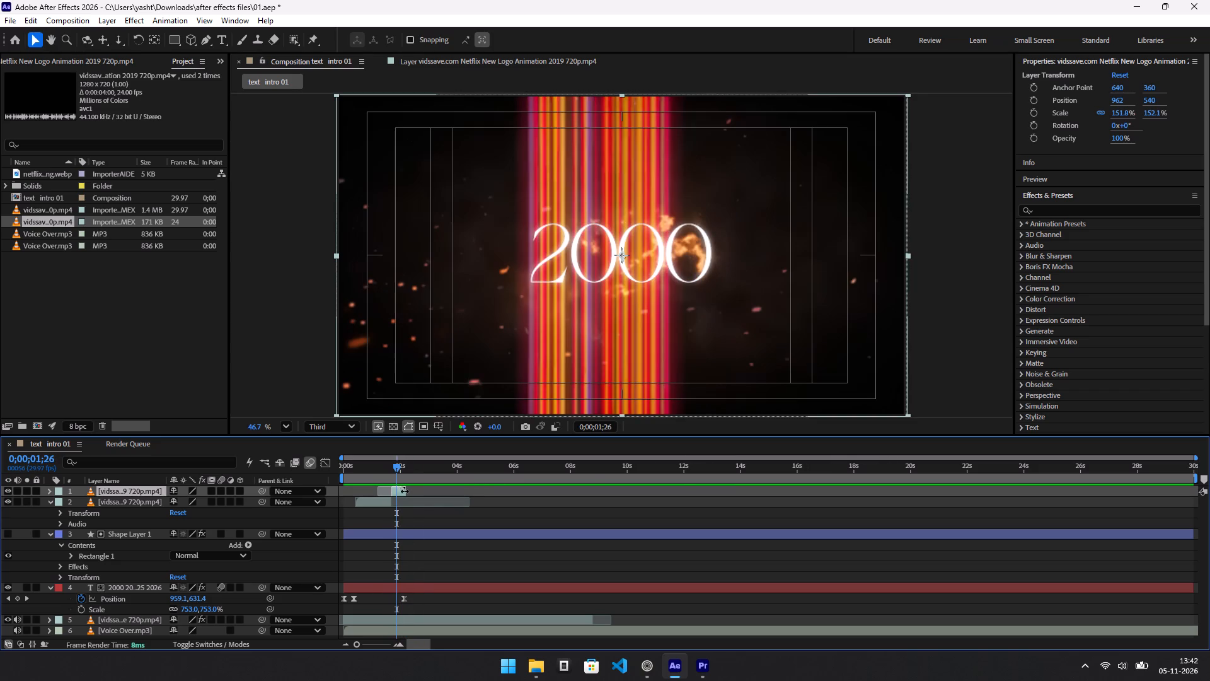
Preview the whole logo animation from 0;00;00;02 and again from 0;00;00;09.
left_click(396, 496)
right_click(396, 496)
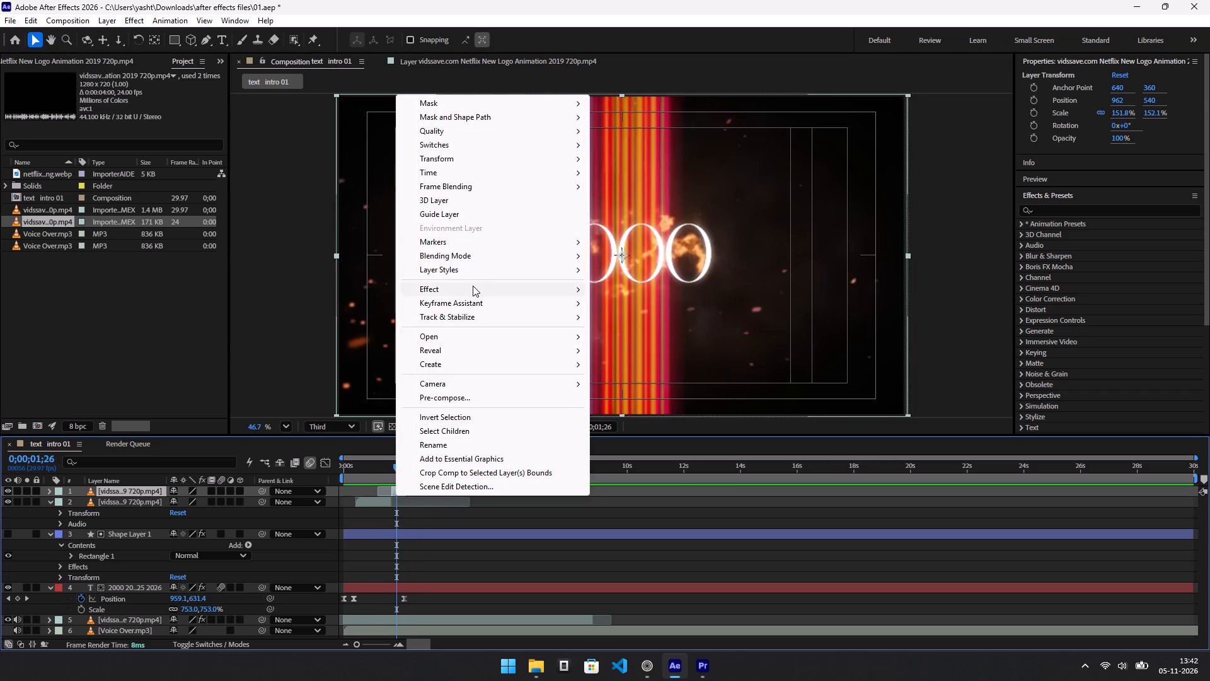
left_click(345, 463)
key("space")
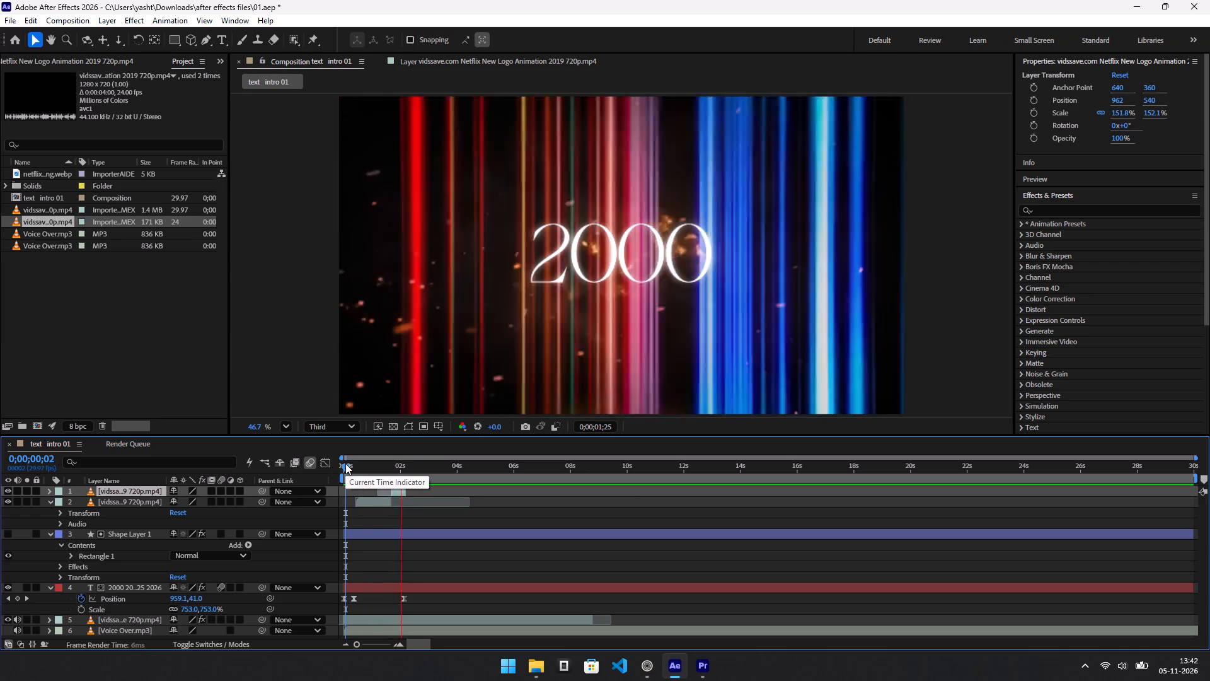
key("space")
left_click(352, 468)
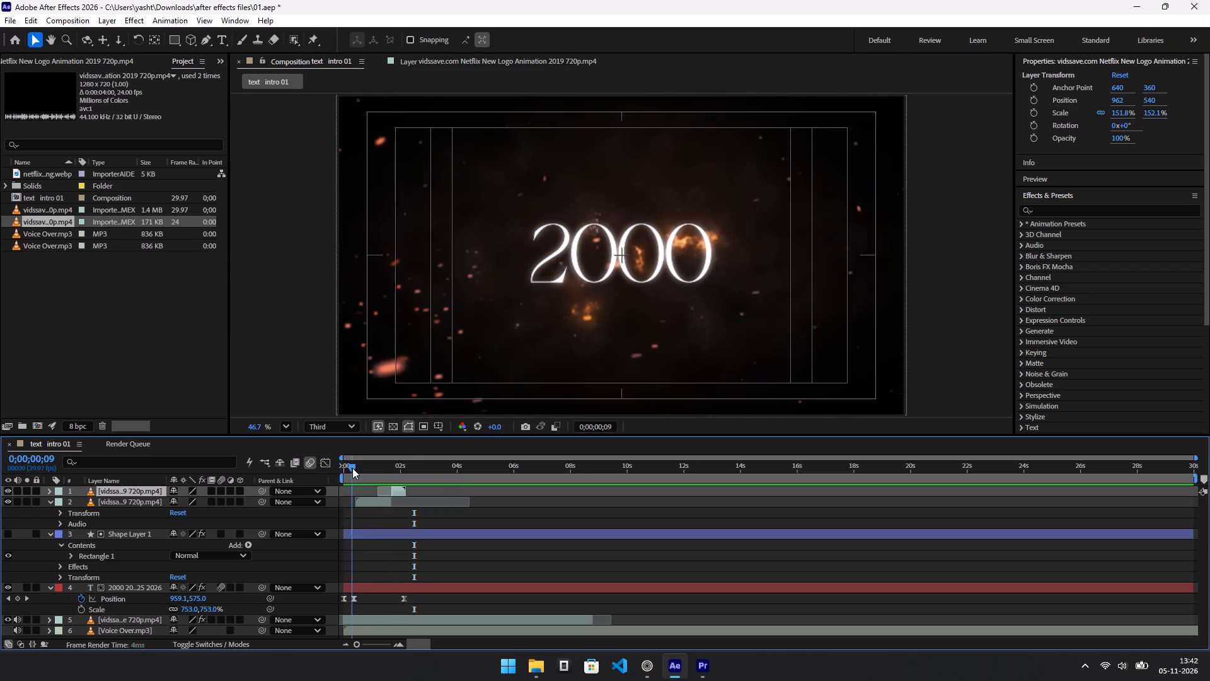
key("space")
key("space")
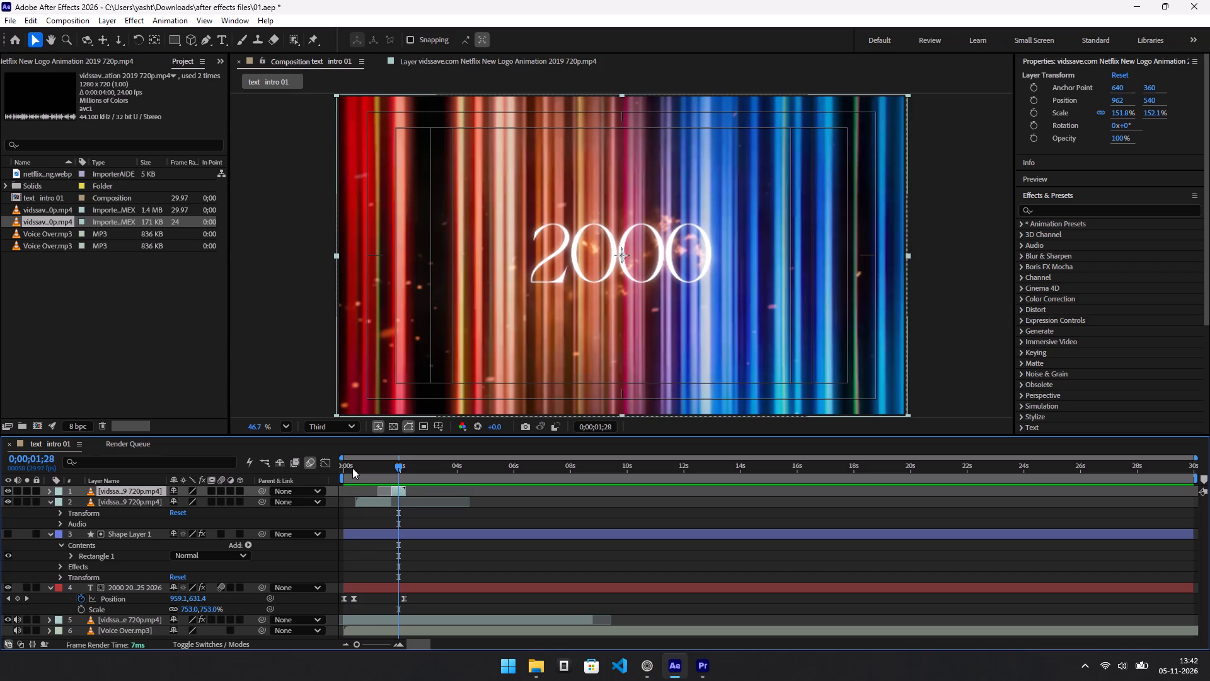
Undo the second part's time stretches and move and the first part's trim, restoring the logo layers as split at 0;00;02;12.
key("ctrl+z")
key("ctrl+z")
key("ctrl+z")
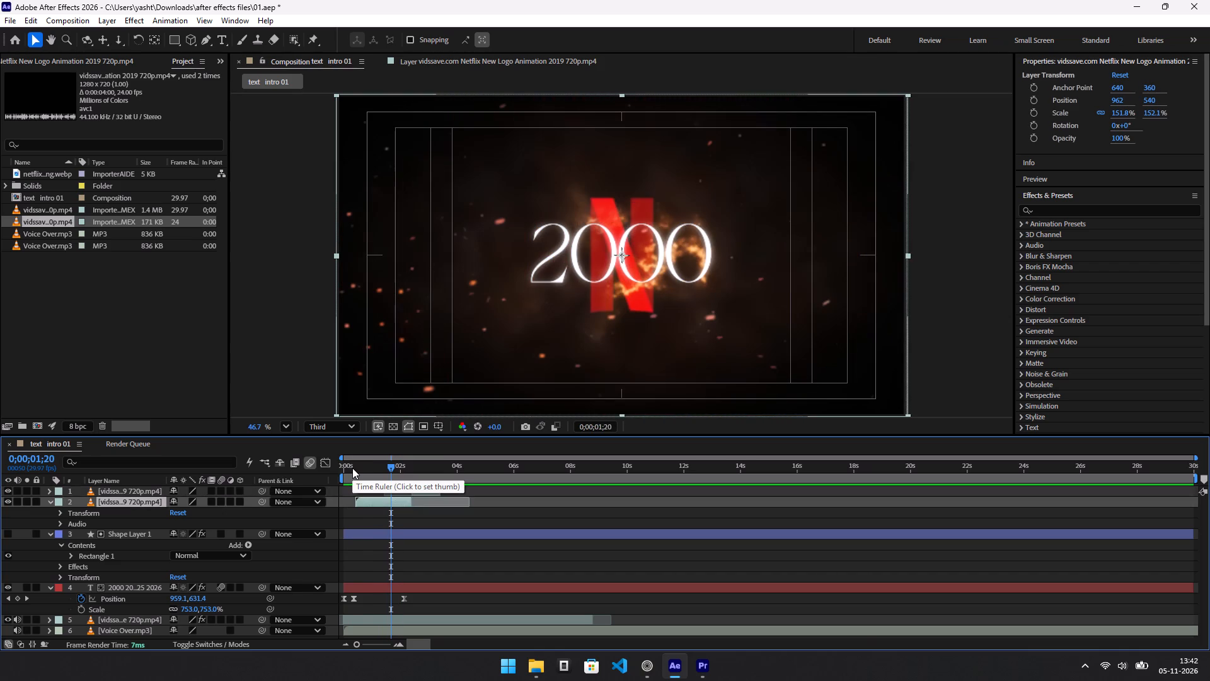
key("ctrl+z")
key("ctrl+z")
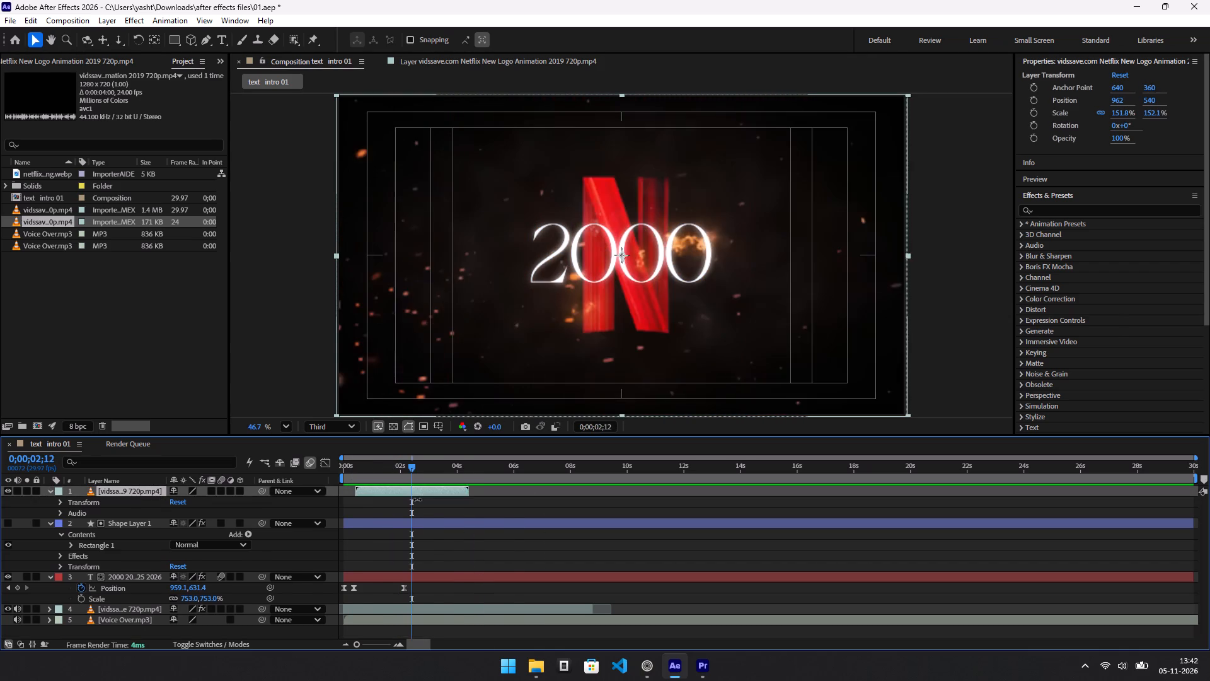
key("ctrl+z")
key("ctrl+shift+z")
key("ctrl+shift+z")
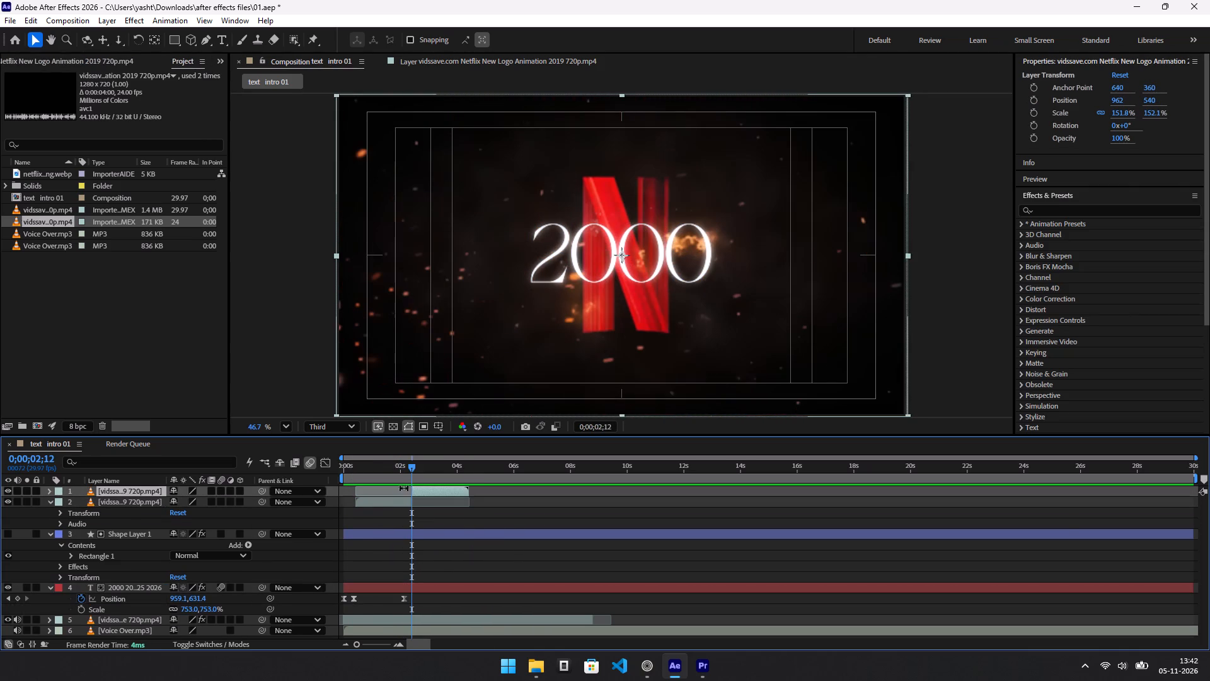
Undo the Netflix logo layer's split at 0;00;02;12 and preview the whole layer from 0;00;00;18.
key("ctrl+z")
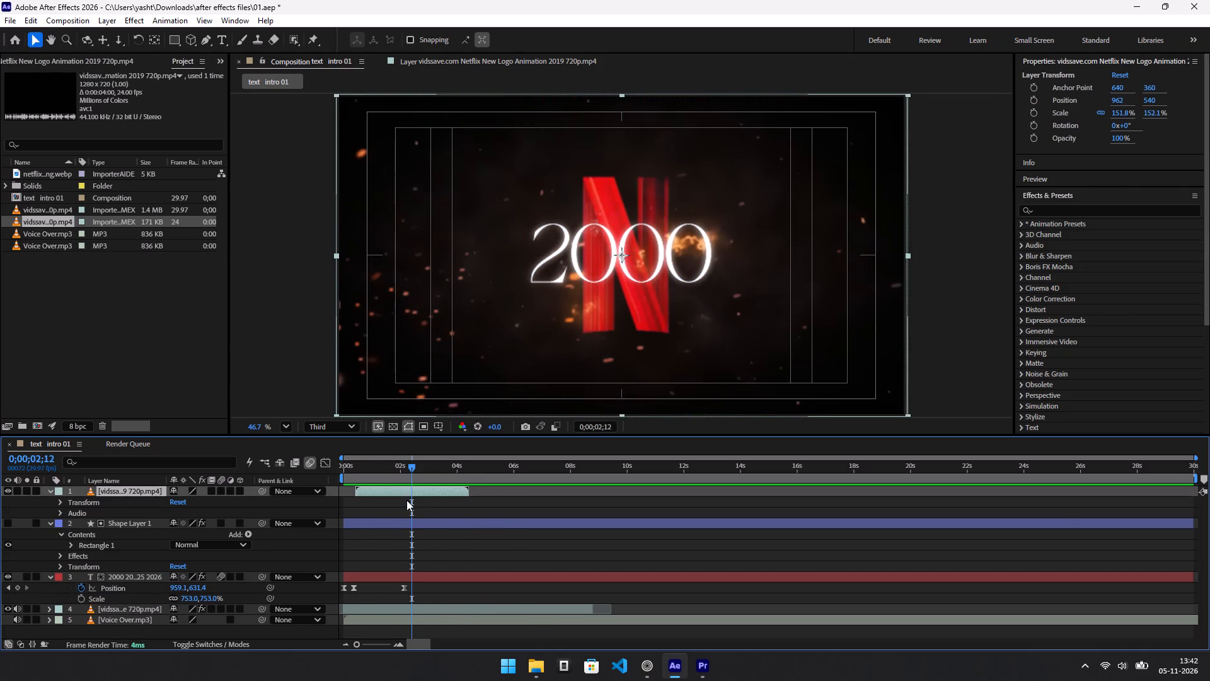
left_click_drag(390, 453, 387, 464)
left_click_drag(387, 464, 360, 466)
key("space")
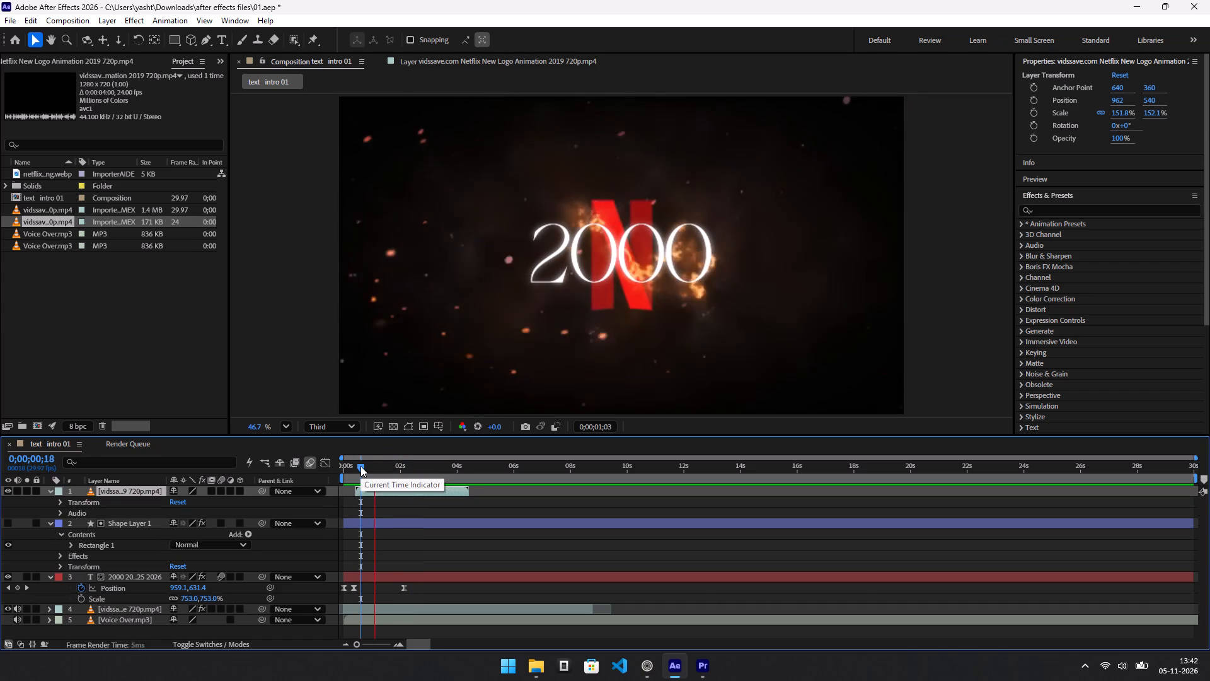
key("space")
Nudge the Netflix logo layer horizontally to an X position of 954.
key("Left")
key("Left")
key("Left")
key("Left")
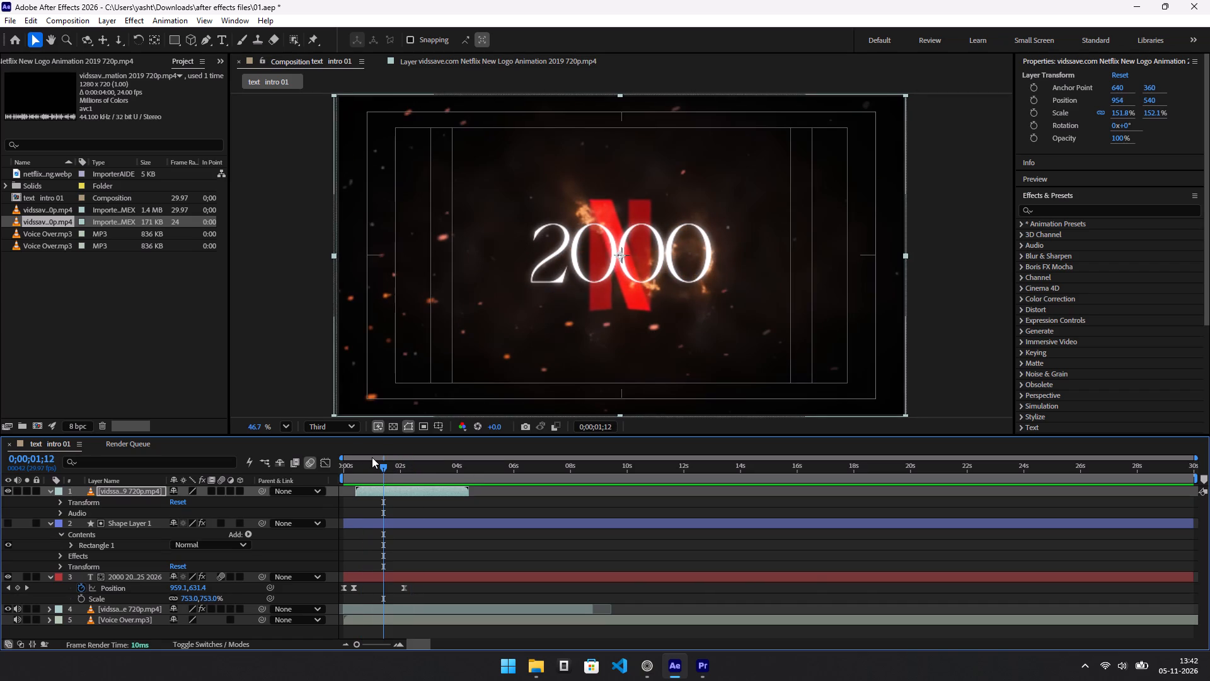
key("Left")
left_click(359, 472)
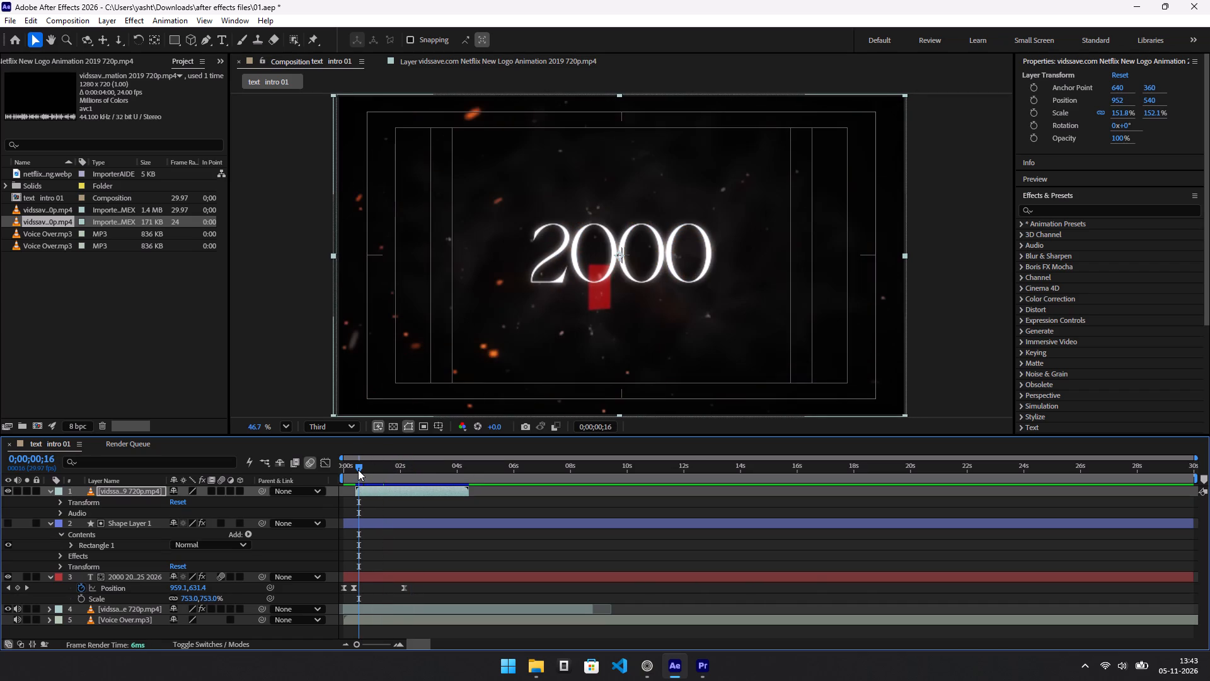
key("ctrl+z")
Play from 0;00;00;15 to find the cut point and split the Netflix logo layer at 0;00;01;06.
left_click(358, 470)
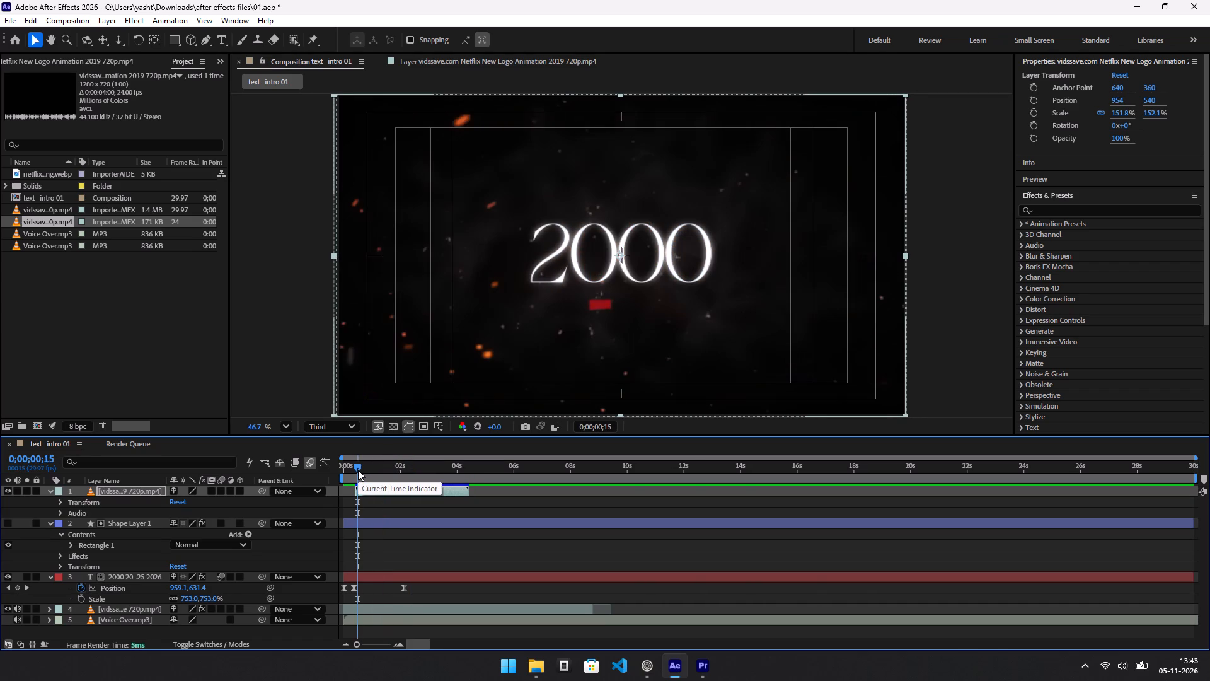
key("space")
key("space")
key("space")
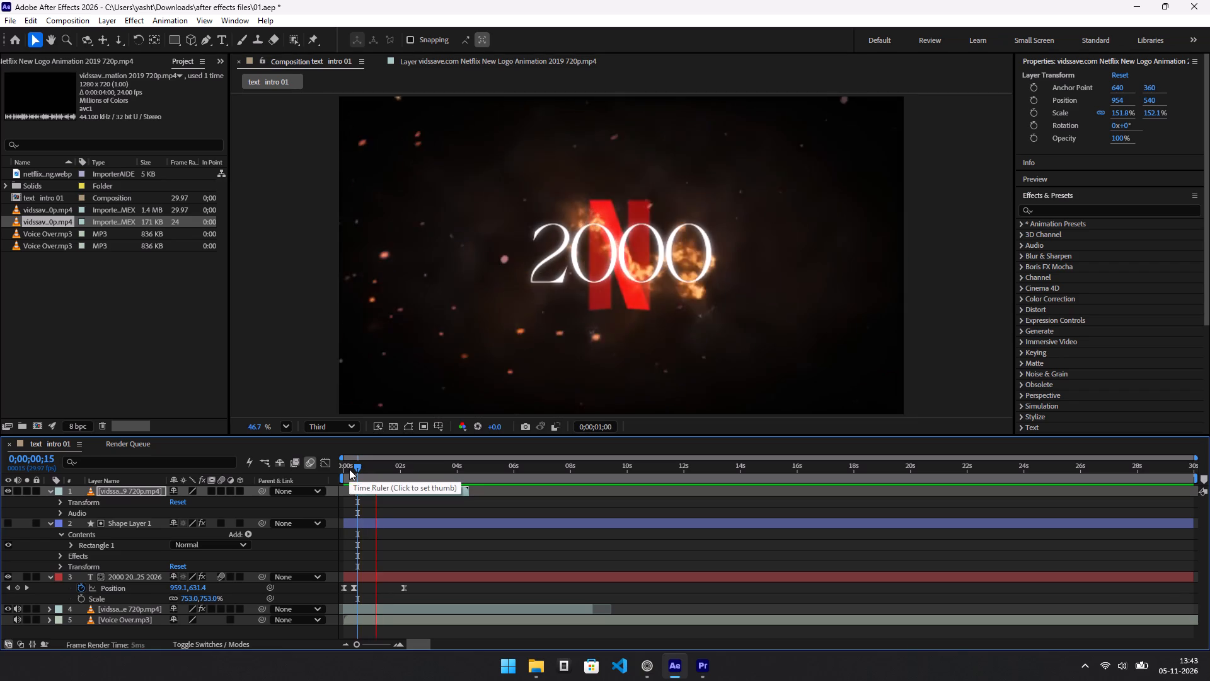
key("space")
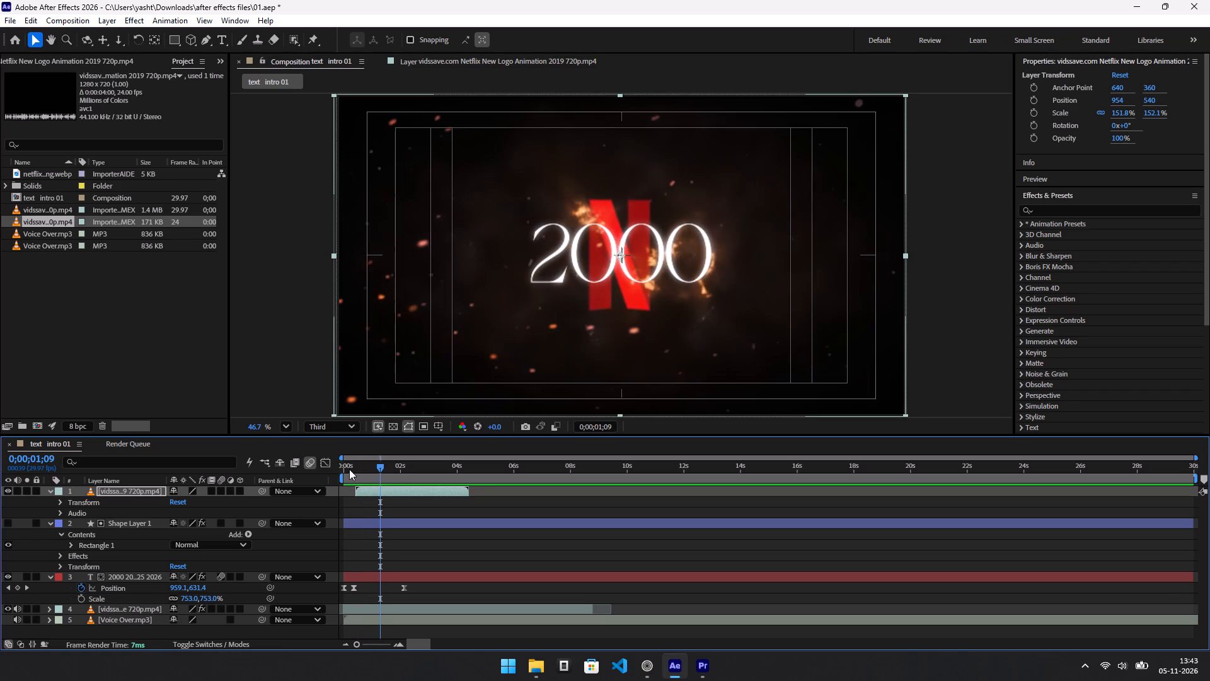
key("ctrl+Left")
key("ctrl+Left")
key("ctrl+Left")
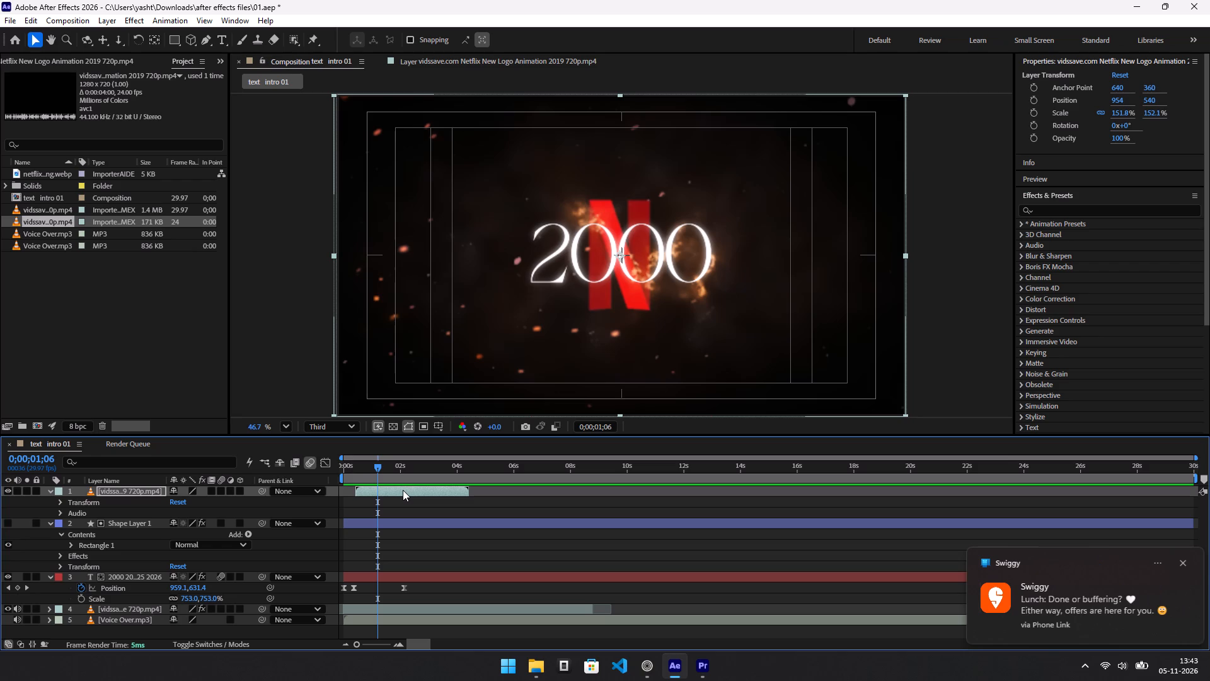
key("ctrl+shift+d")
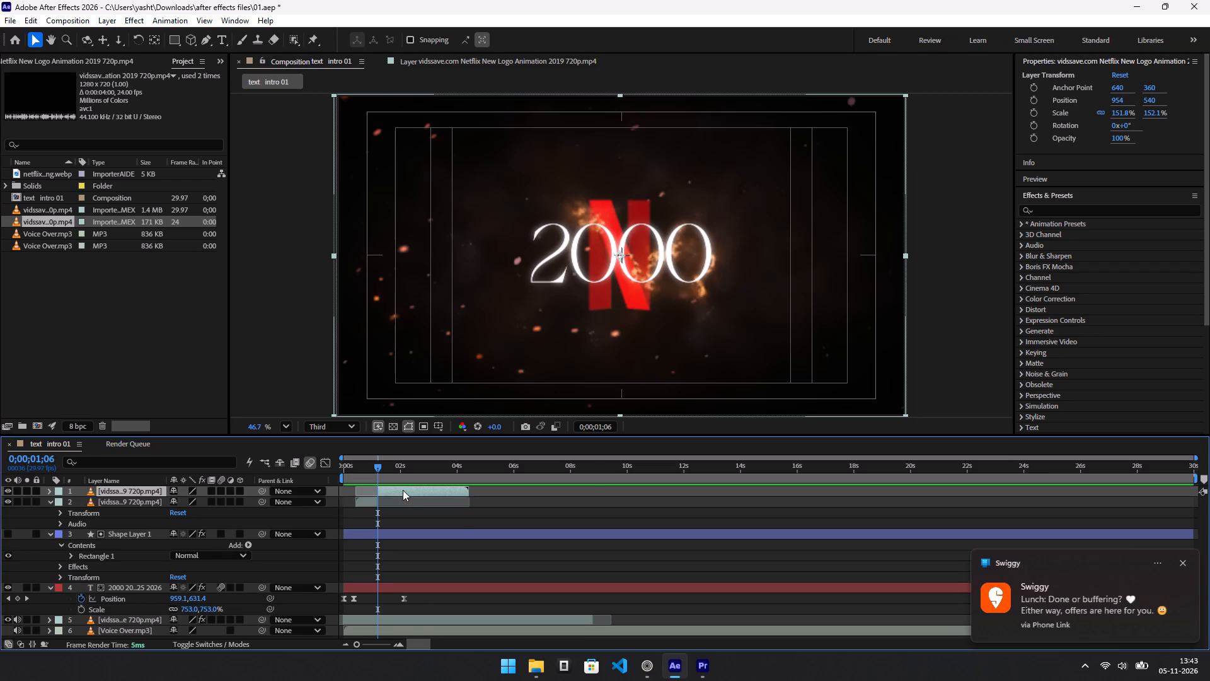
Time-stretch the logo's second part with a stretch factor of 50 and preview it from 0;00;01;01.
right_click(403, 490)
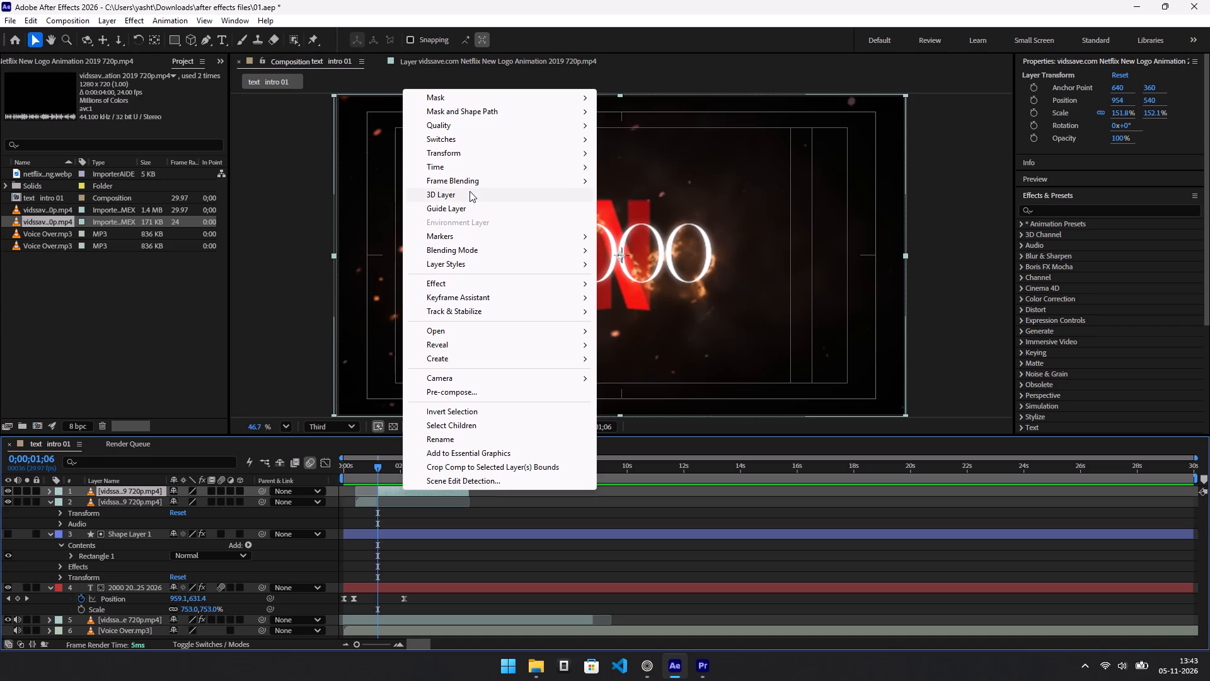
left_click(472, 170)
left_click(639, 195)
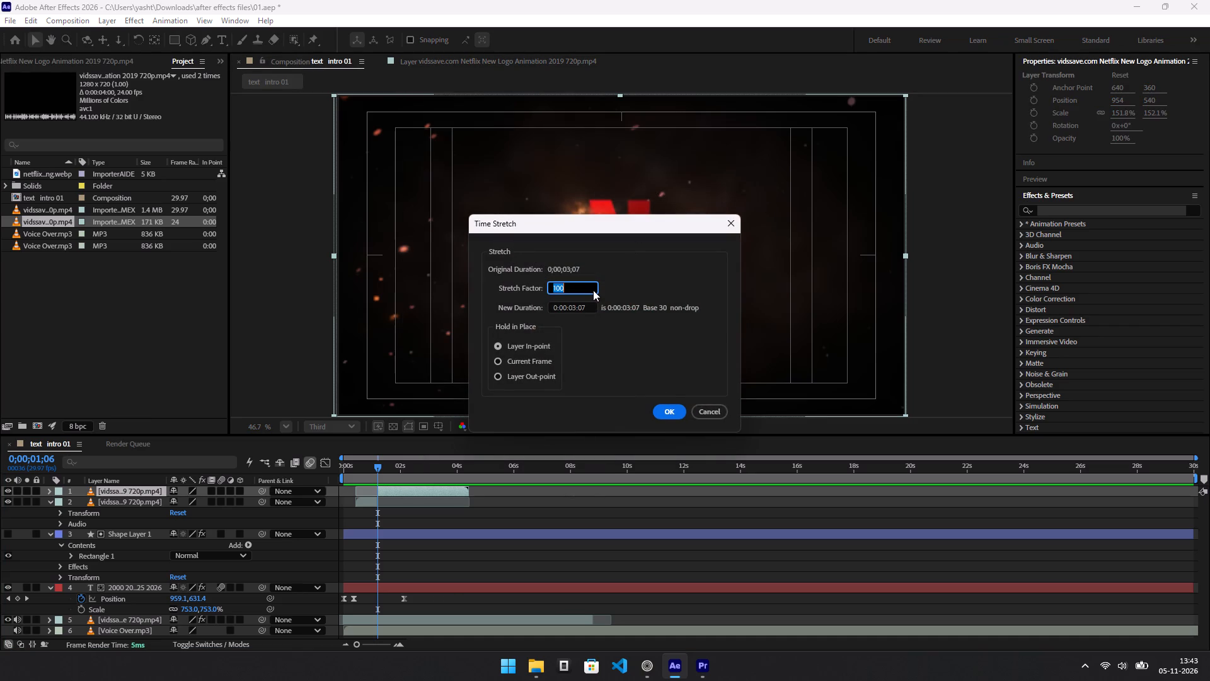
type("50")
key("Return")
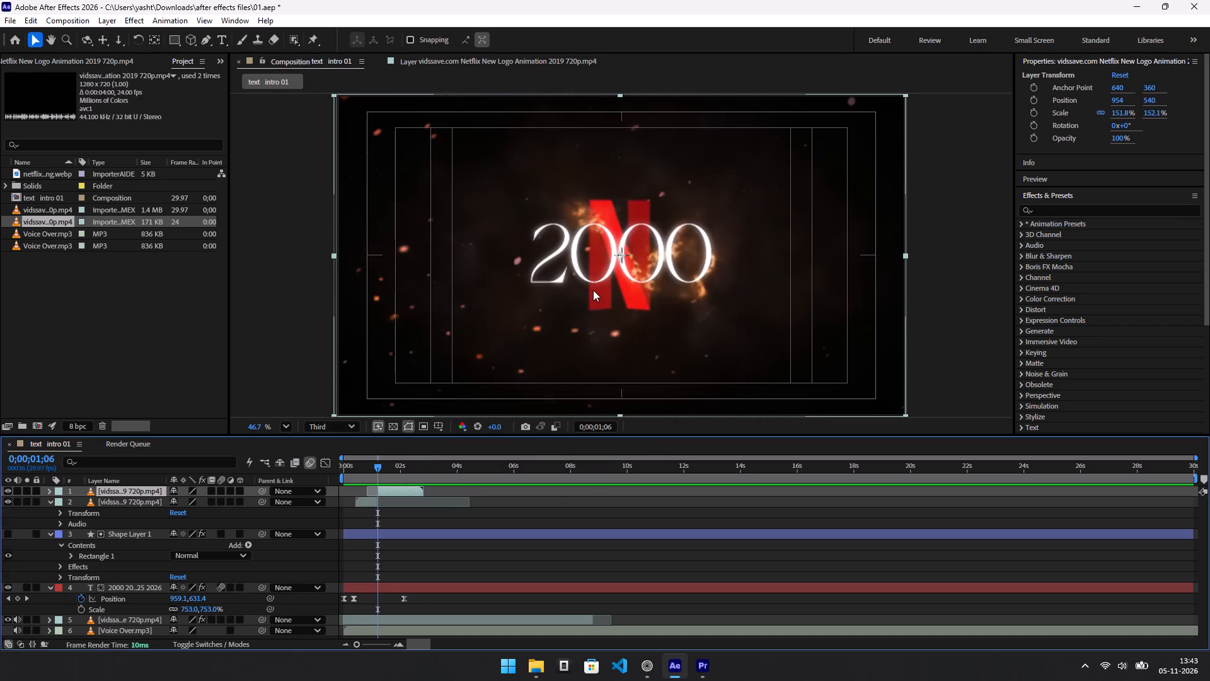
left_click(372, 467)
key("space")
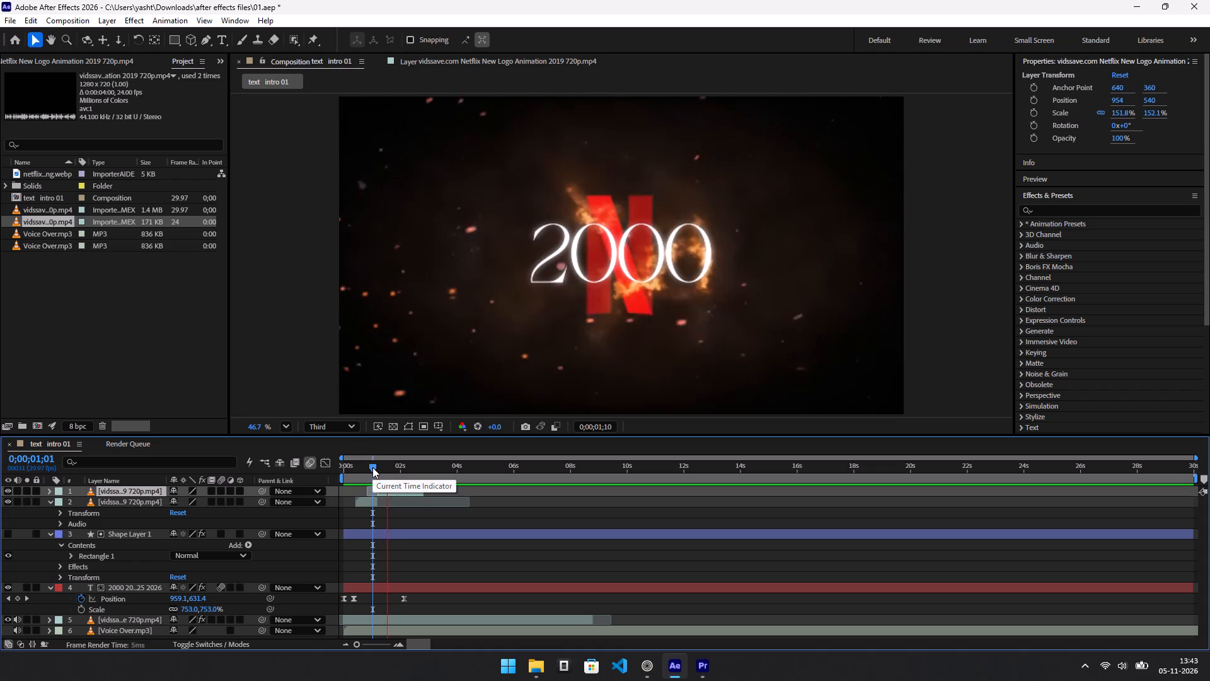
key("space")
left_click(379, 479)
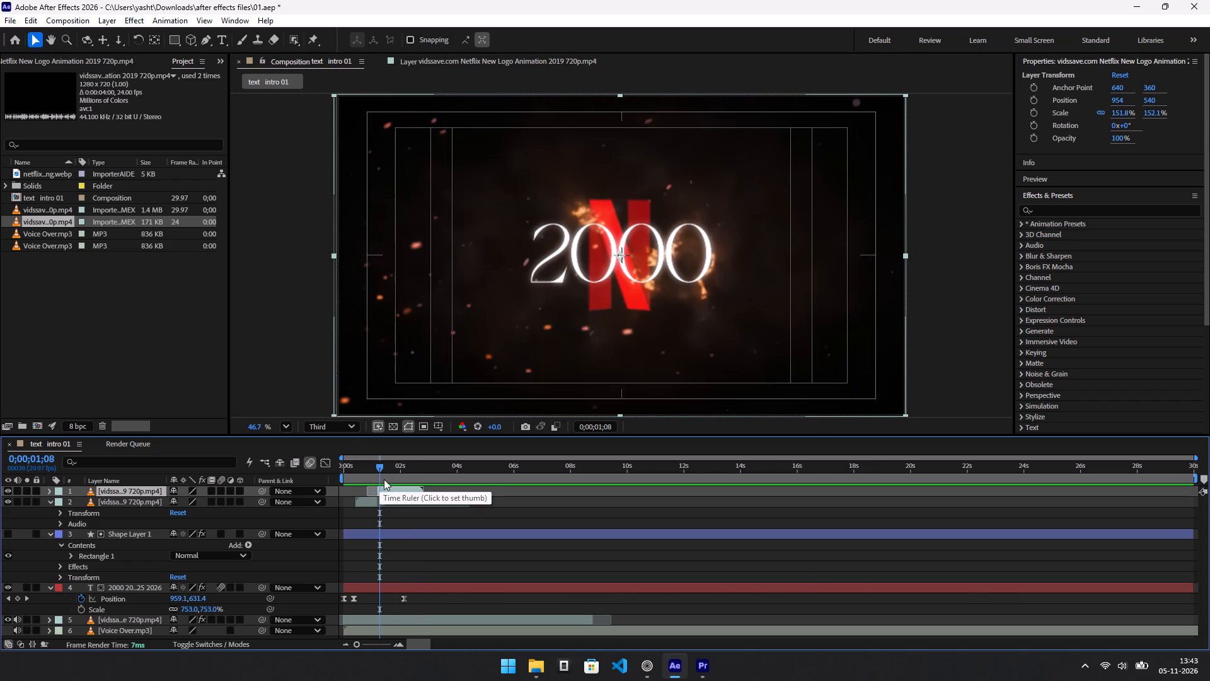
Set the time stretch factor of the logo's second part to 20, holding the layer in-point.
left_click(395, 488)
left_click(406, 492)
right_click(406, 492)
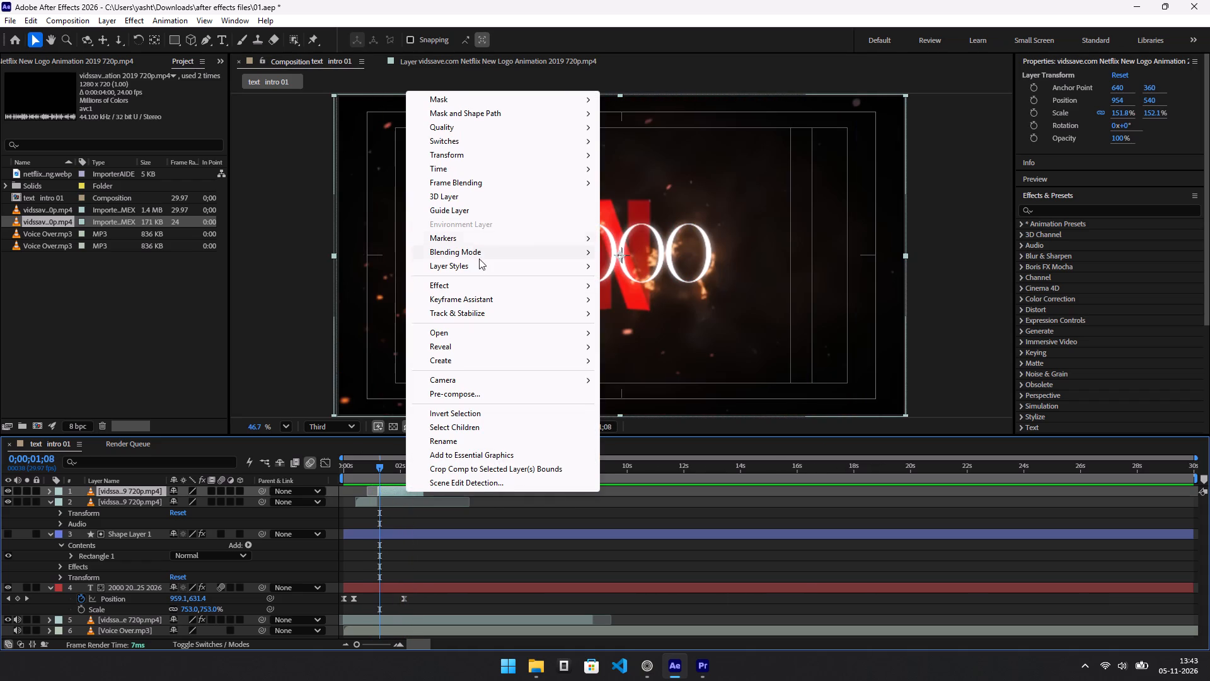
left_click(480, 170)
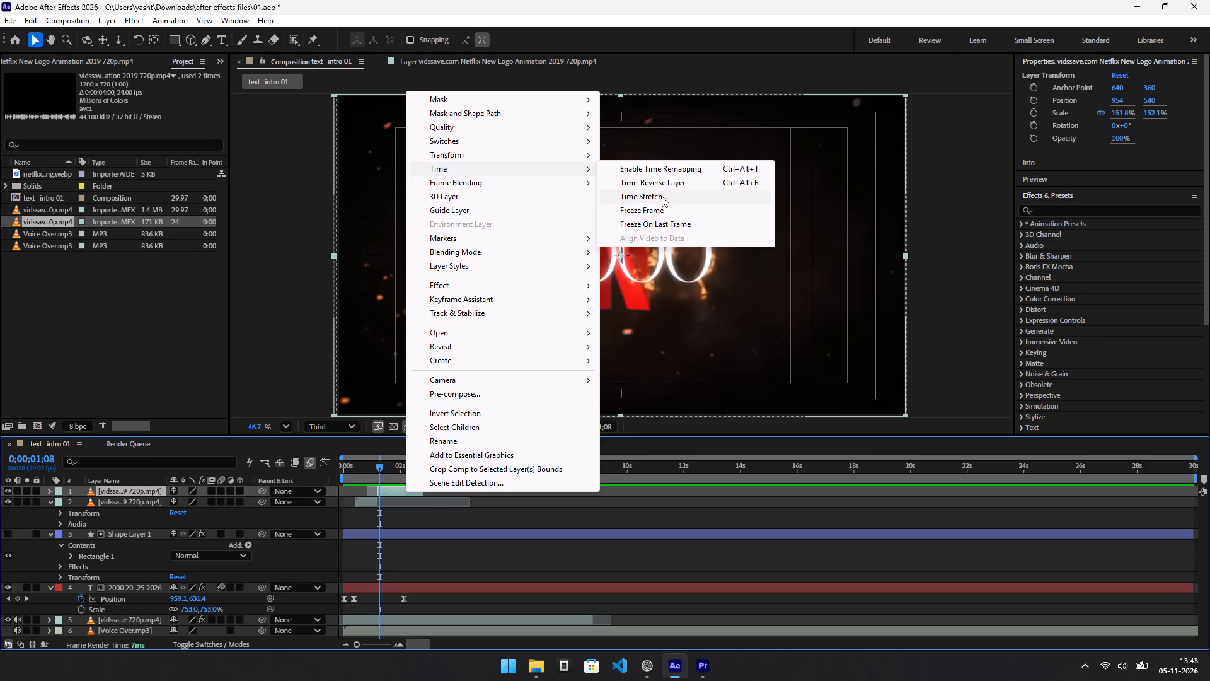
left_click(662, 196)
type("25")
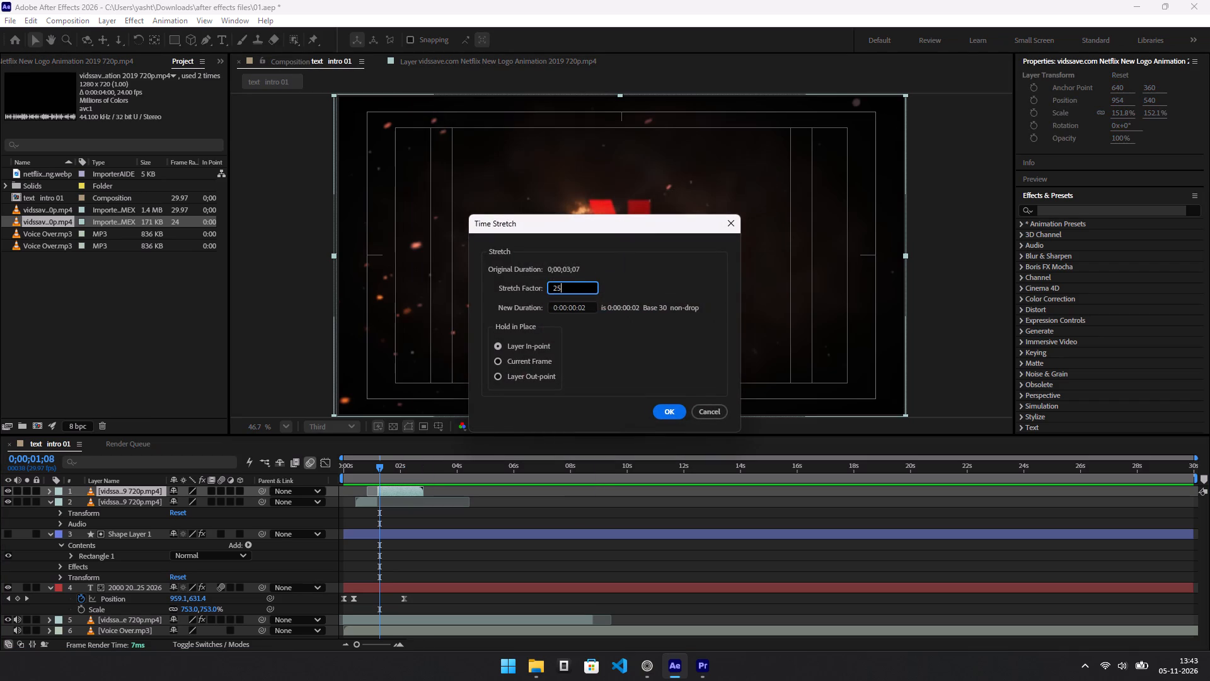
key("BackSpace")
key("0")
key("Return")
Replay the sped-up logo animation several times from 0;00;00;27 to check how it runs past the year number.
left_click(369, 461)
key("space")
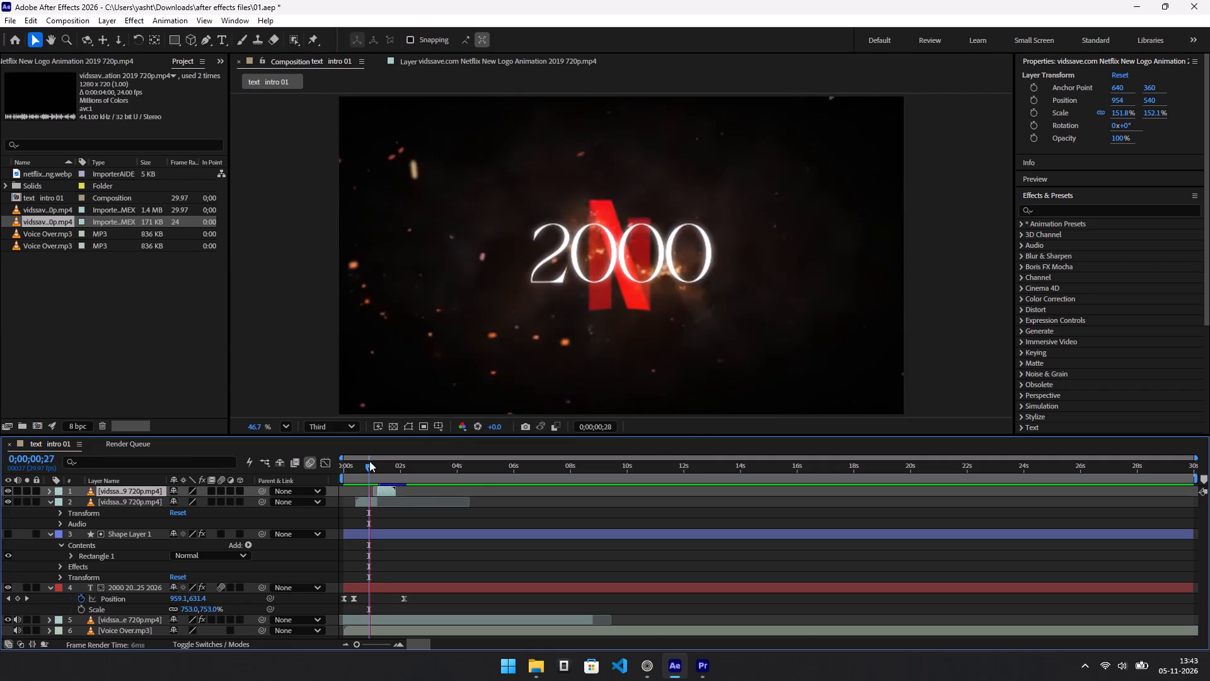
key("space")
left_click(369, 463)
key("space")
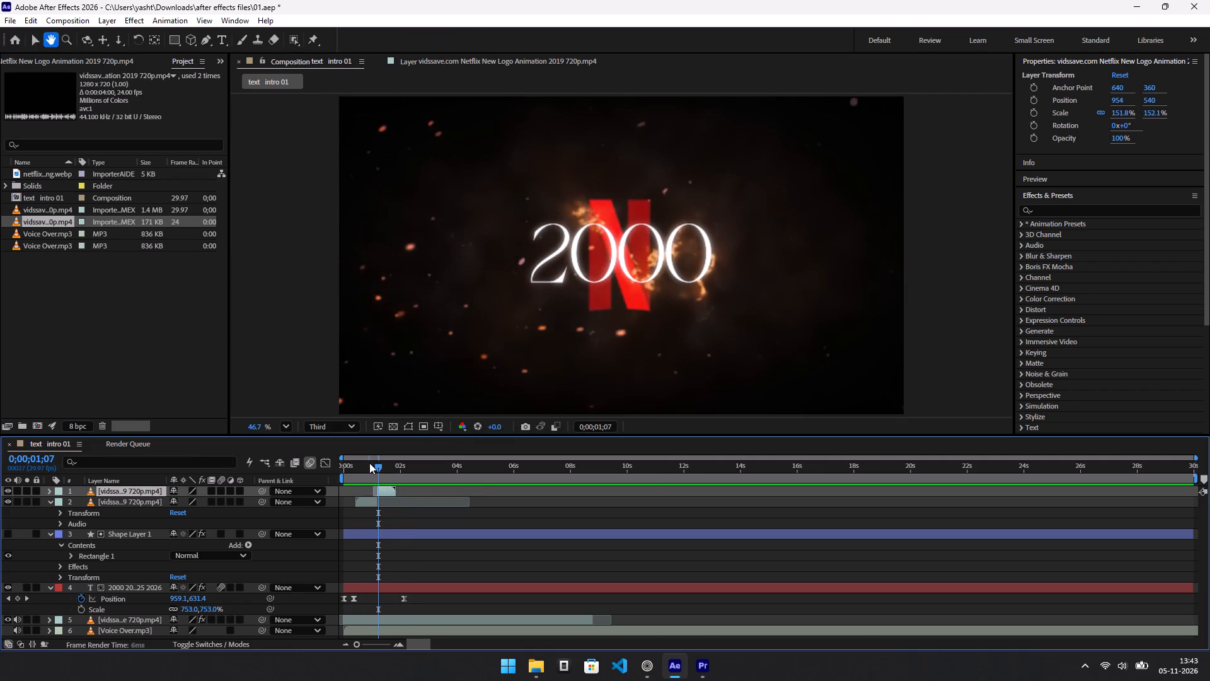
key("space")
key("space")
left_click(369, 467)
key("space")
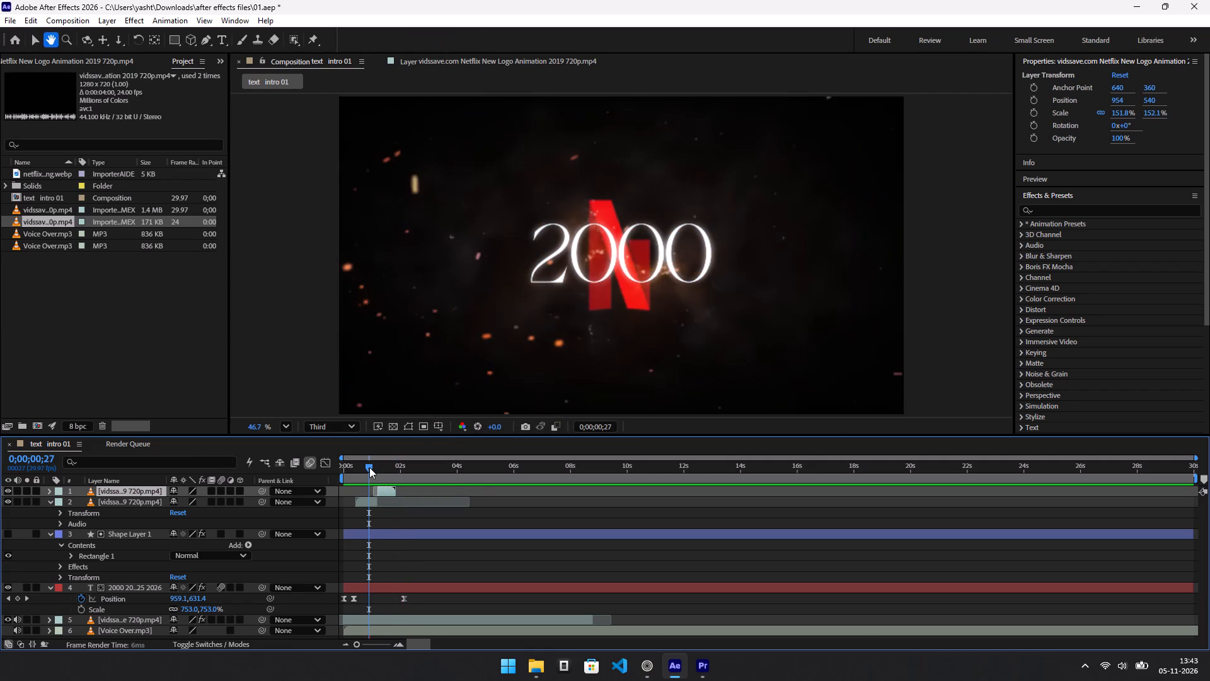
key("space")
left_click(369, 467)
key("space")
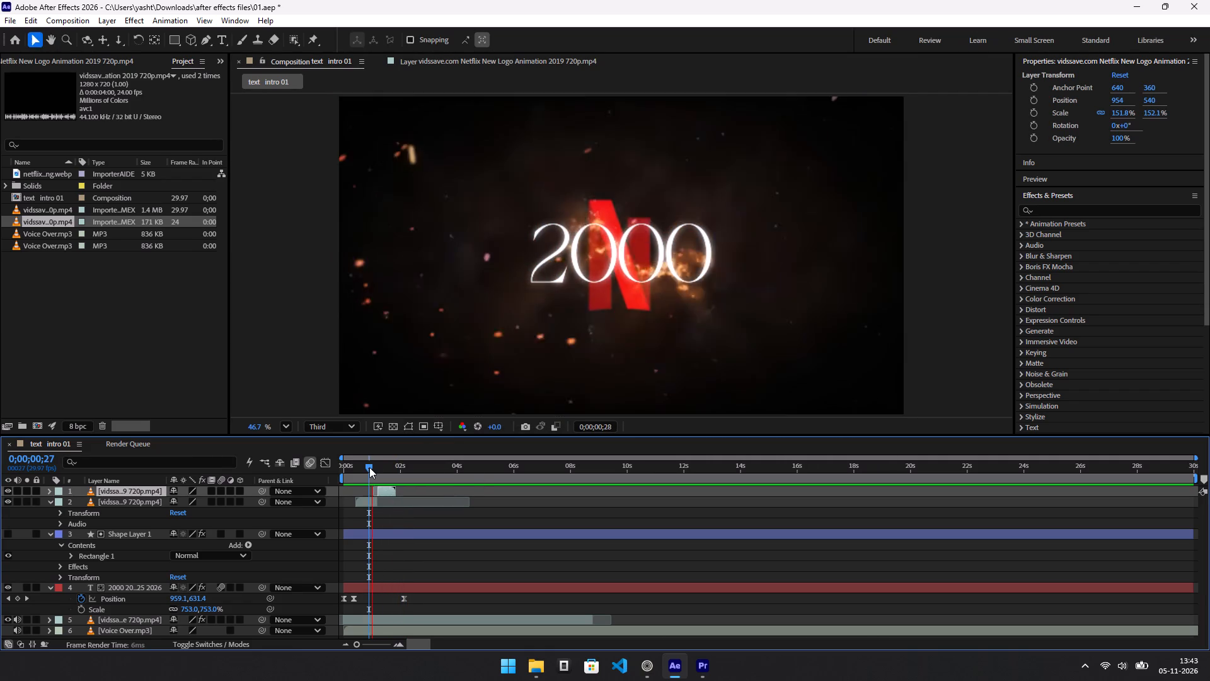
key("space")
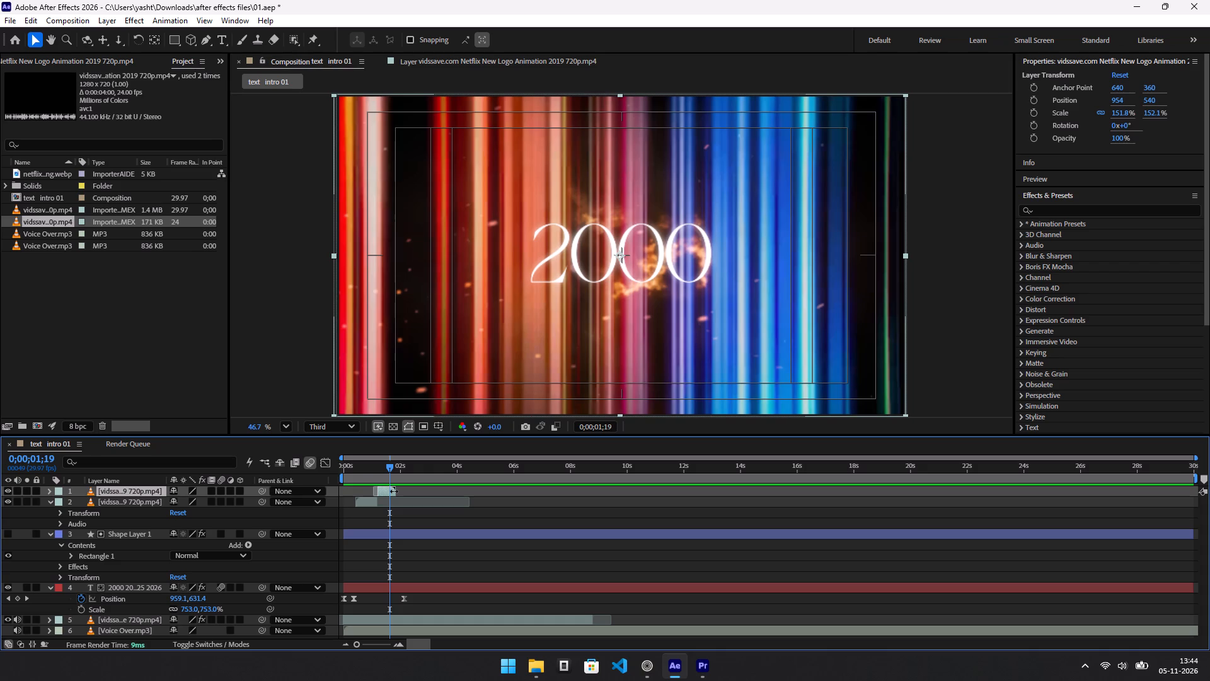
key("space")
key("space")
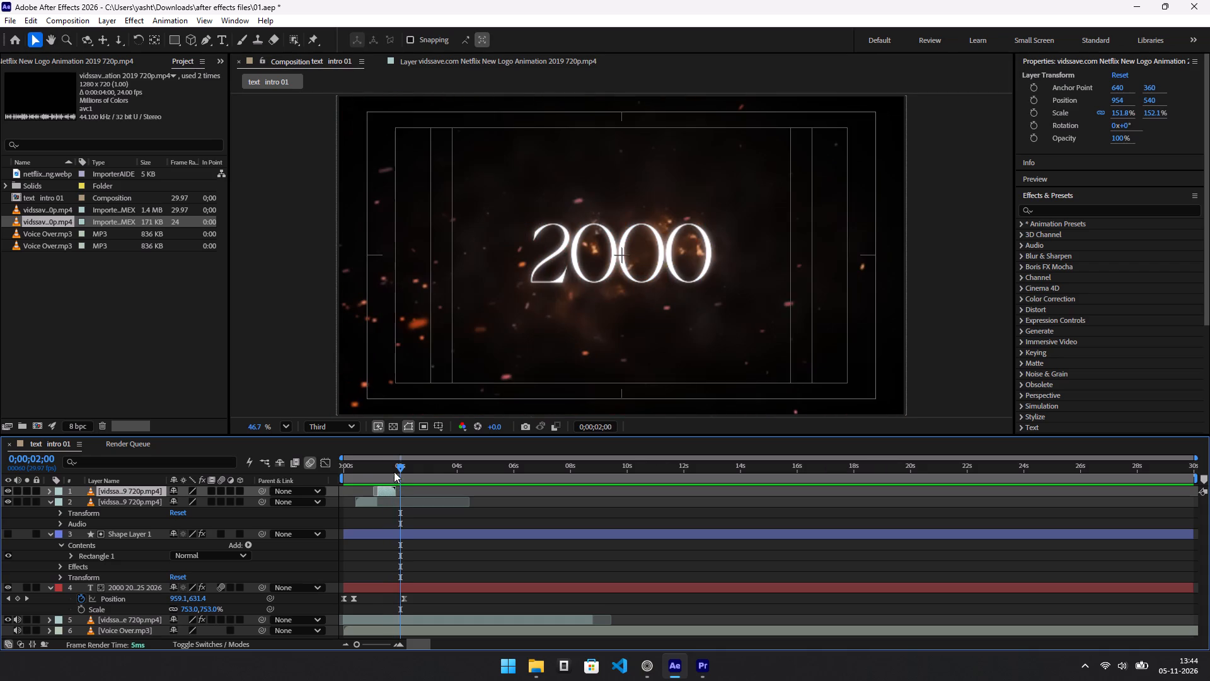
Scrub through the composition and set the current time to 0;00;01;25, at the end of the logo's second part.
left_click_drag(394, 466, 691, 491)
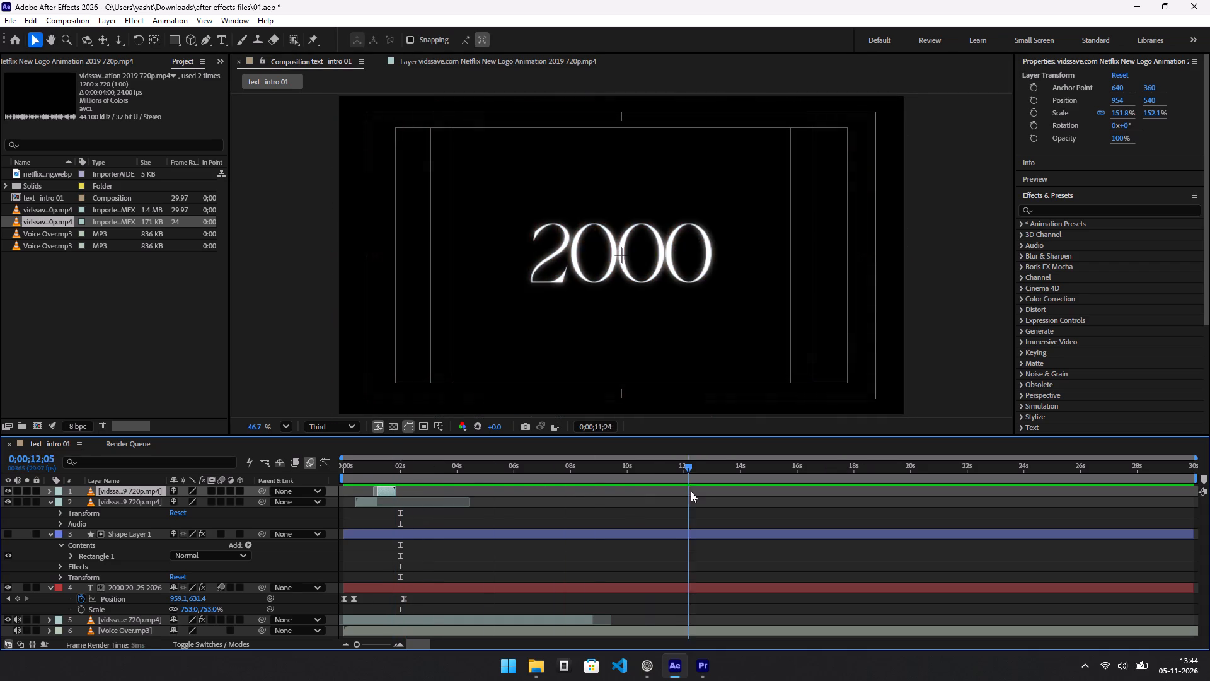
left_click_drag(691, 491, 396, 476)
left_click(458, 528)
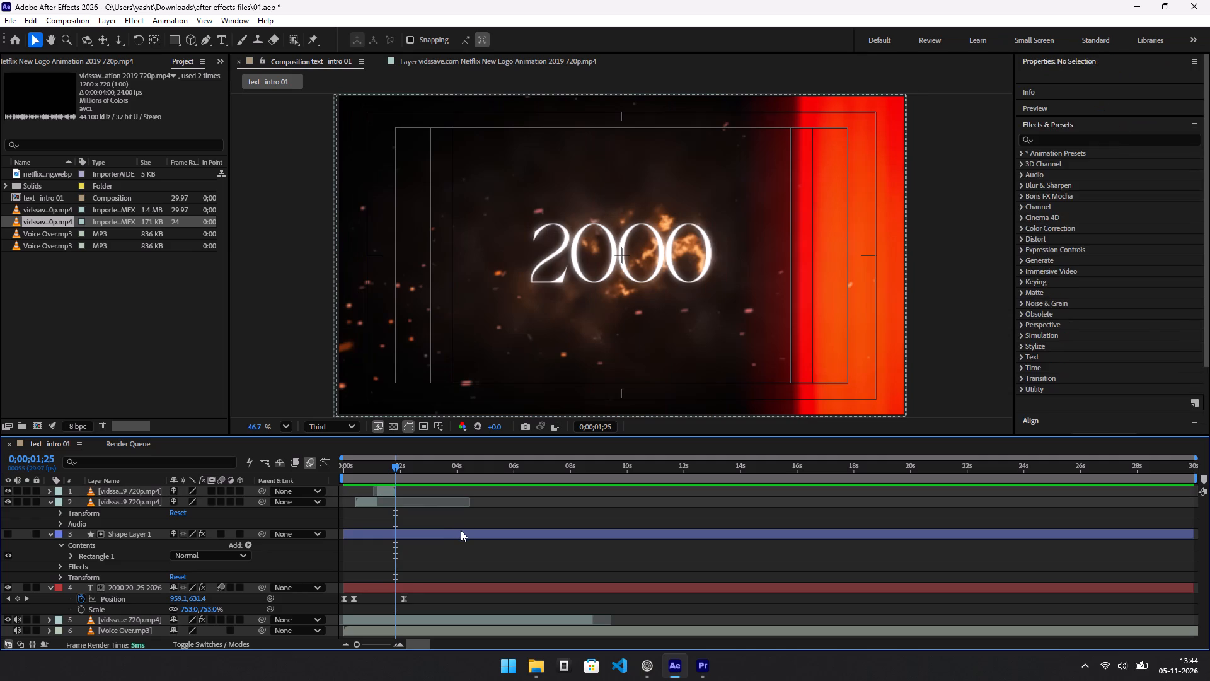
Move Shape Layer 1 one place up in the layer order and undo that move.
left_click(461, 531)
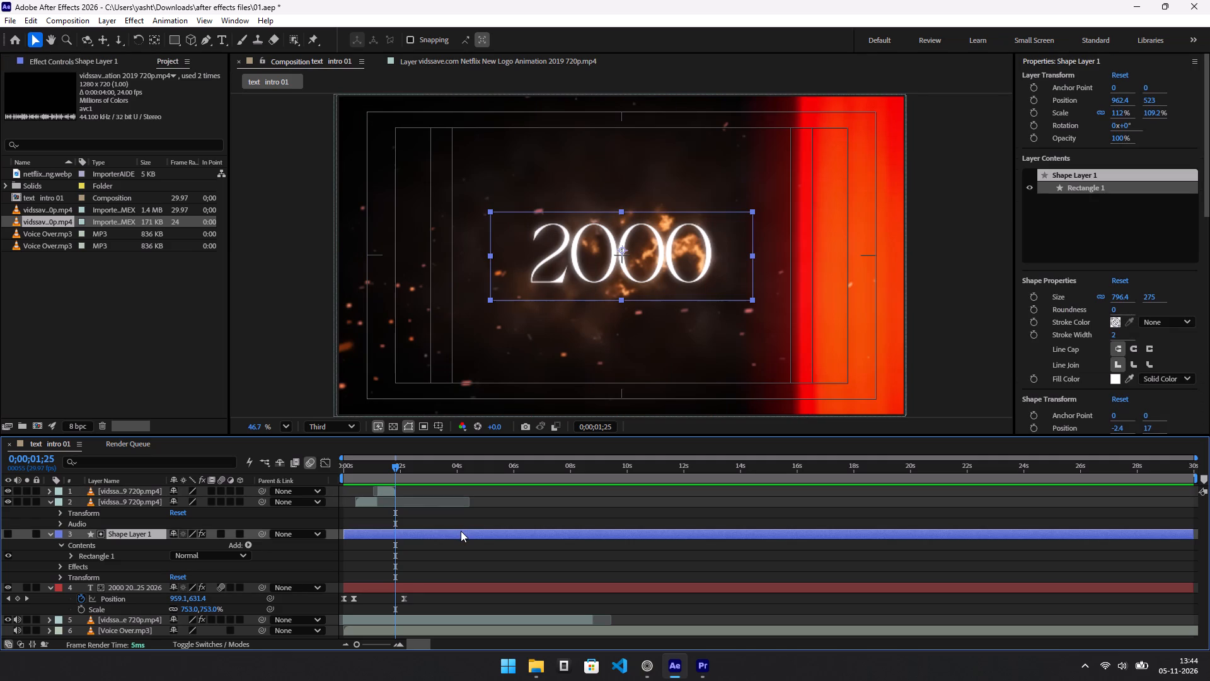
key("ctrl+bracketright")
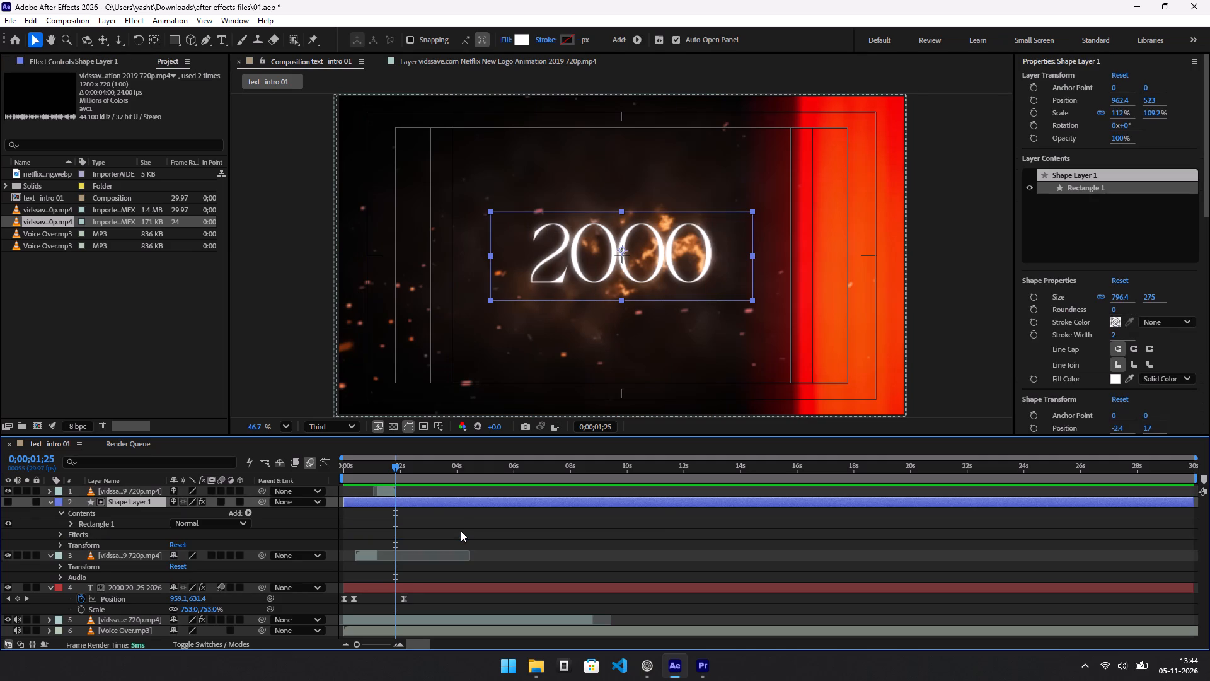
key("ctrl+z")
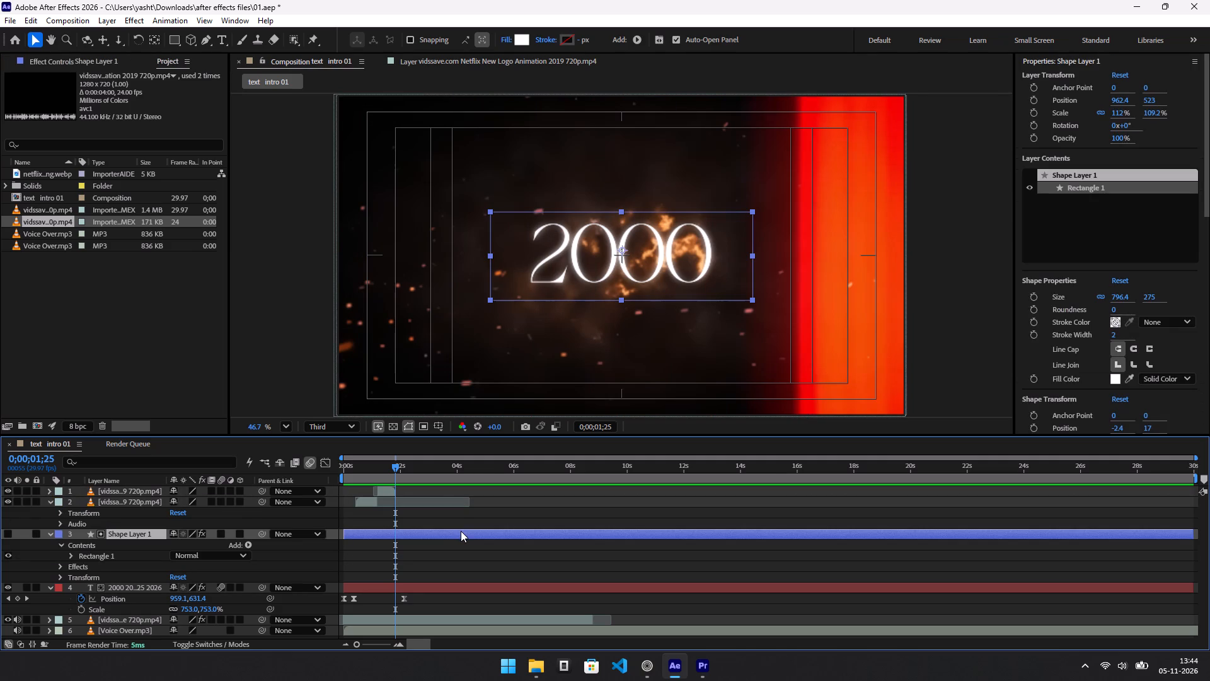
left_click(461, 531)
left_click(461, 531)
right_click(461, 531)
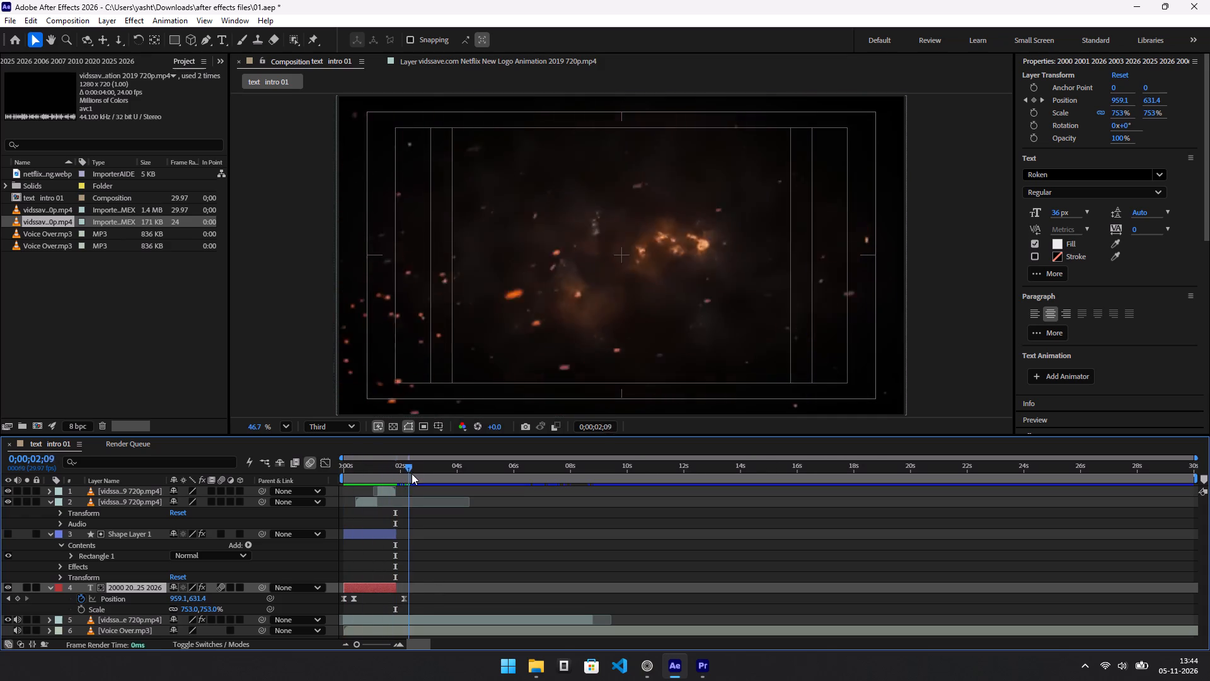
left_click_drag(412, 474, 393, 477)
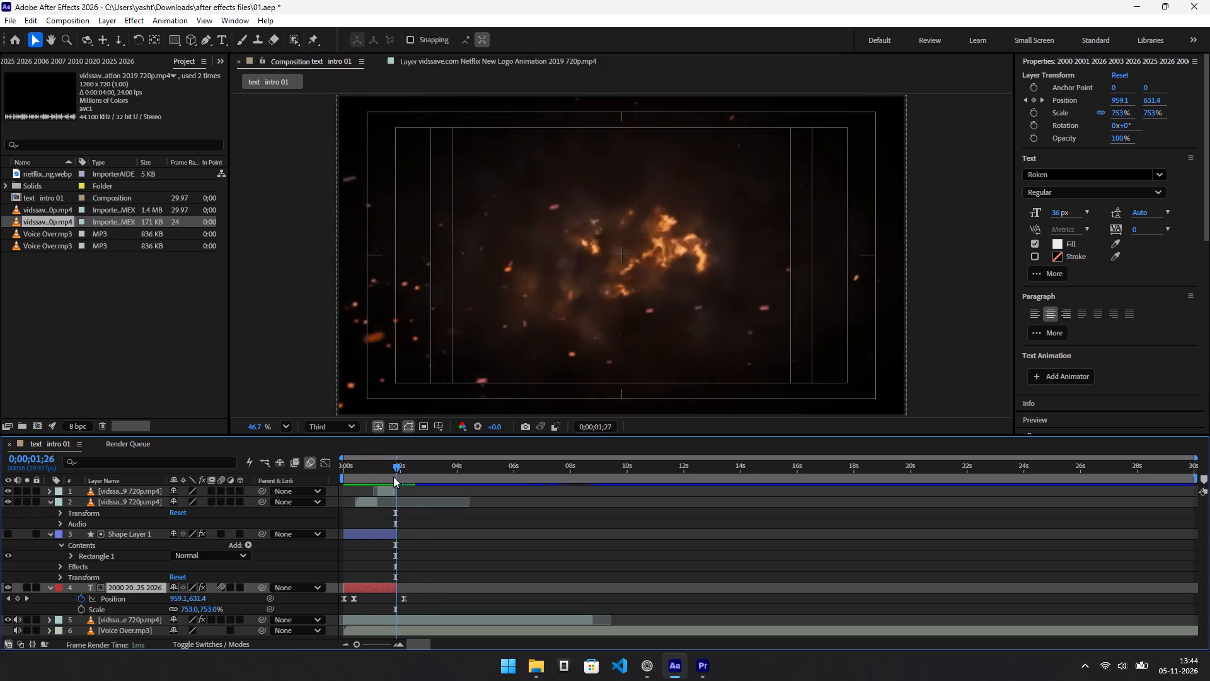
left_click_drag(393, 477, 328, 477)
key("space")
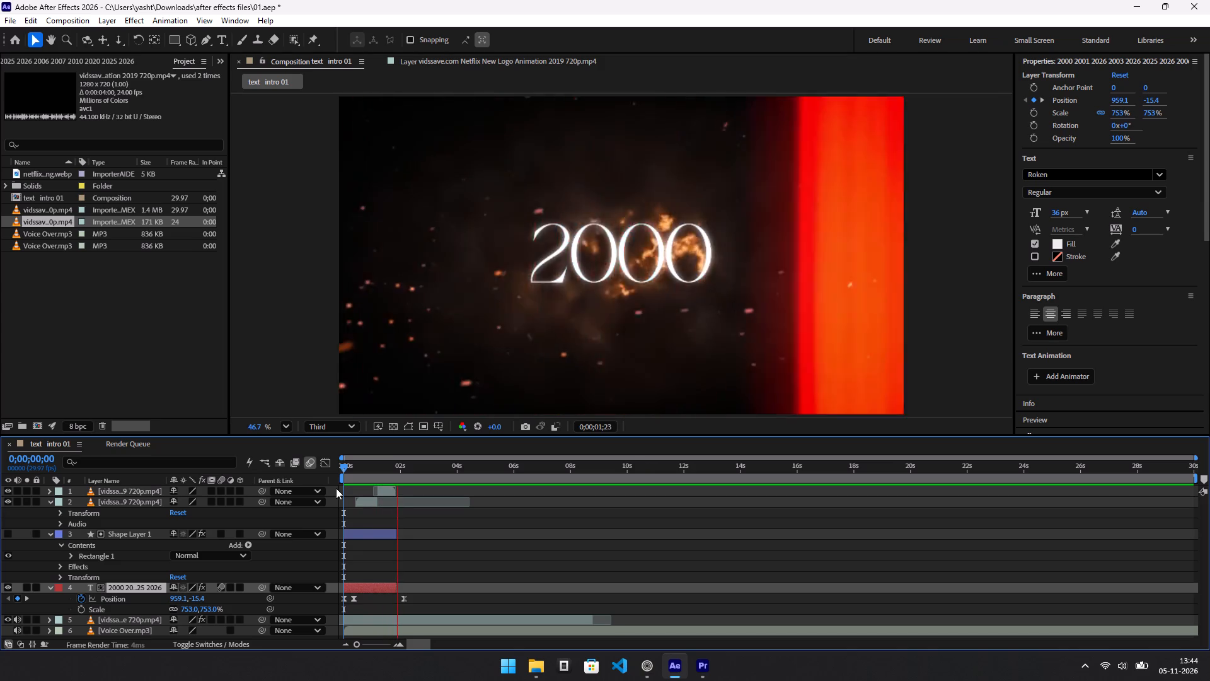
key("space")
left_click_drag(381, 464, 373, 464)
key("space")
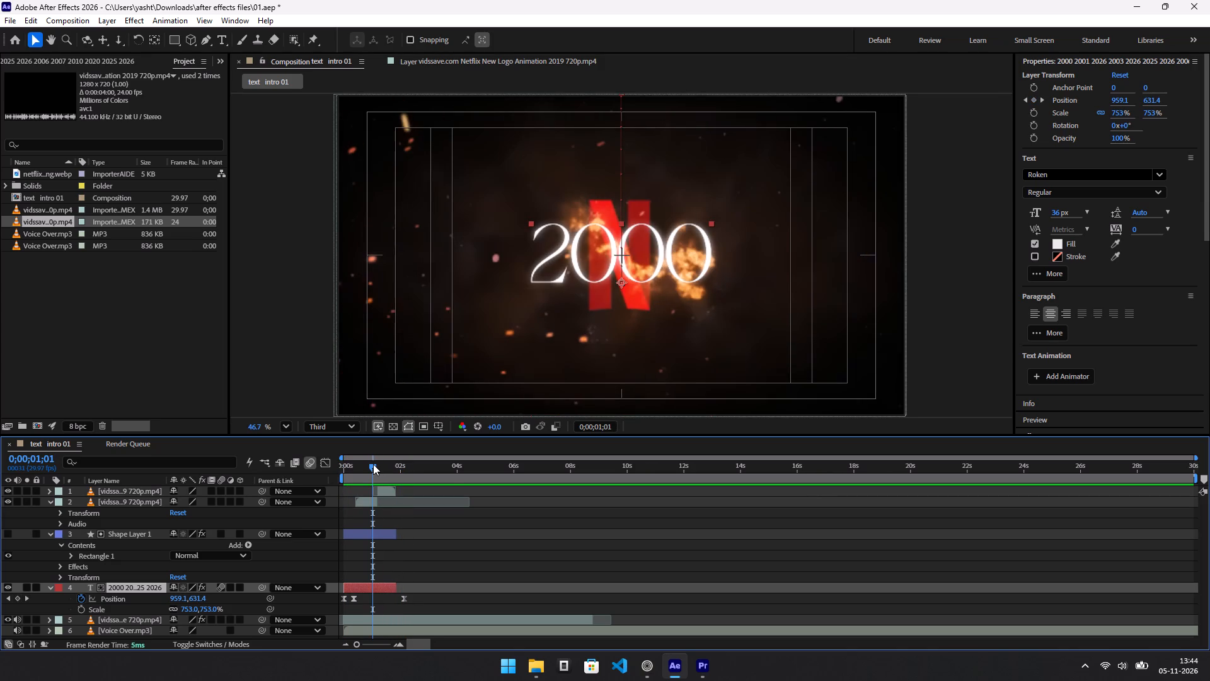
key("space")
scroll(505, 523, "down", 3)
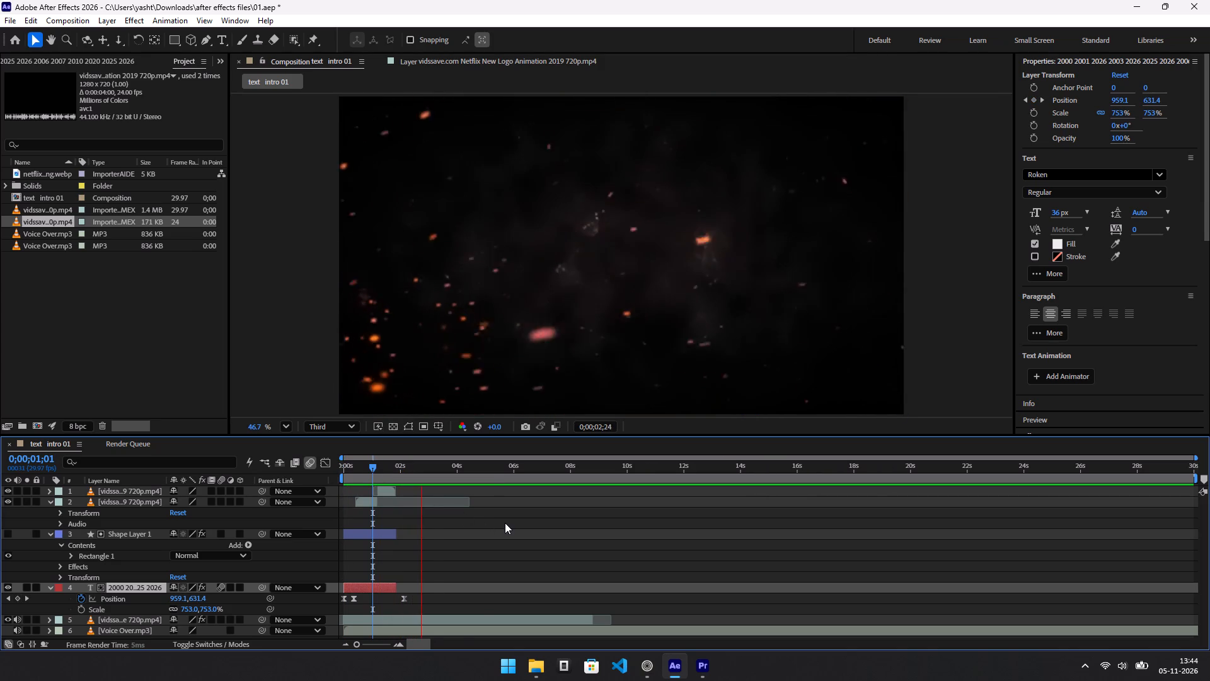
scroll(505, 523, "down", 2)
key("space")
Delete the Voice Over.mp3 layer from the text intro 01 composition.
left_click(459, 631)
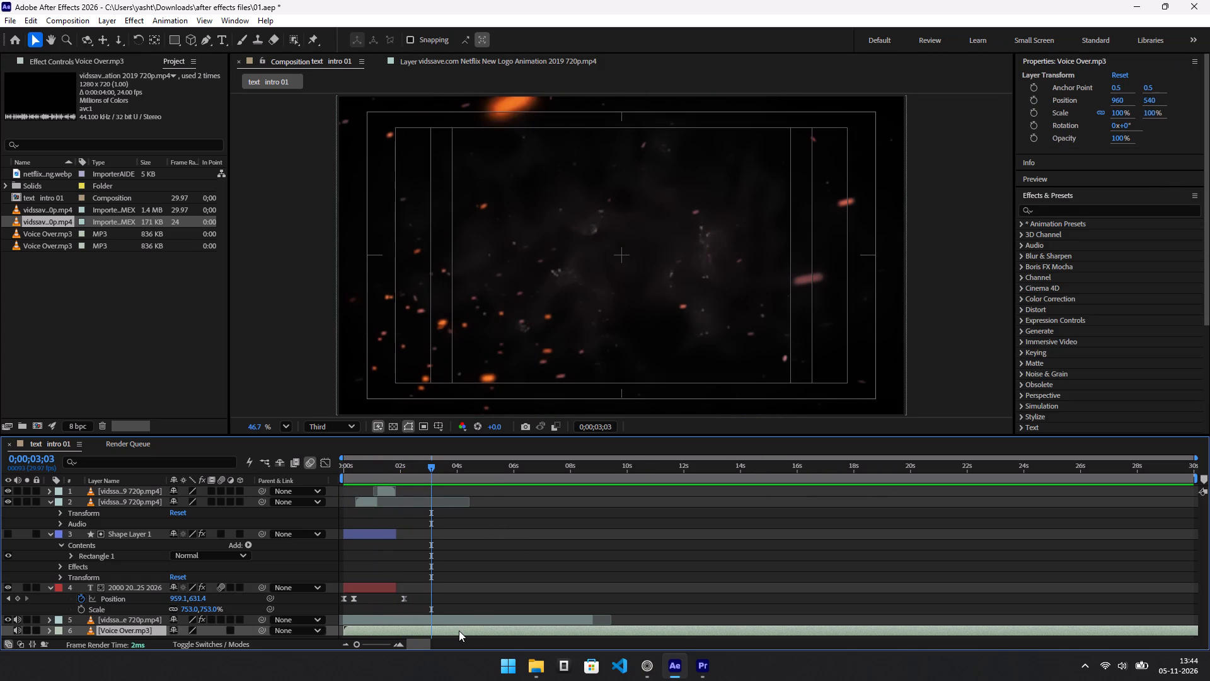
key("Delete")
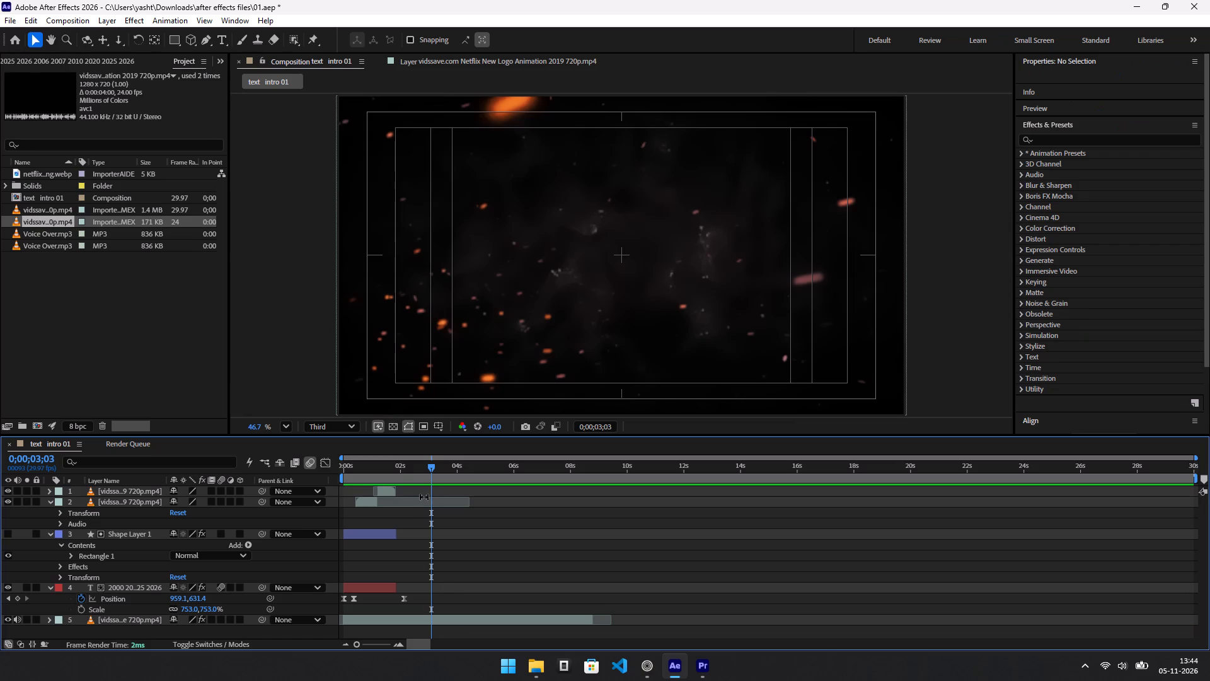
Set the current time to 0;00;01;25 and trim the dark cinematic background layer's out point there.
left_click_drag(423, 467, 405, 475)
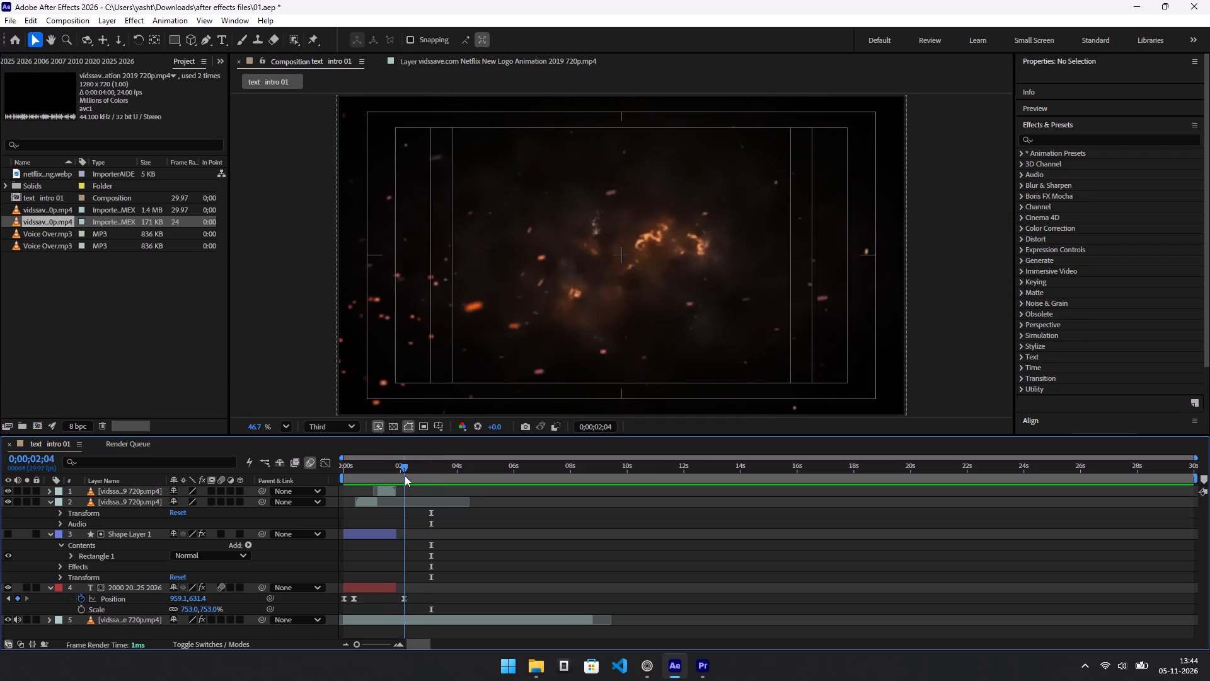
left_click_drag(405, 475, 395, 477)
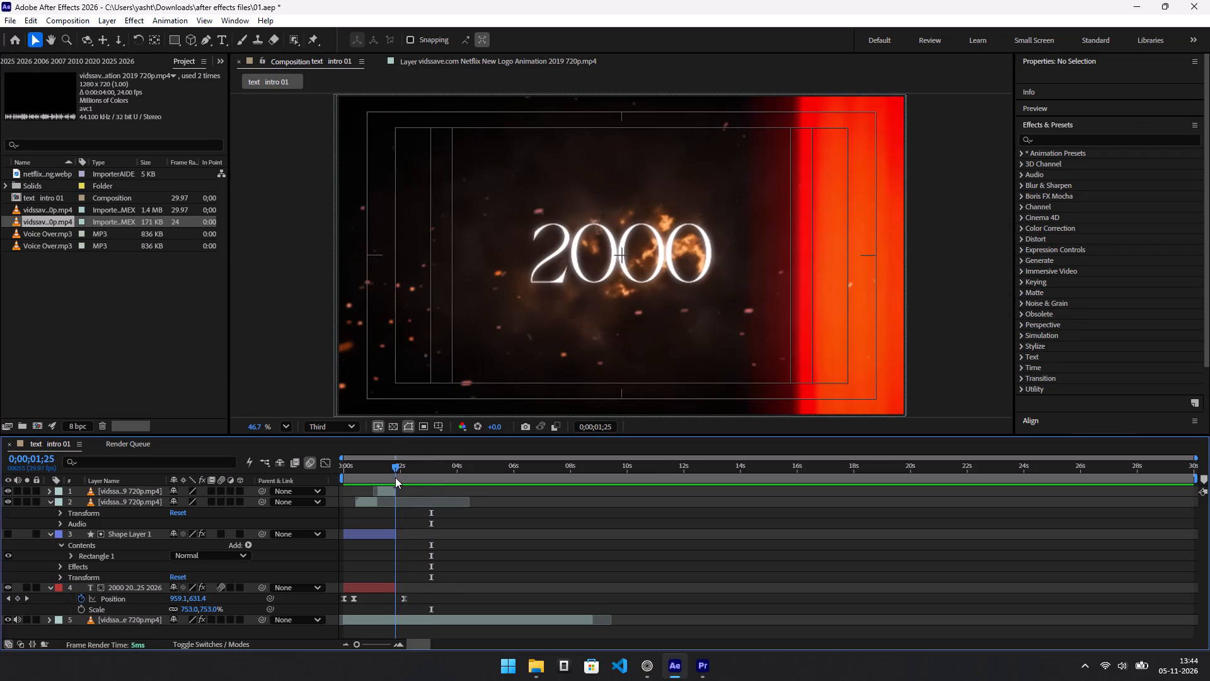
left_click(496, 625)
left_click(490, 621)
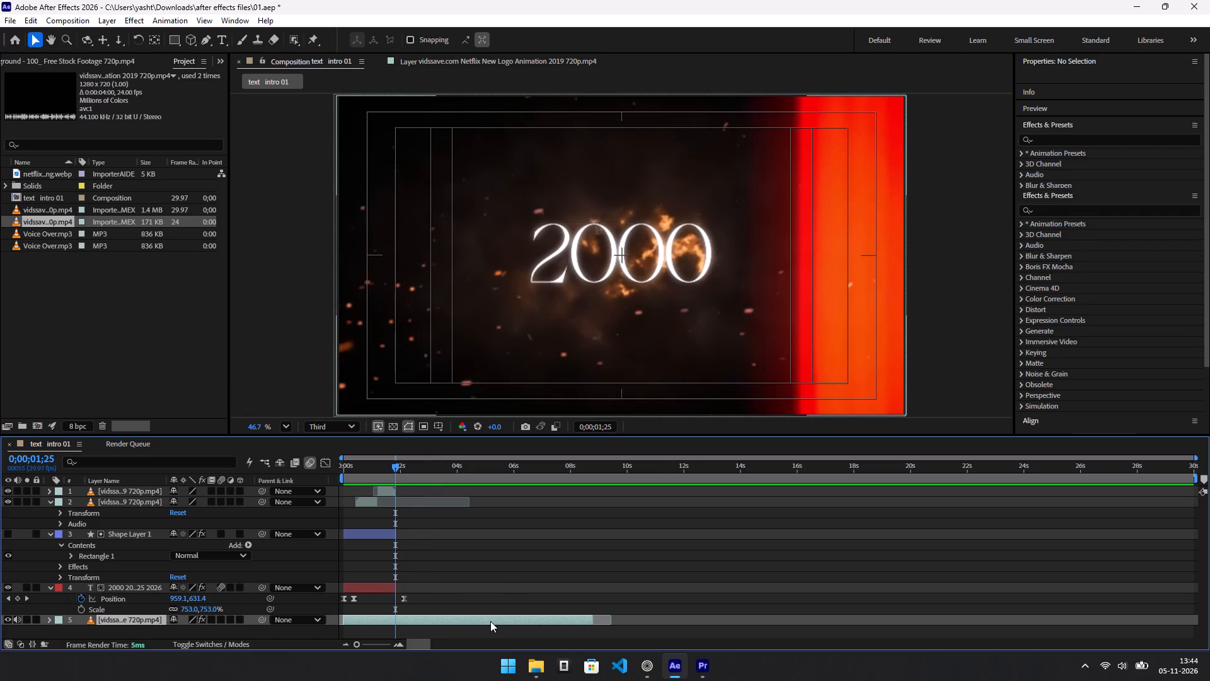
key("alt+bracketright")
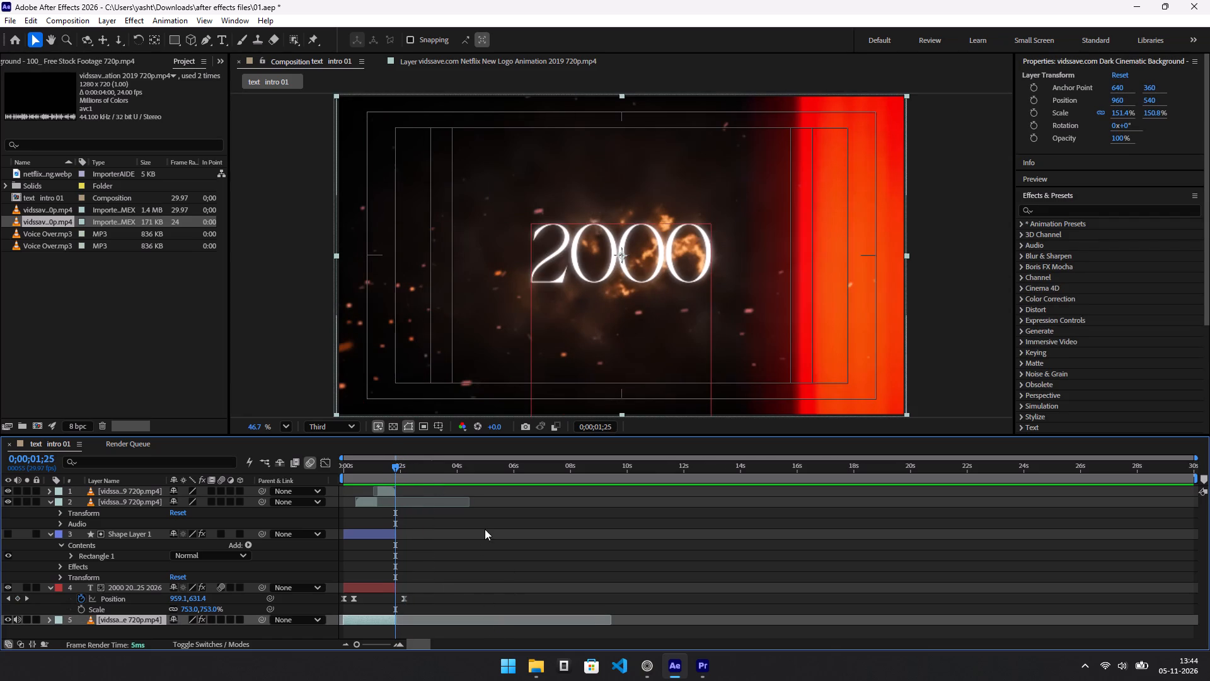
Replay the trimmed intro several times from its start to check the ending, and return the current time to 0;00;01;25.
left_click_drag(397, 463, 284, 472)
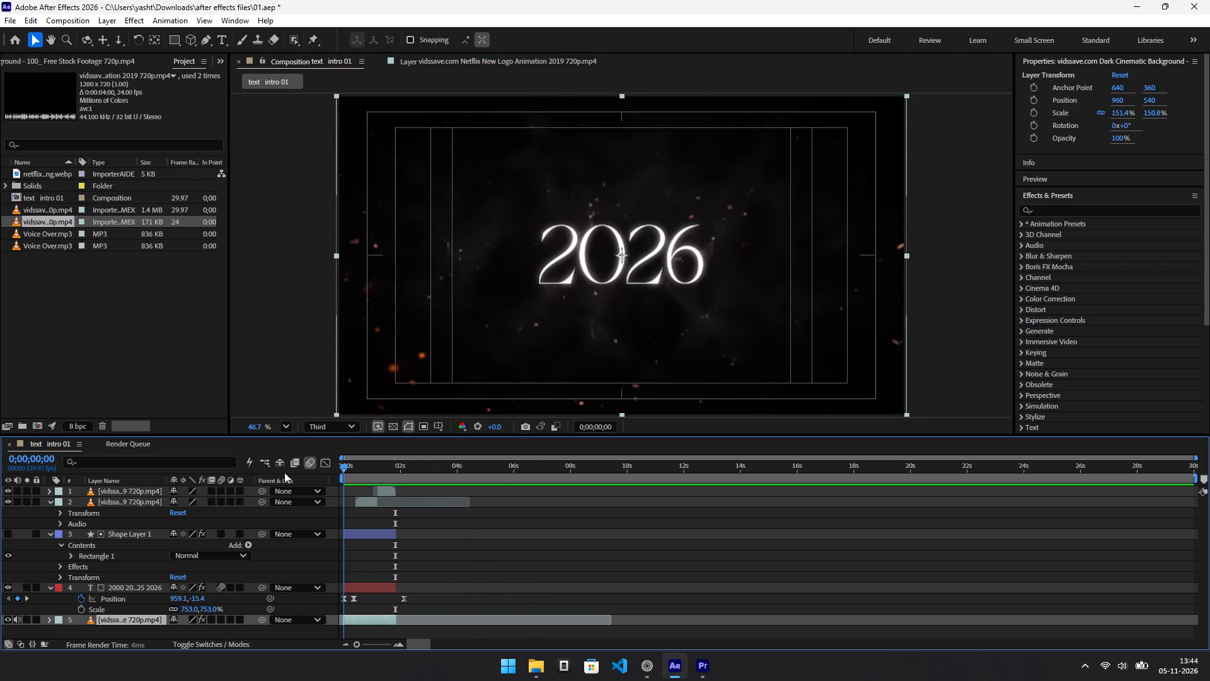
left_click_drag(284, 472, 322, 479)
key("space")
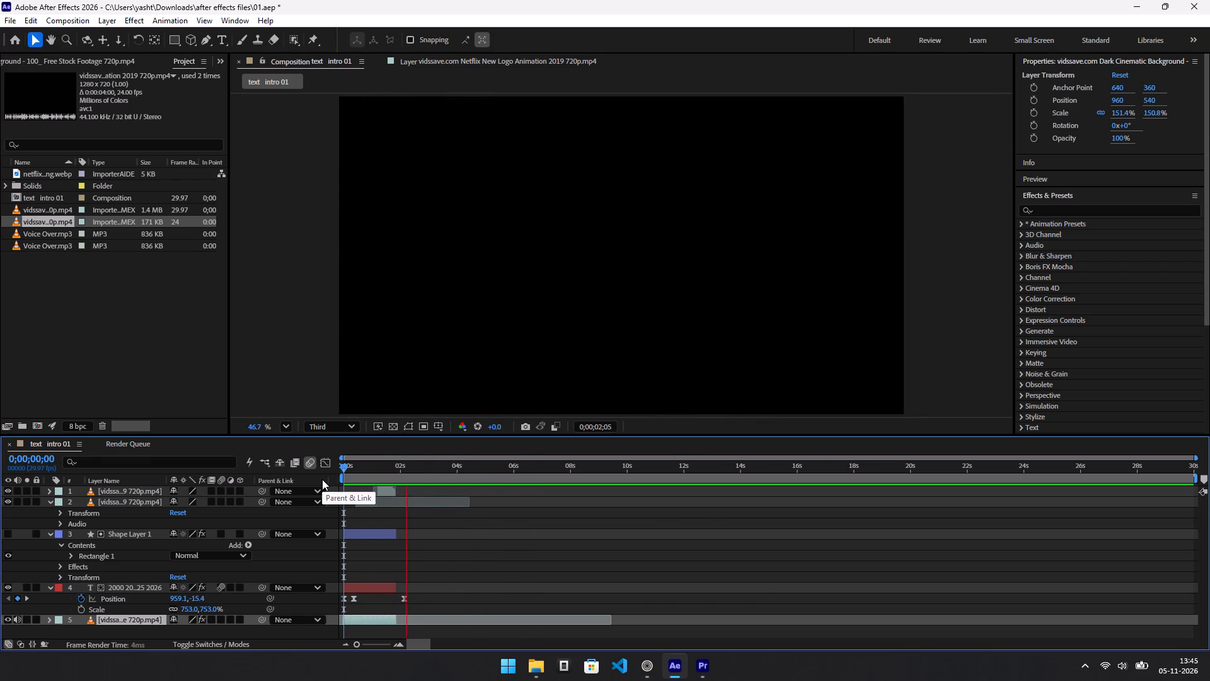
key("space")
left_click_drag(362, 472, 344, 470)
key("space")
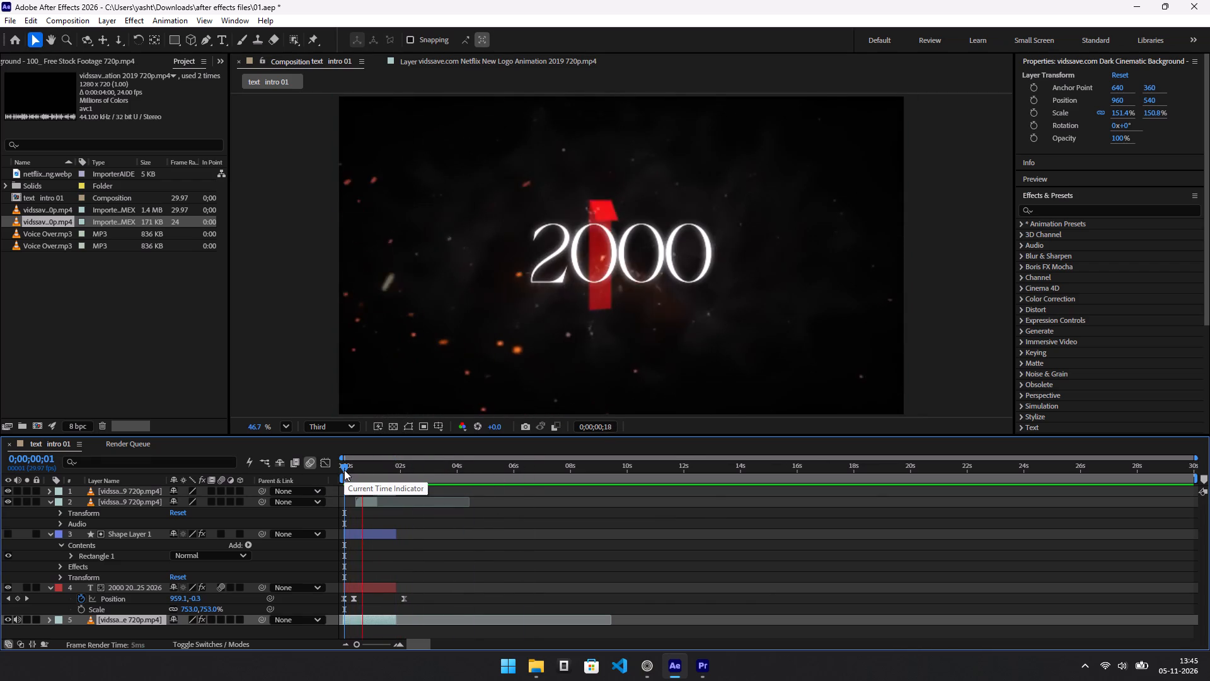
key("space")
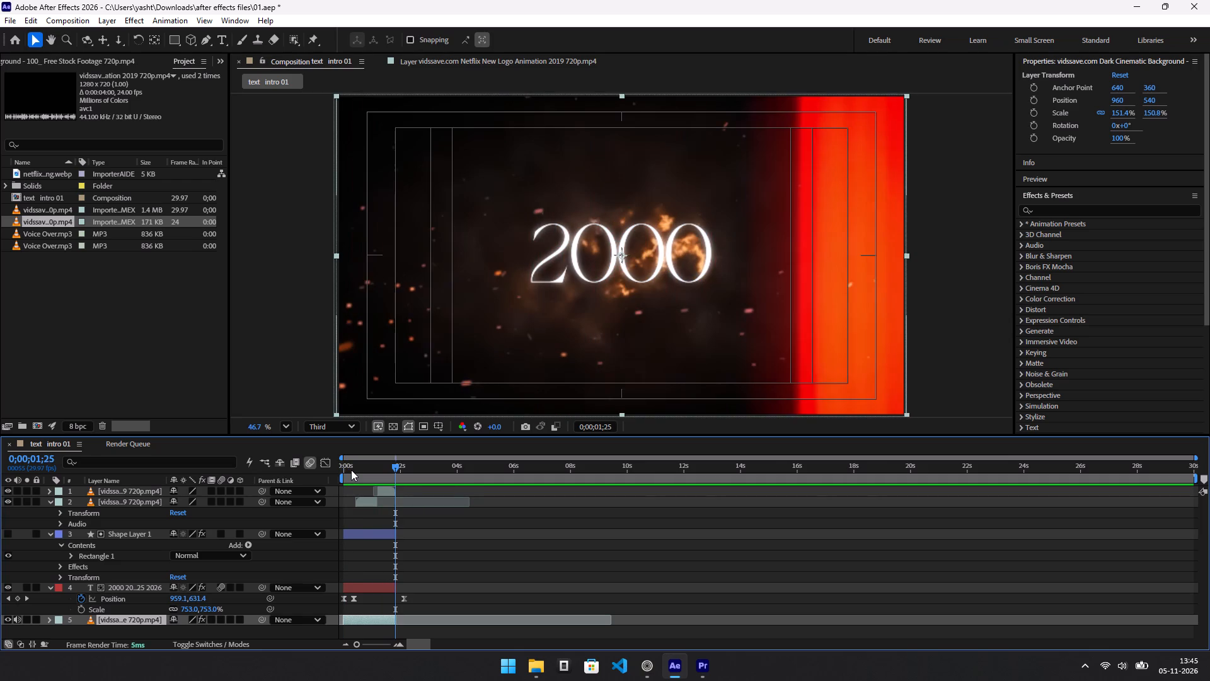
key("space")
key("space")
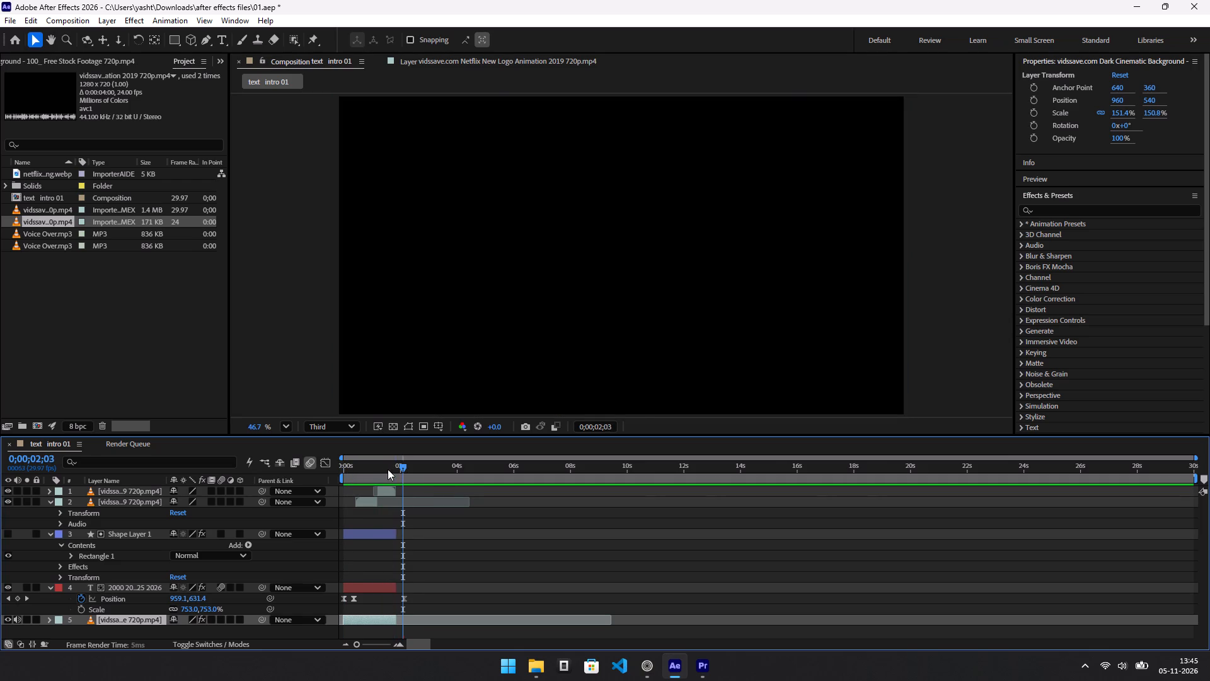
left_click_drag(400, 469, 378, 469)
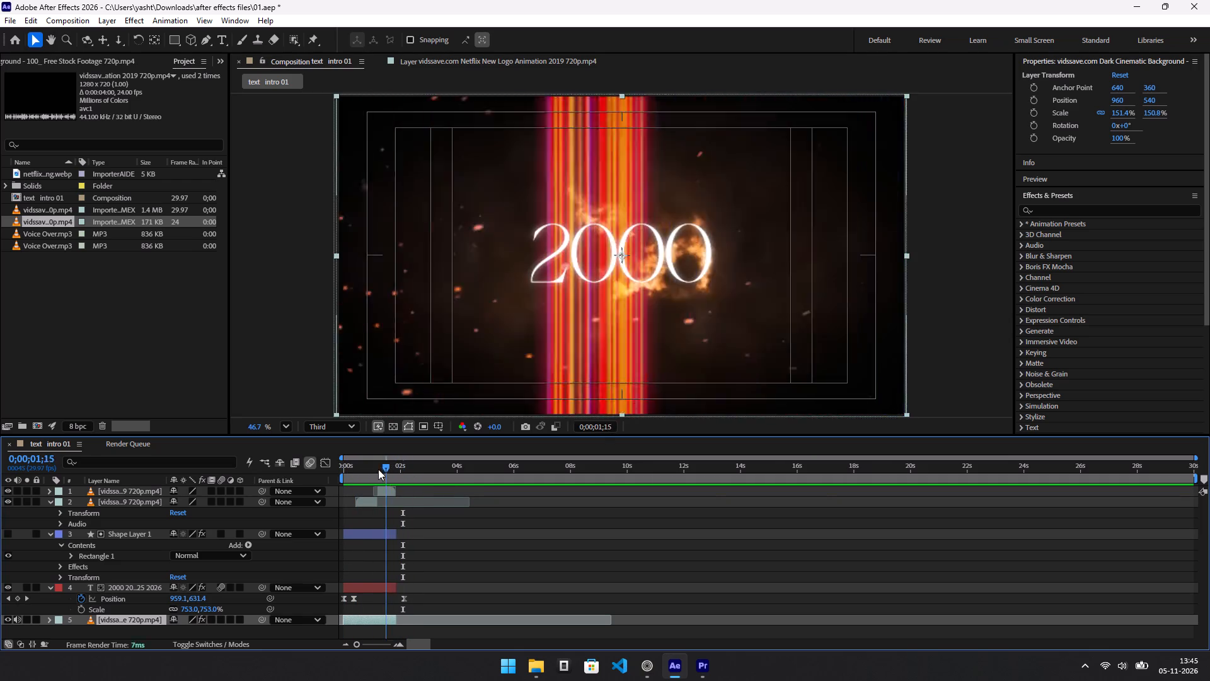
left_click_drag(378, 469, 391, 469)
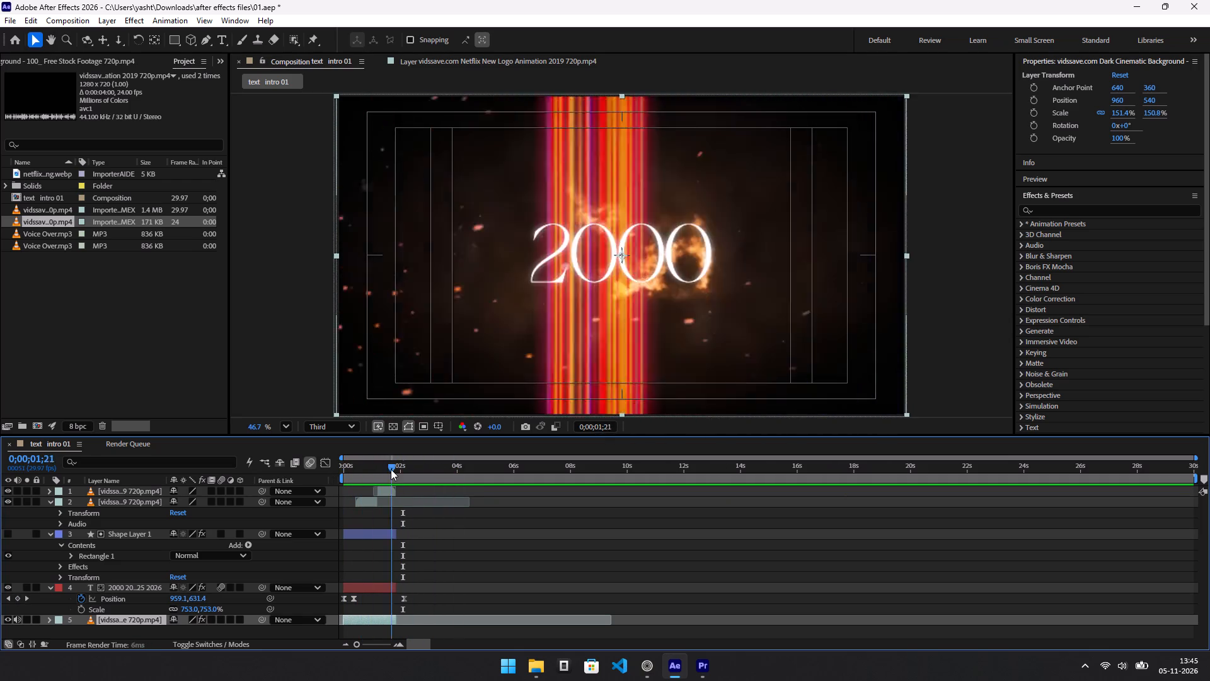
left_click_drag(391, 469, 310, 469)
key("space")
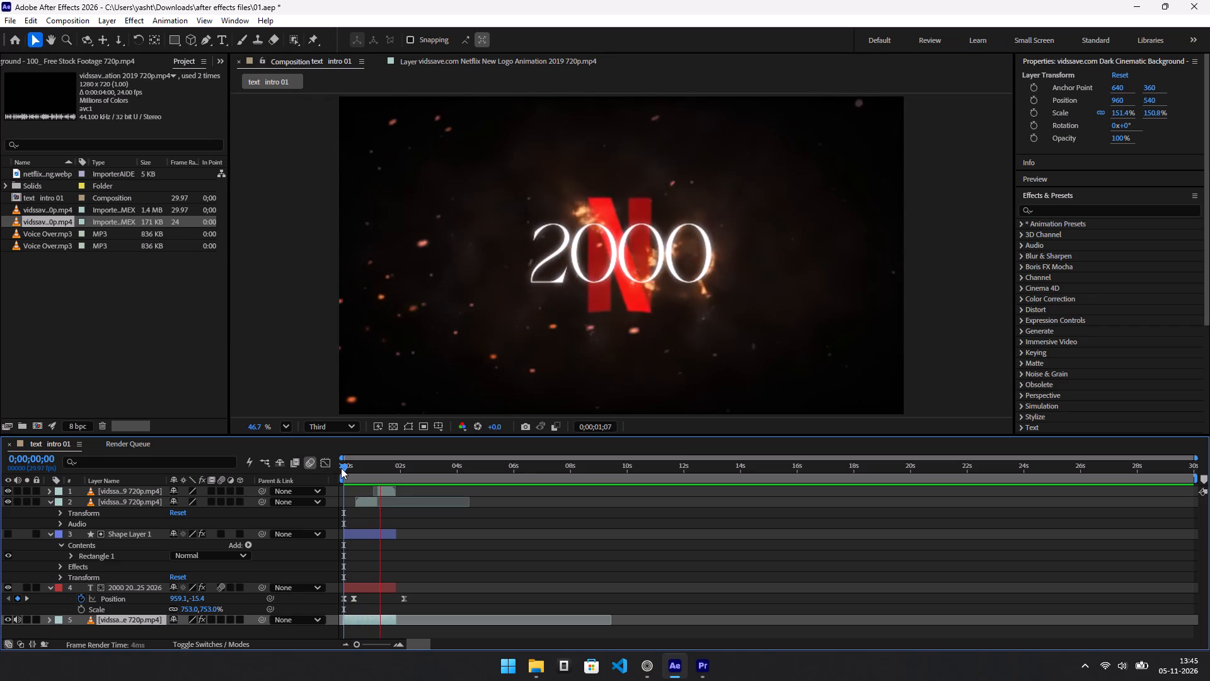
key("space")
left_click_drag(396, 470, 335, 477)
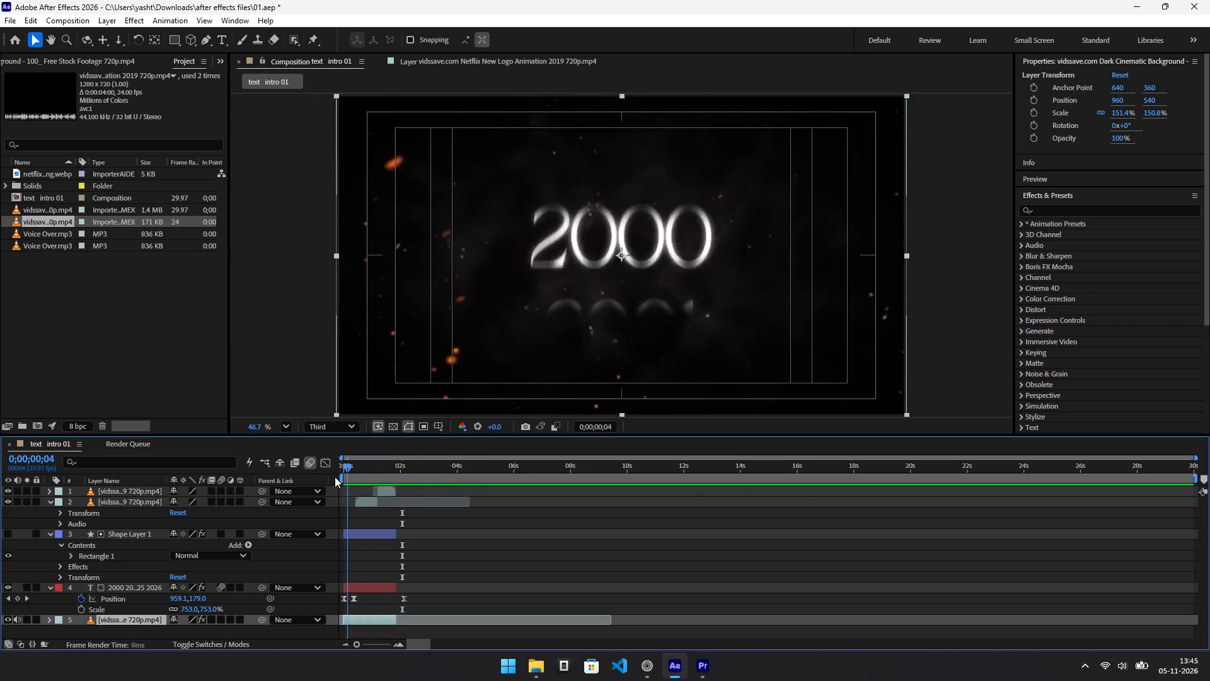
left_click_drag(335, 477, 329, 479)
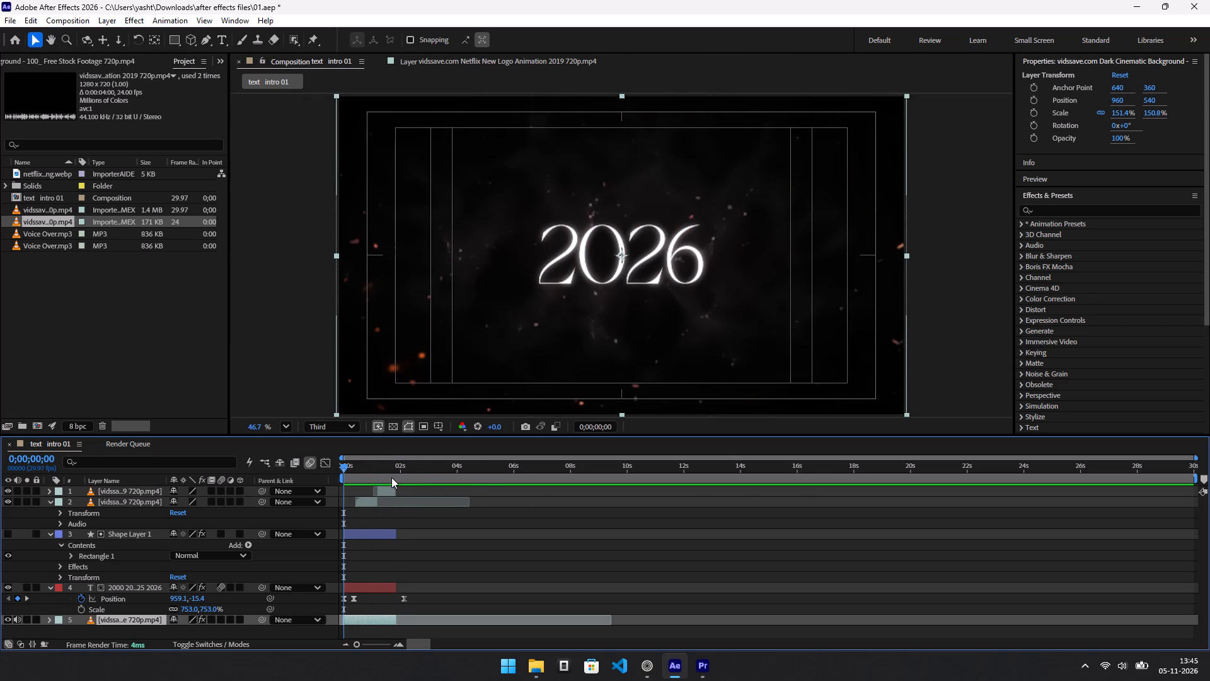
left_click(391, 477)
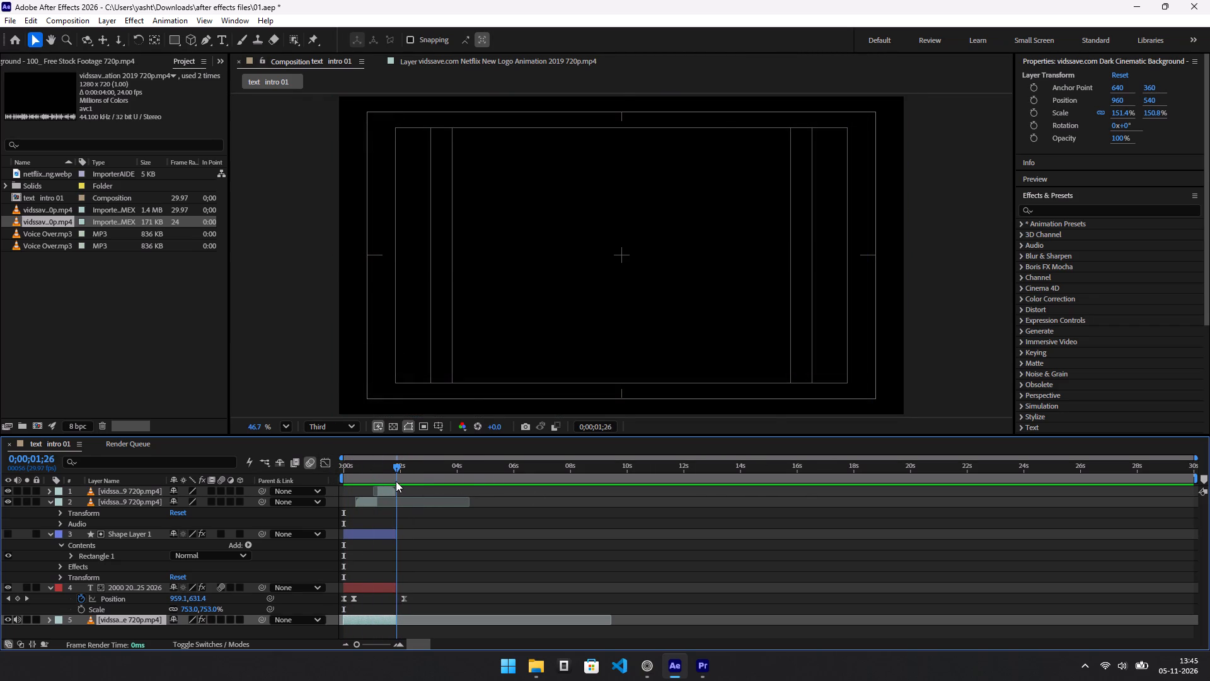
Export the composition project as an Adobe Premiere project named 01 in the after effects files folder.
left_click(8, 24)
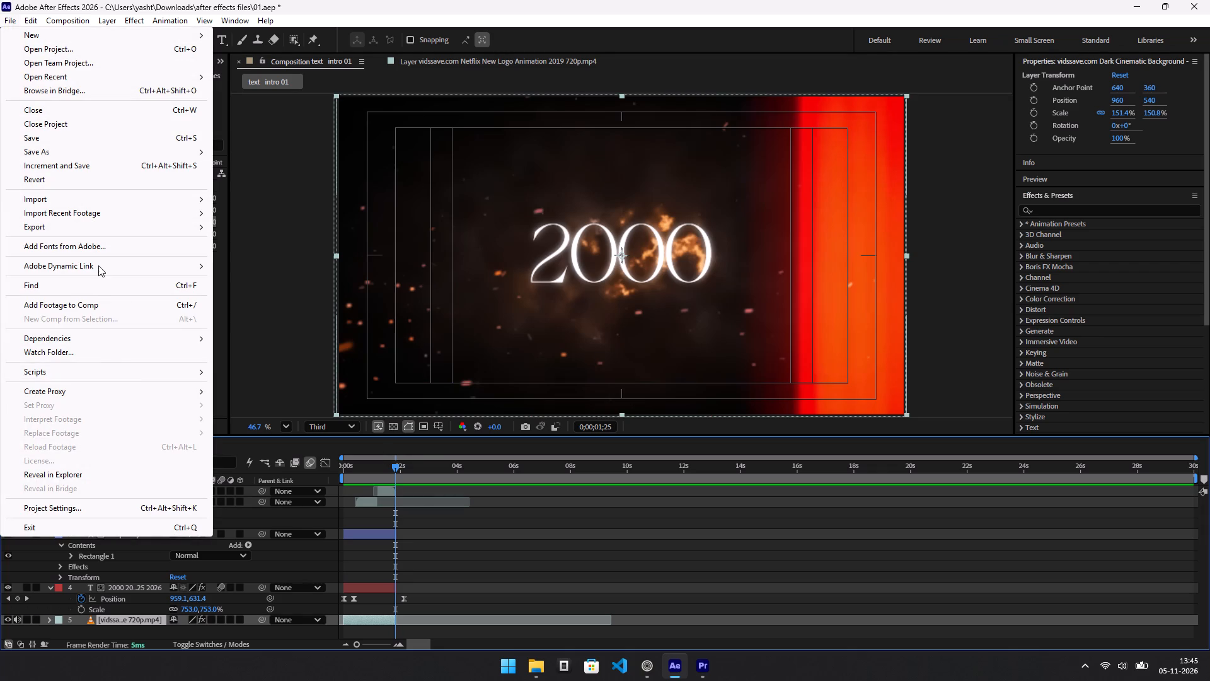
left_click(113, 229)
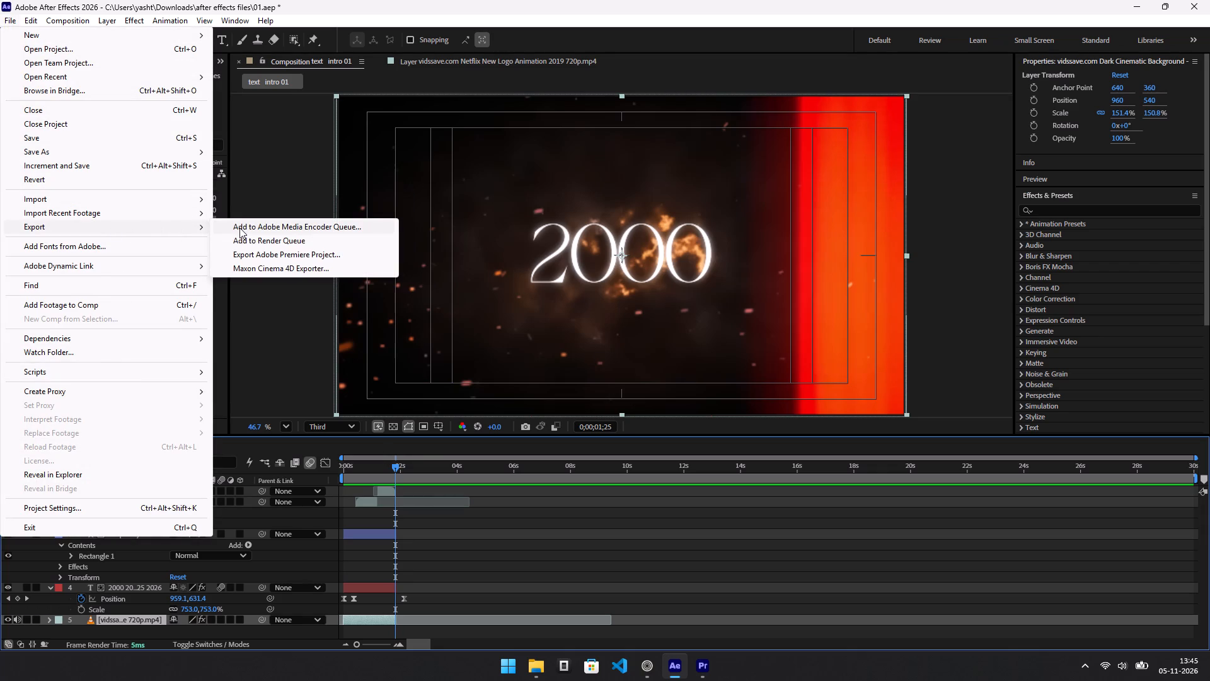
left_click(279, 255)
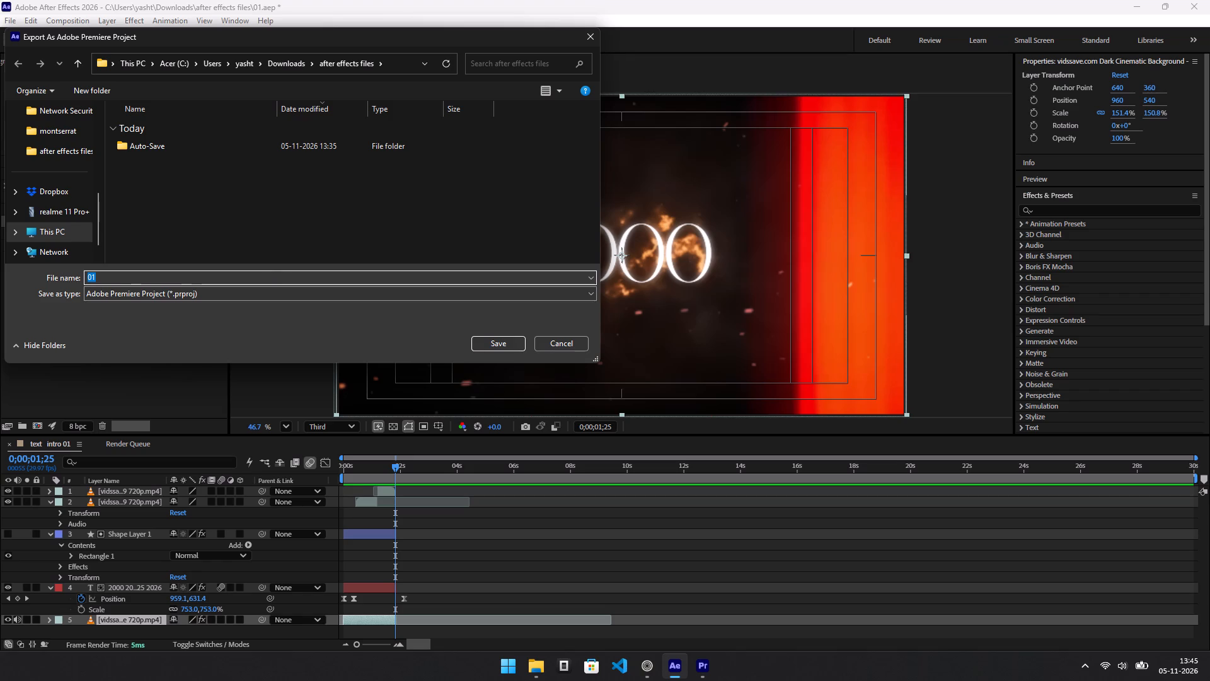
left_click(505, 342)
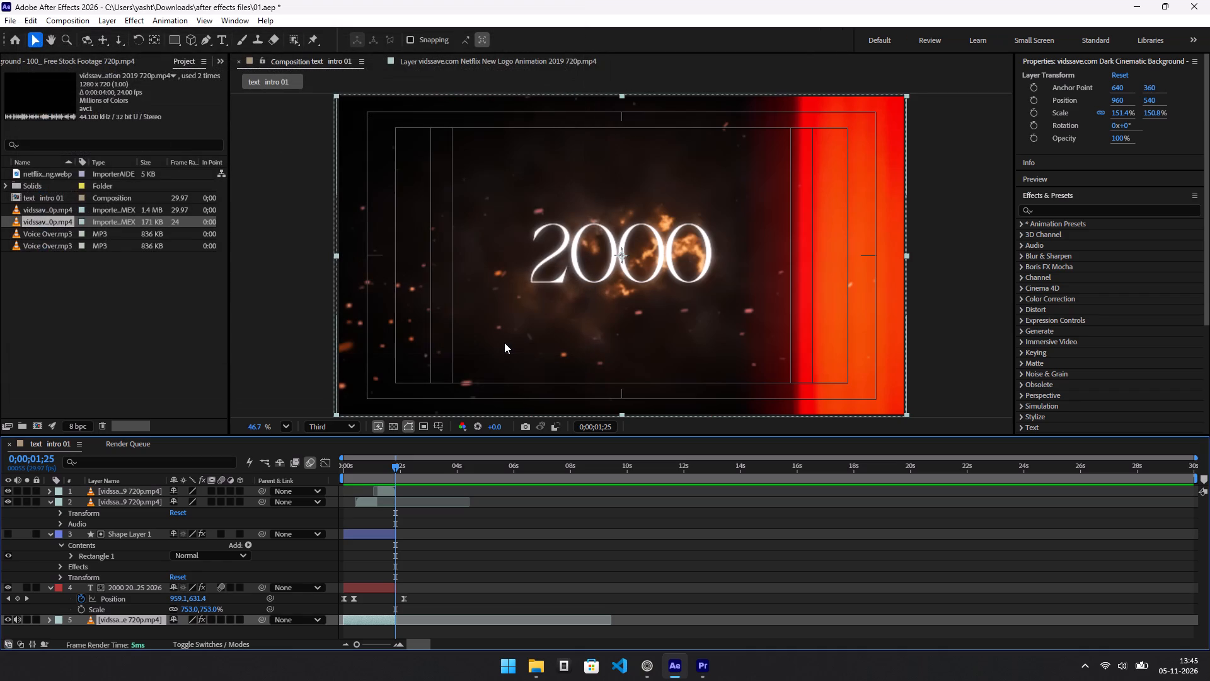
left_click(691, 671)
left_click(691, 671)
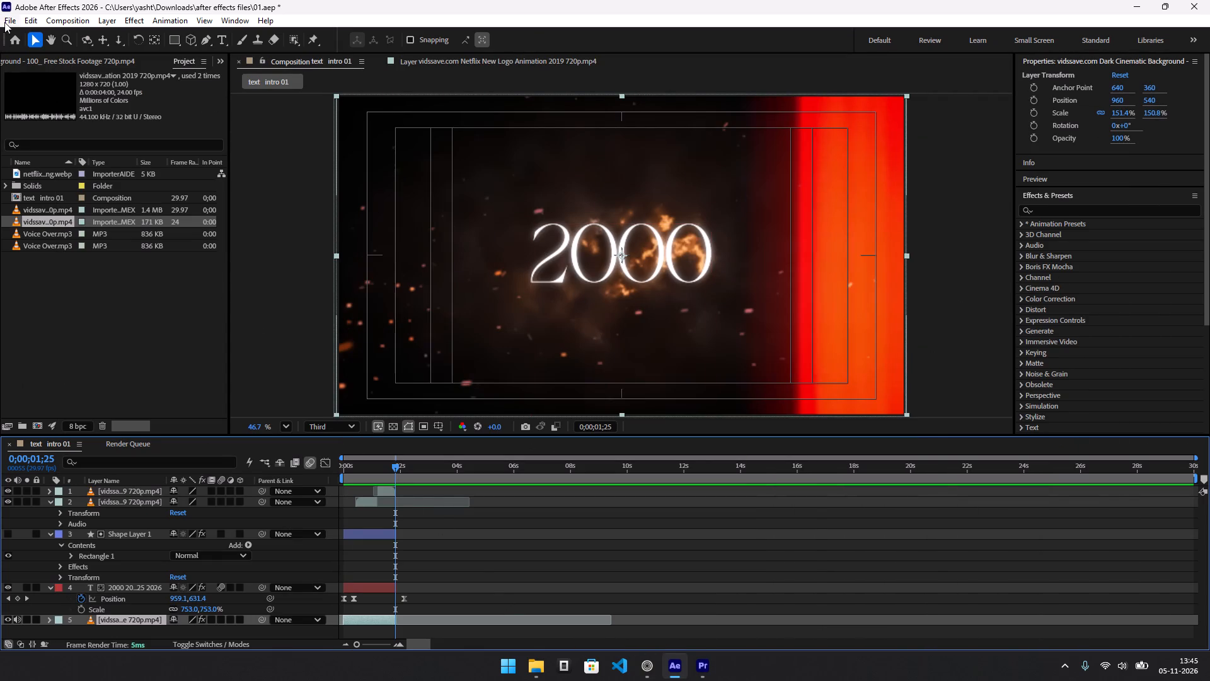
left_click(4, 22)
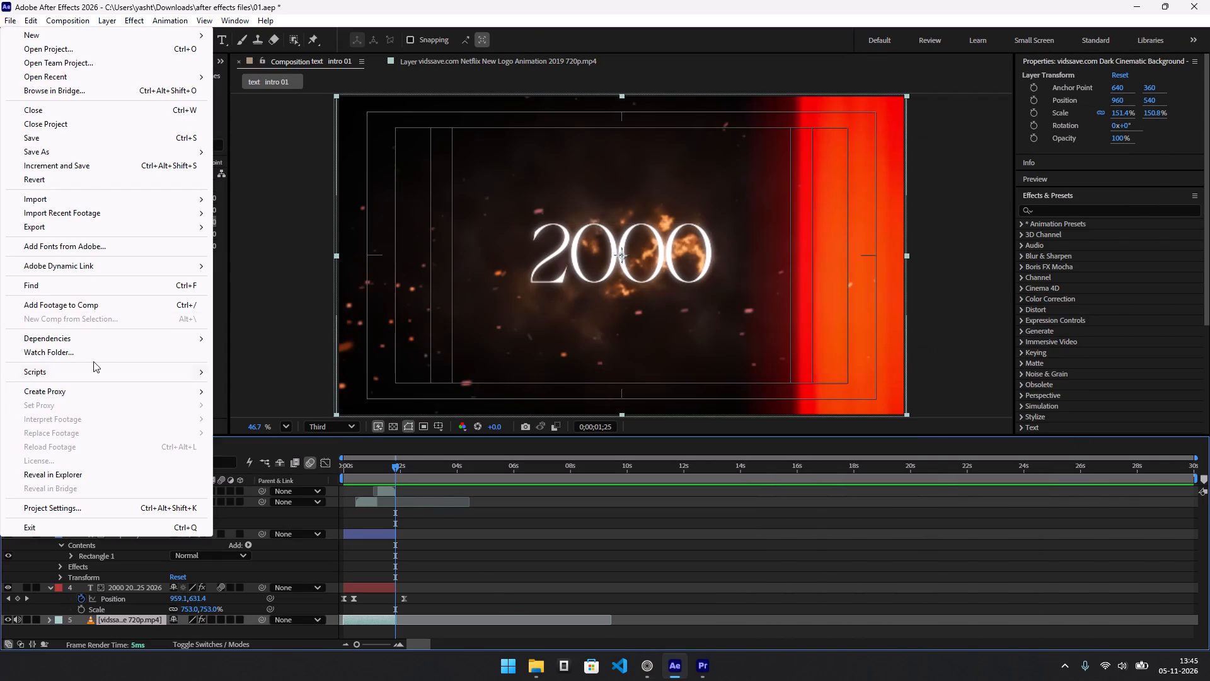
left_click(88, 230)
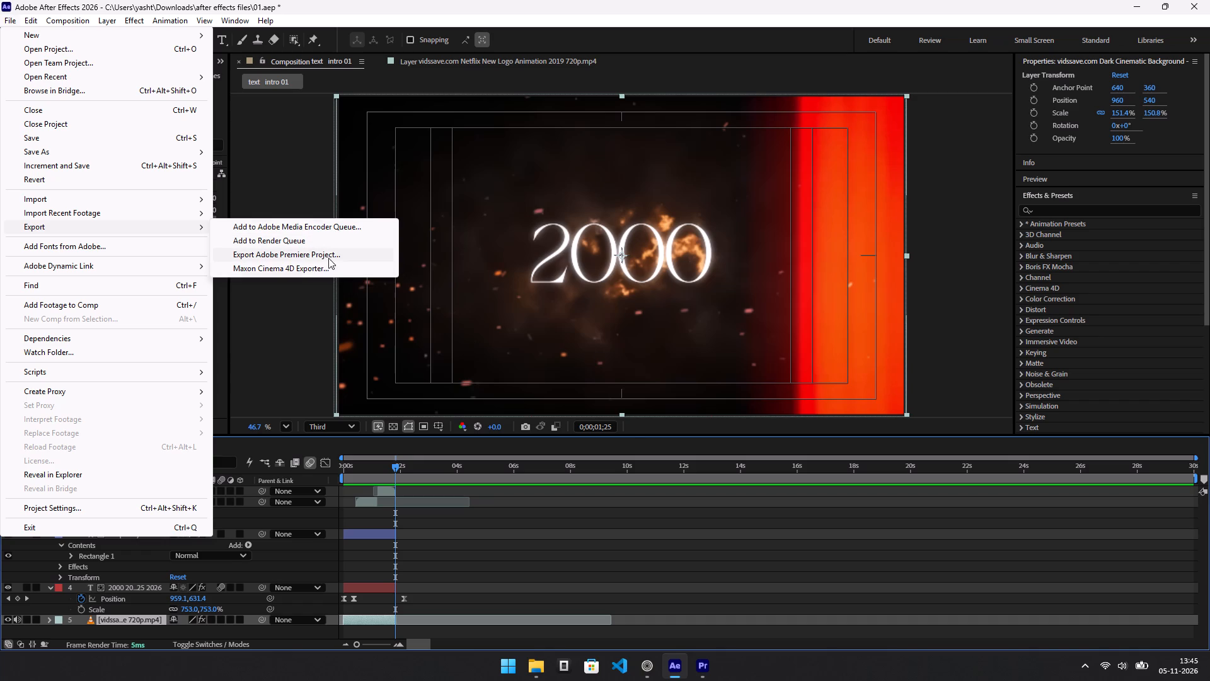
Bring up the open File Explorer windows.
left_click(544, 671)
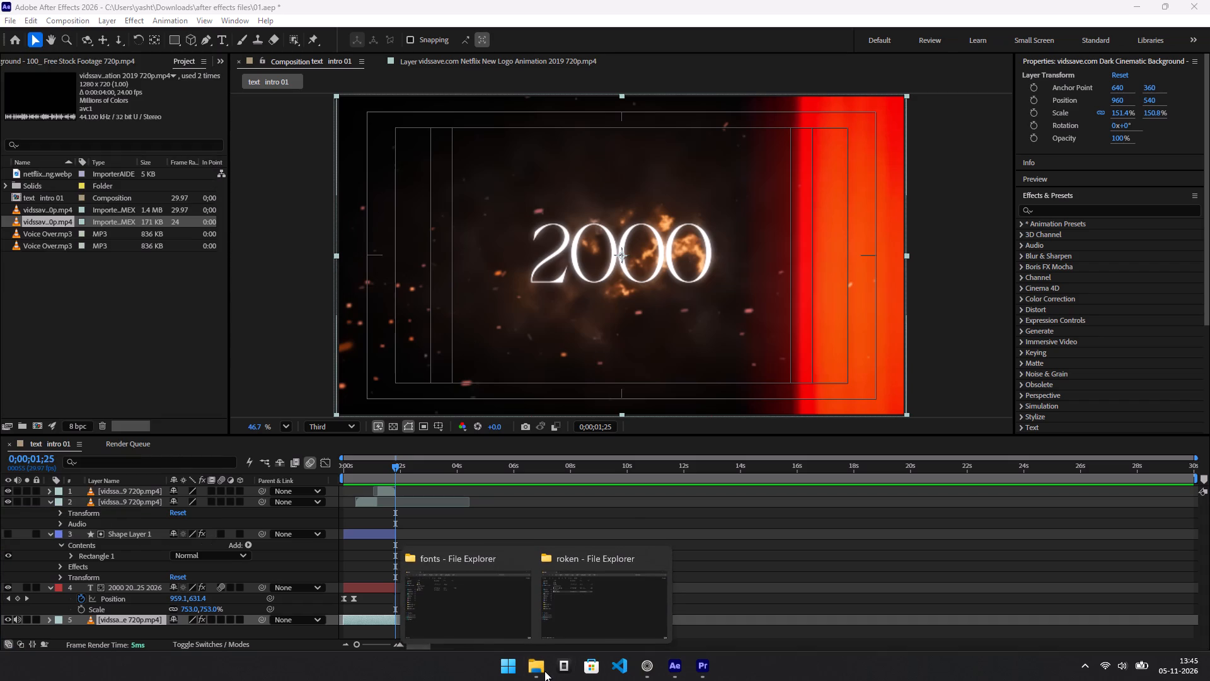
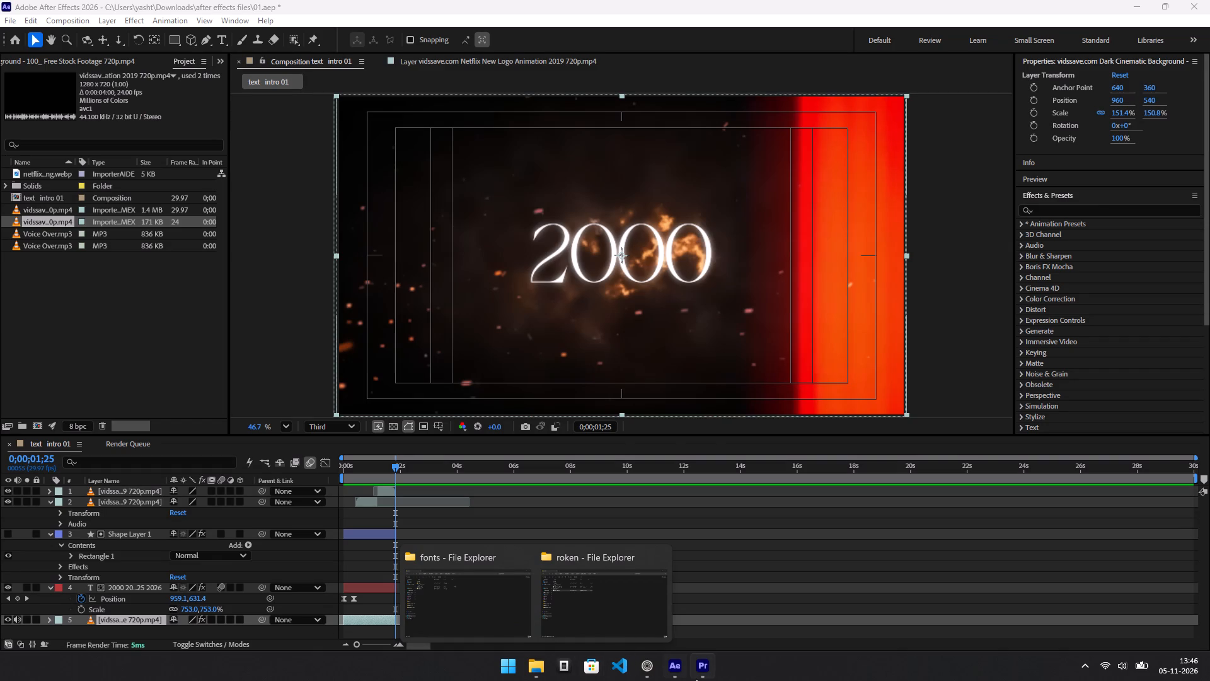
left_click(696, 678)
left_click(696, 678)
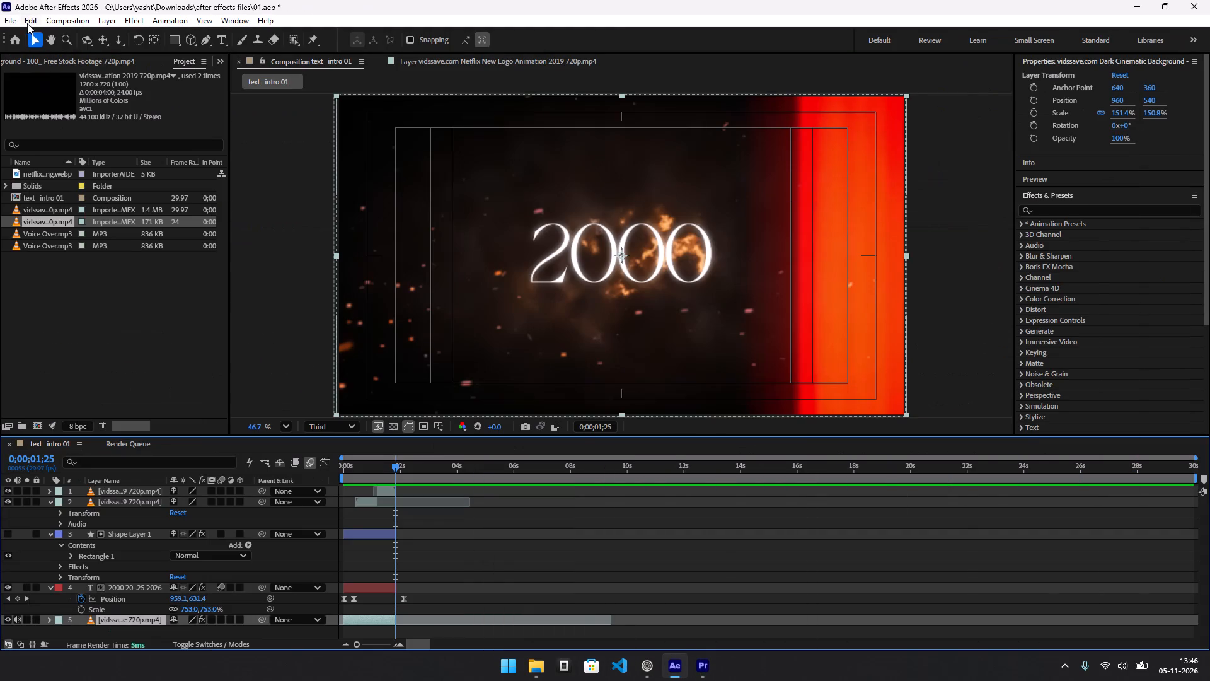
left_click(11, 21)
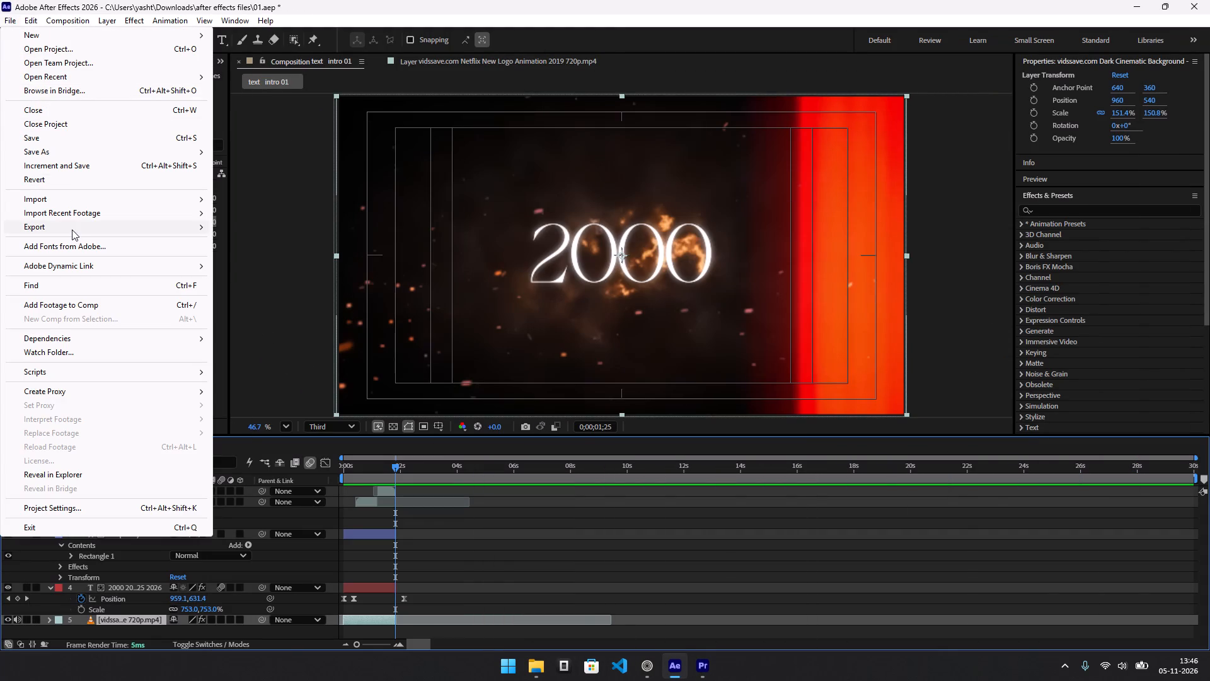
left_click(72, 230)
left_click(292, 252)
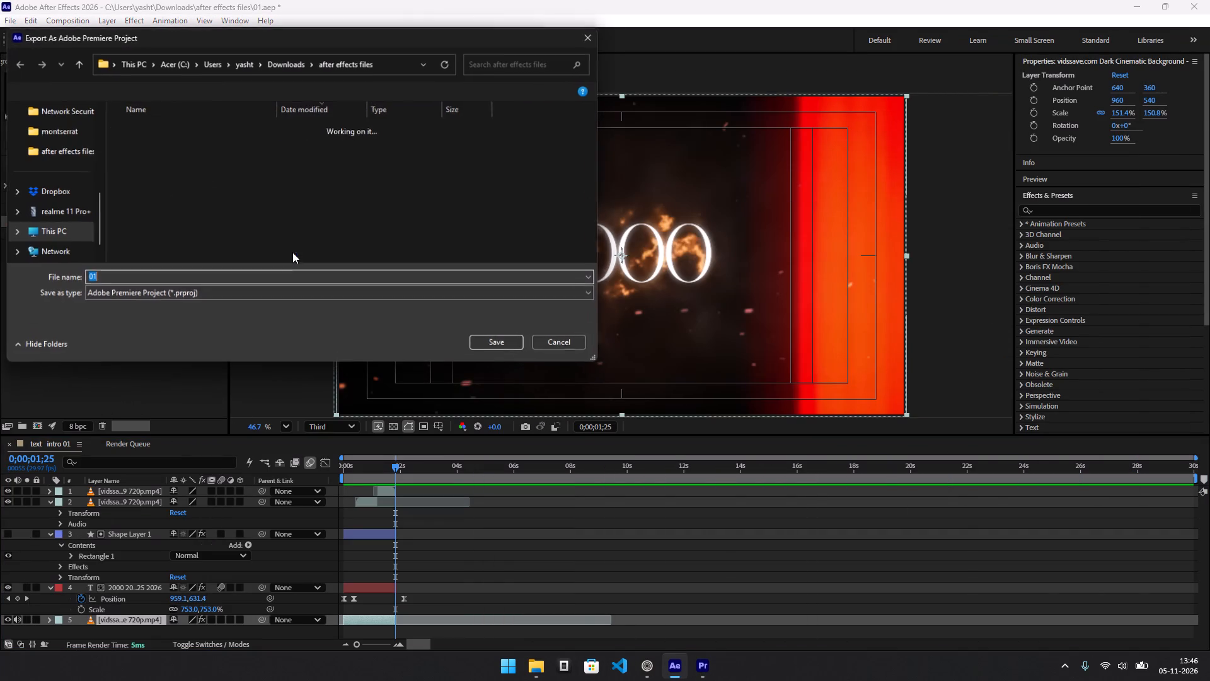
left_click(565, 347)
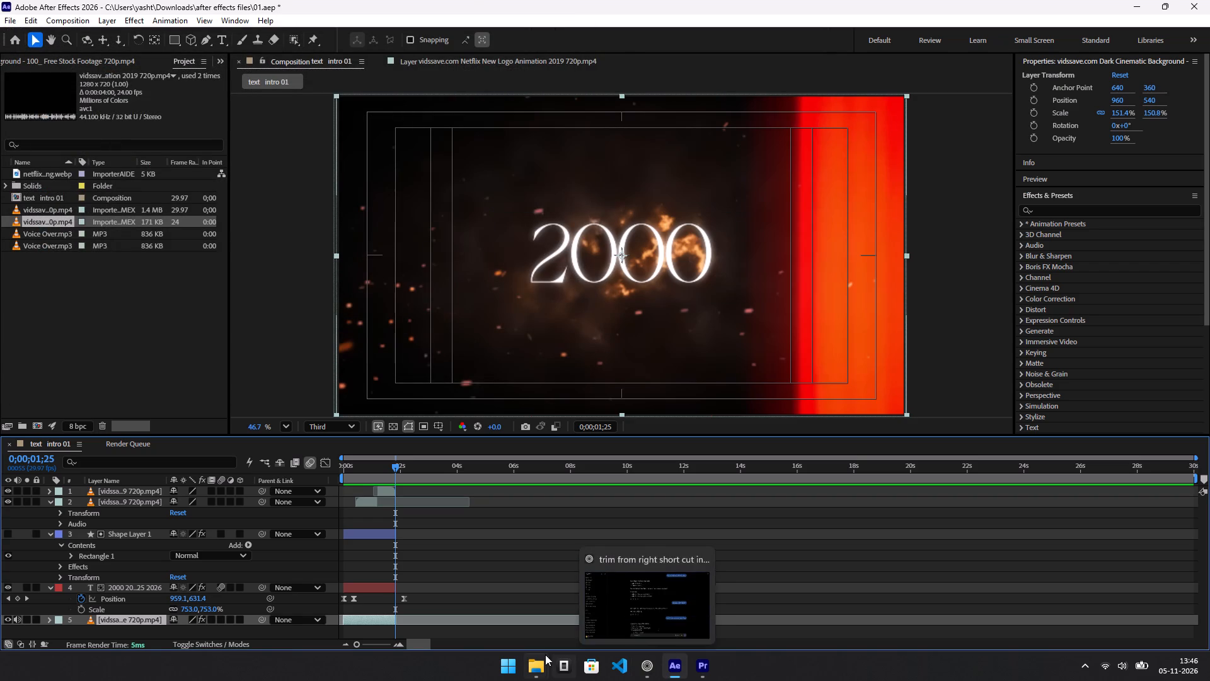
Open the exported Premiere project 01 from the after effects files folder in Downloads and dismiss the load message.
left_click(541, 665)
left_click(501, 605)
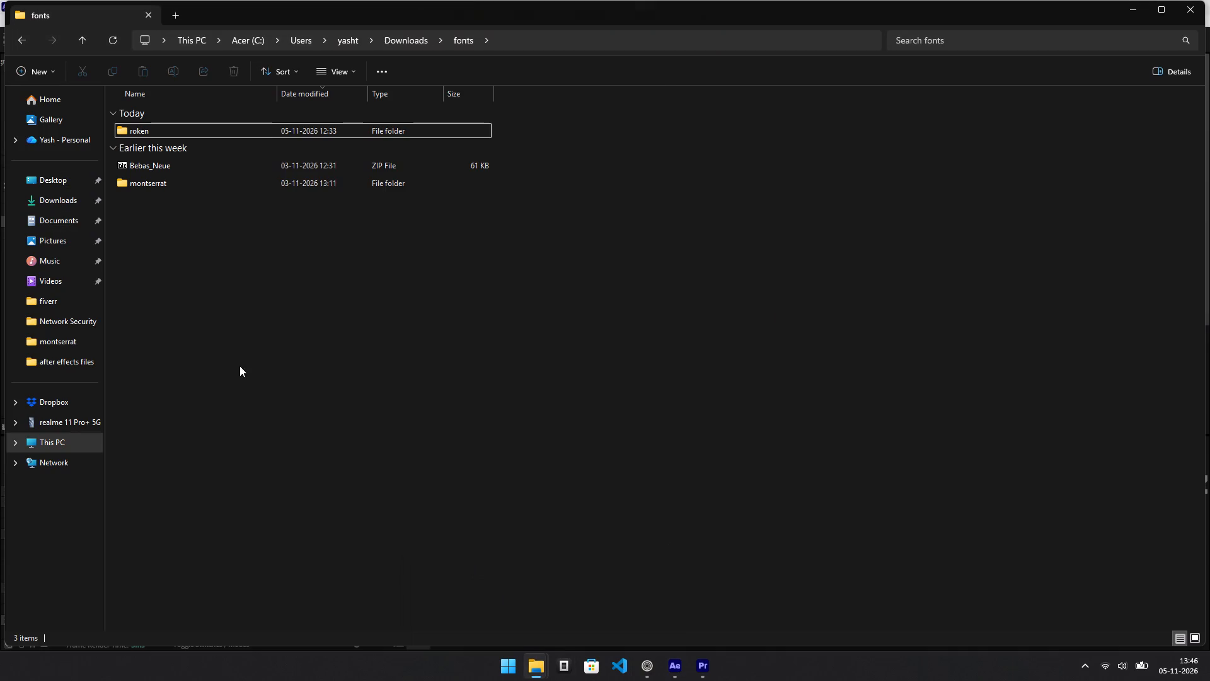
left_click(60, 209)
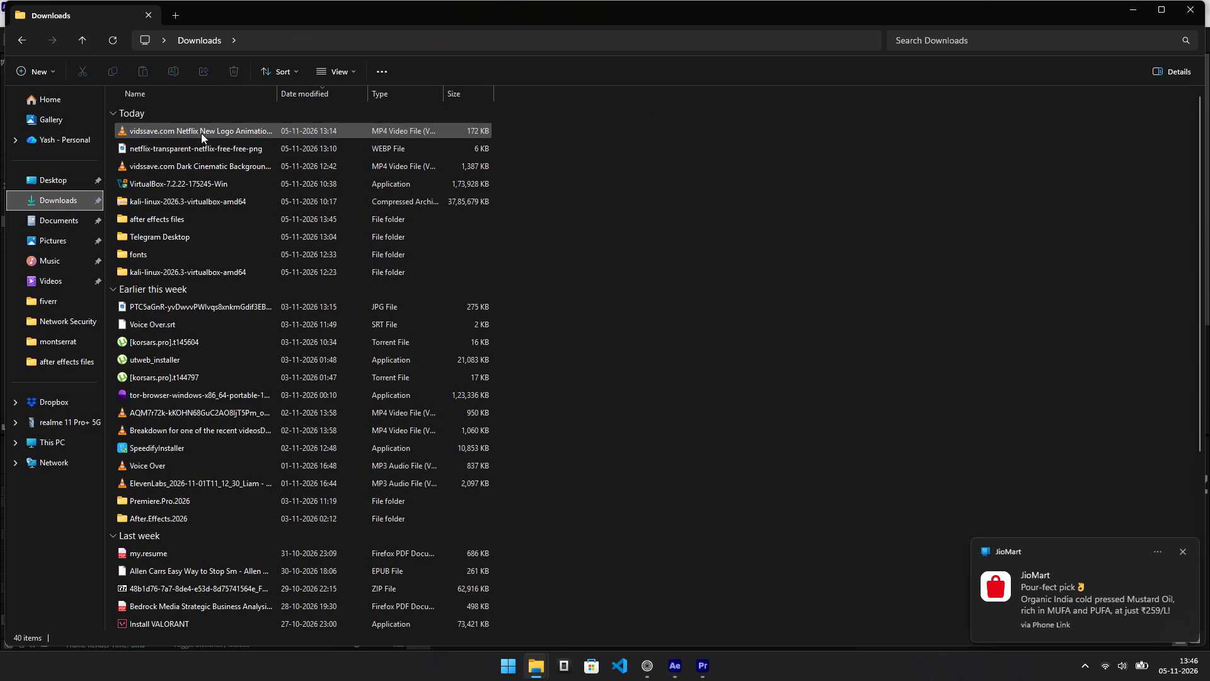
double_click(211, 216)
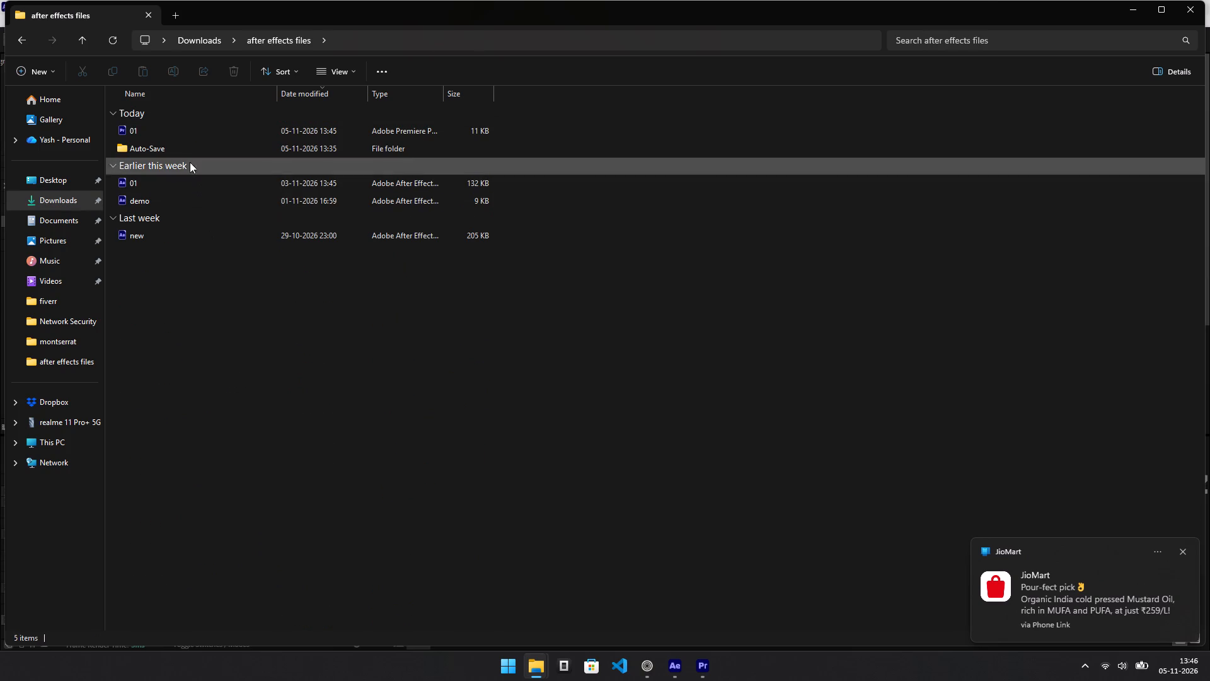
double_click(189, 130)
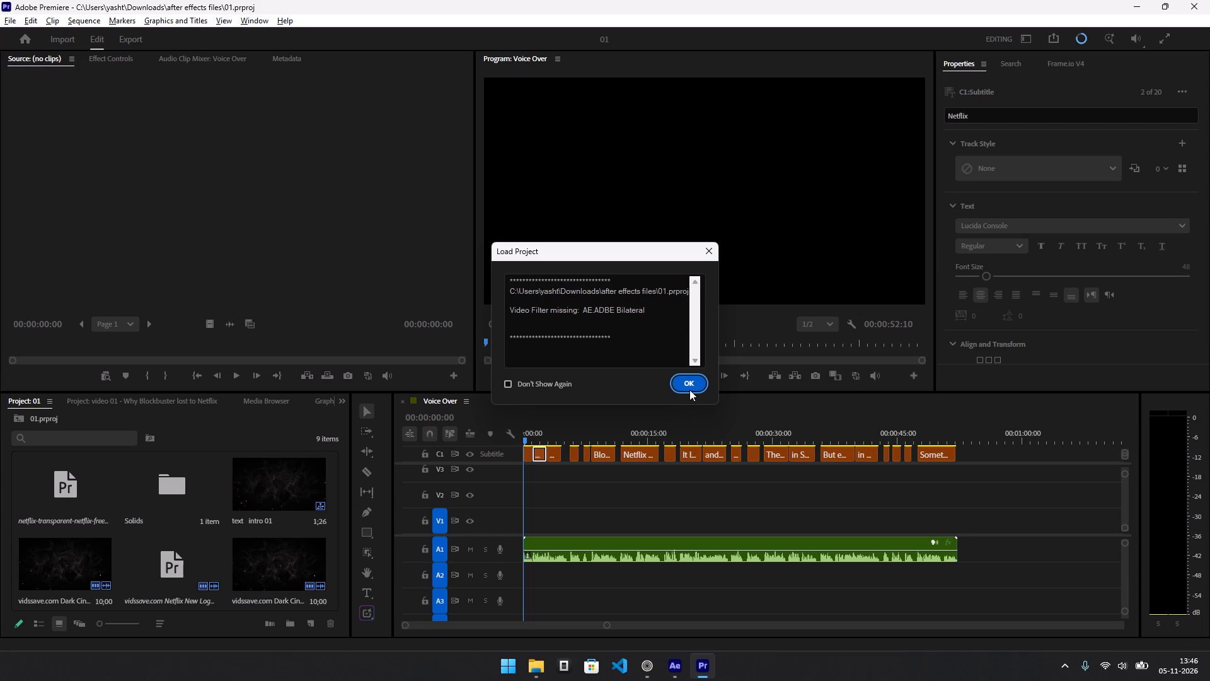
left_click(689, 390)
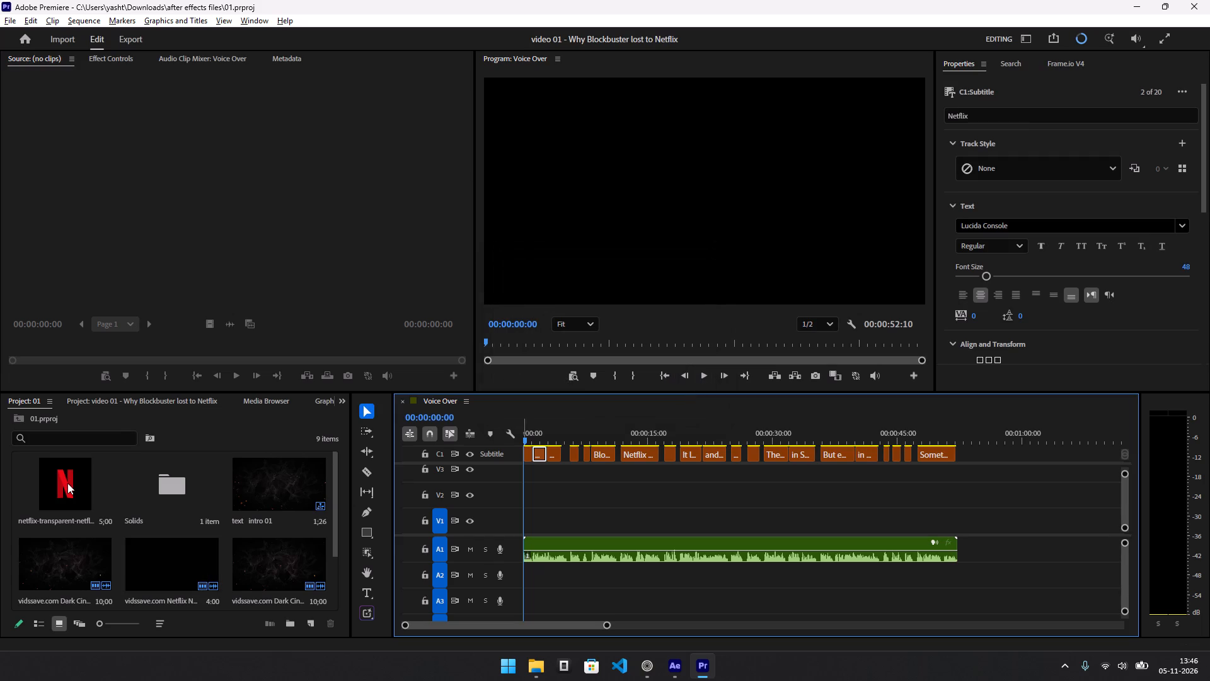
Examine the media in project 01, including its Solids bin, alongside the Why Blockbuster lost to Netflix project.
left_click(67, 484)
scroll(135, 484, "down", 1)
scroll(202, 498, "up", 1)
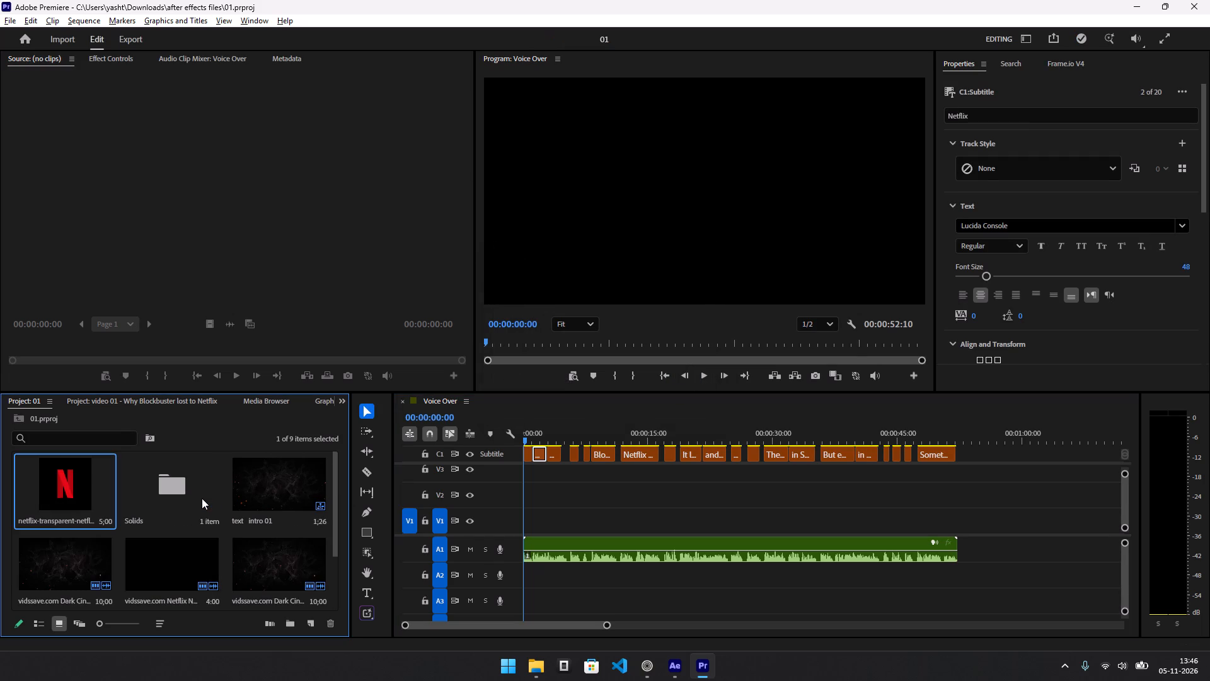
scroll(202, 498, "up", 2)
scroll(118, 506, "down", 4)
scroll(118, 506, "up", 2)
scroll(118, 506, "down", 2)
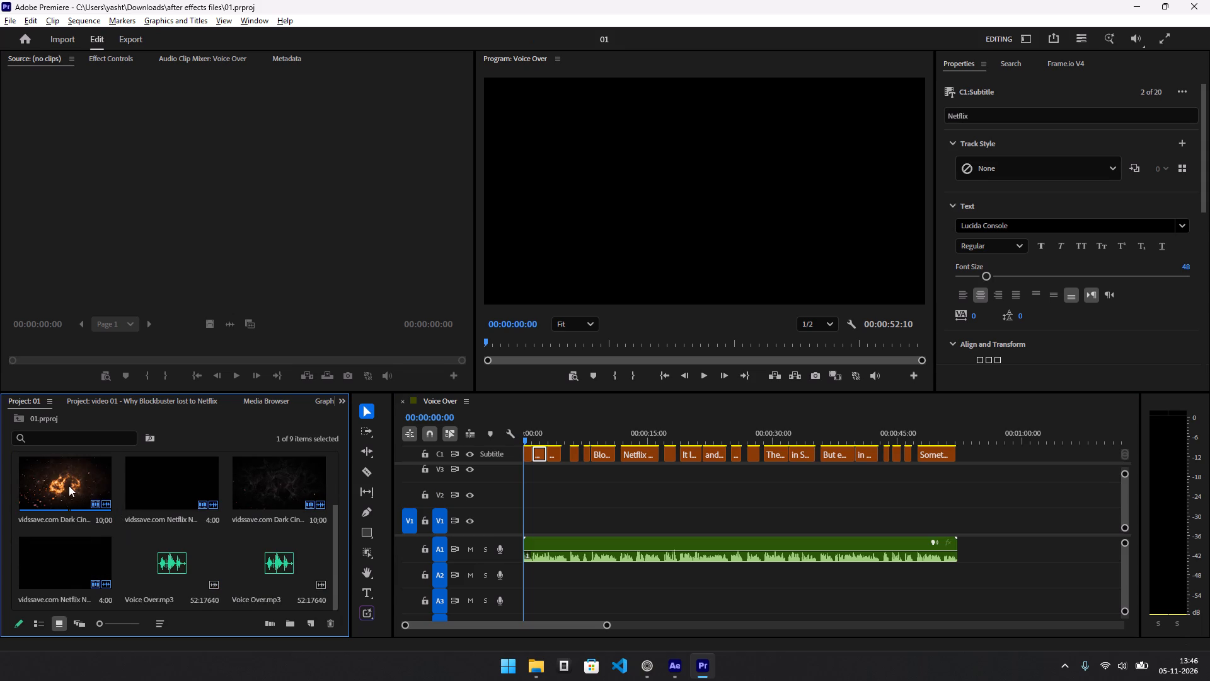
scroll(69, 486, "up", 3)
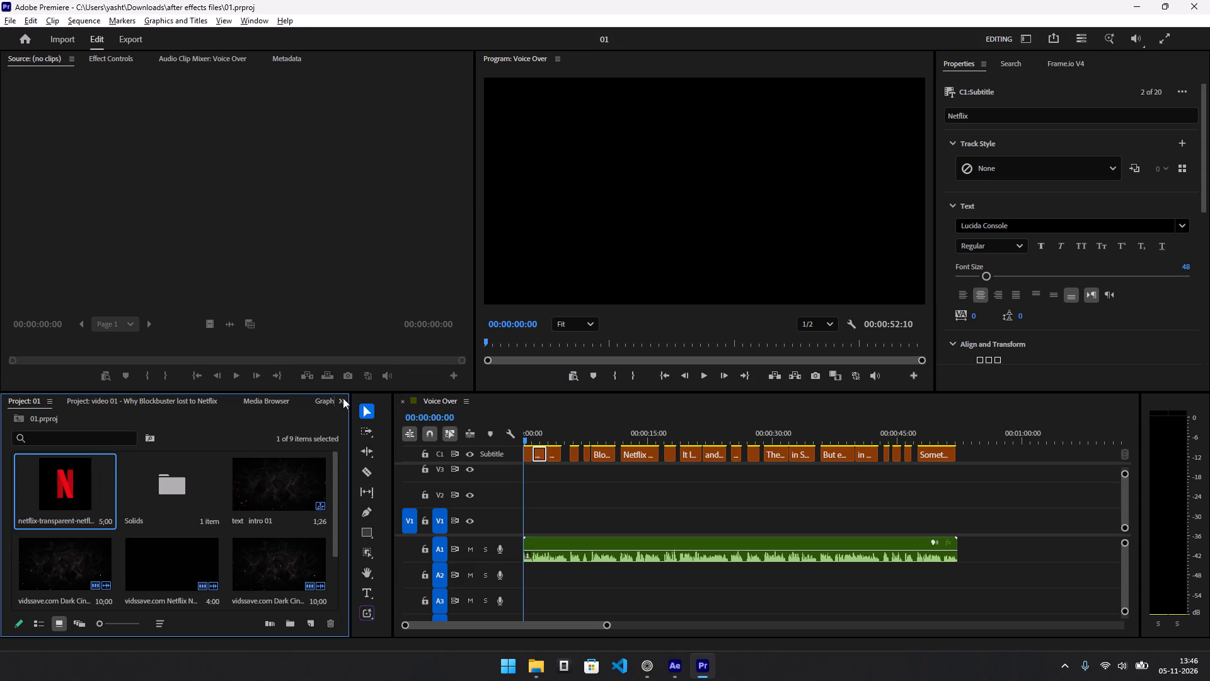
left_click(106, 402)
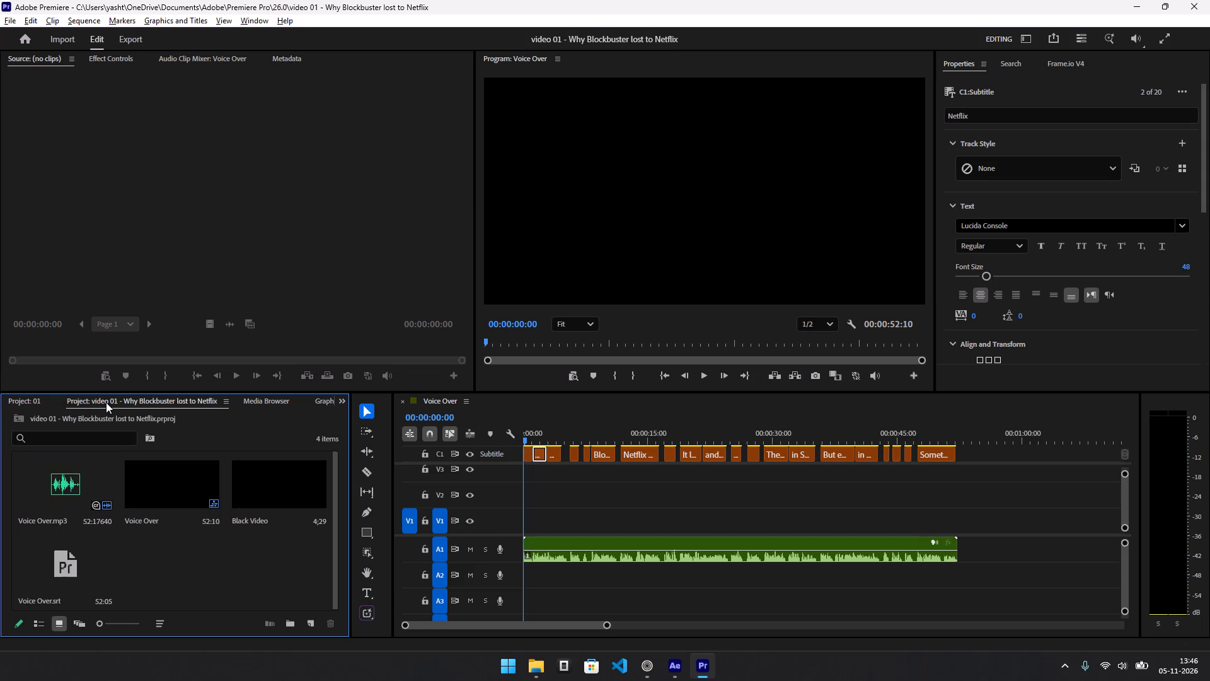
left_click(25, 411)
left_click(25, 404)
triple_click(170, 491)
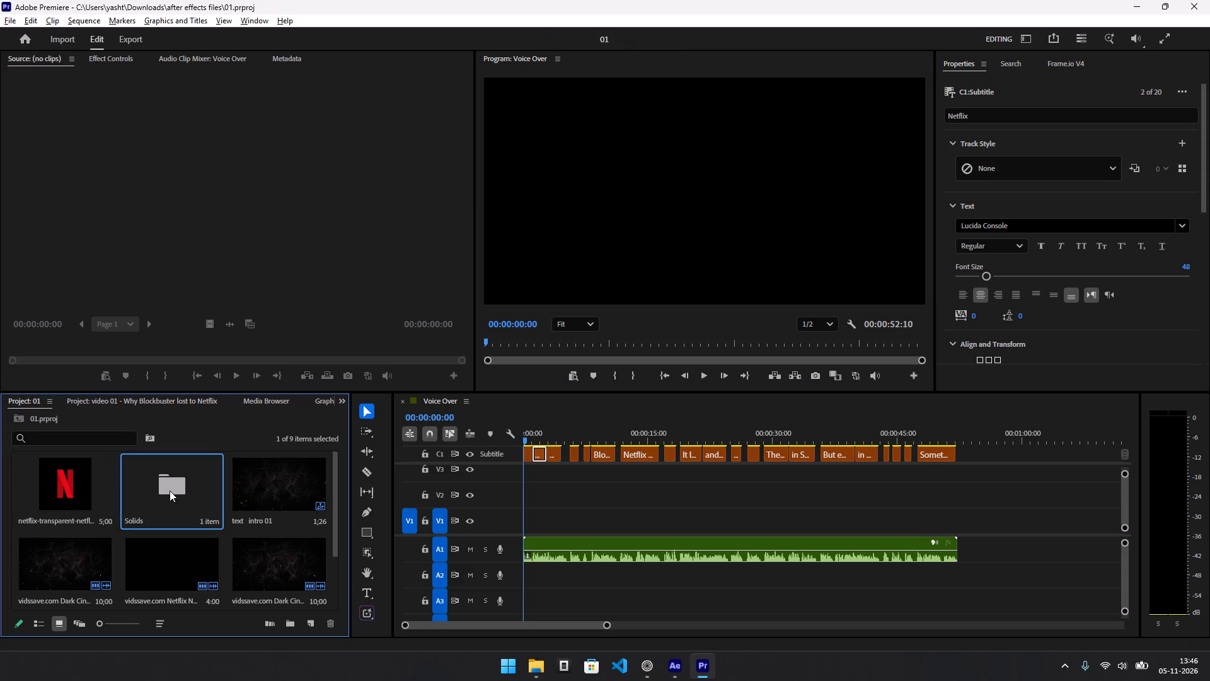
left_click(567, 359)
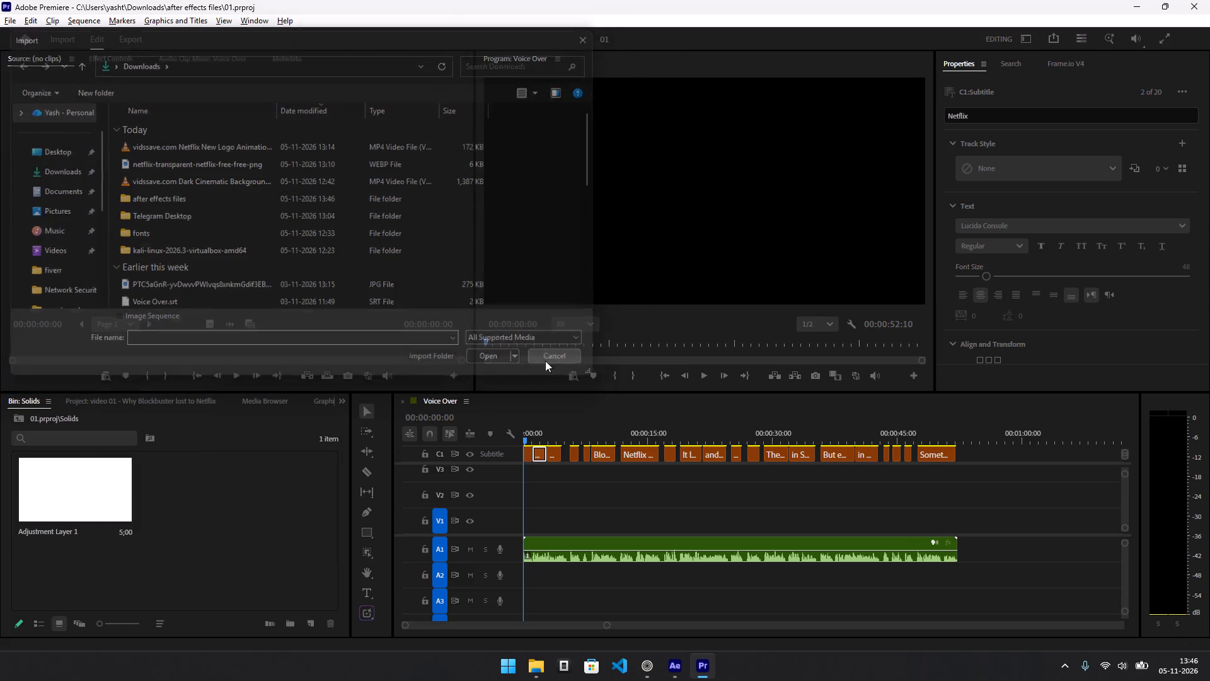
left_click_drag(172, 486, 194, 486)
left_click(181, 483)
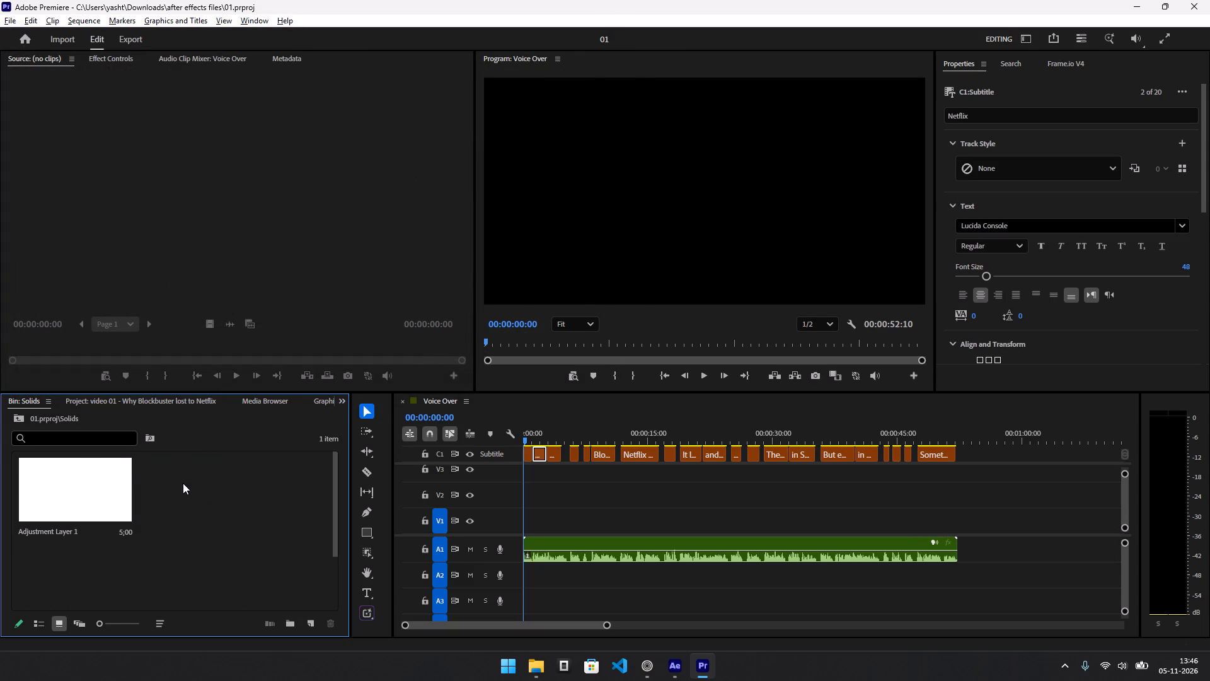
left_click(20, 419)
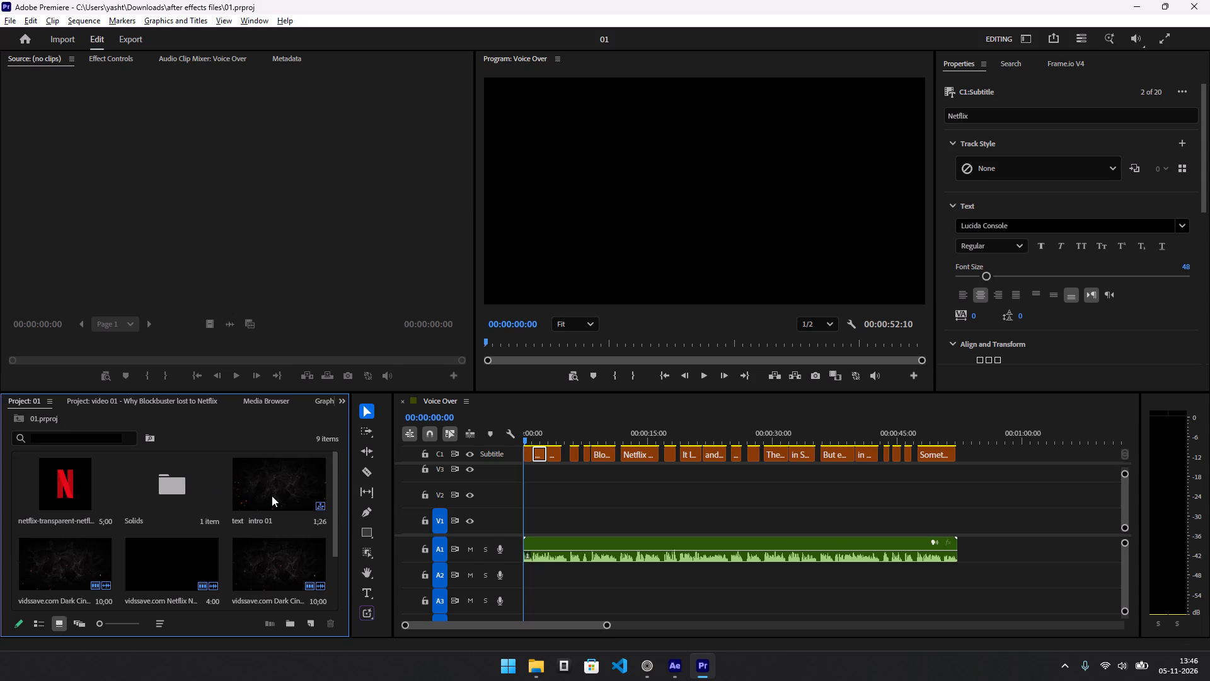
Open the text intro 01 sequence in project 01 and play it from the start to check the imported animation.
double_click(272, 496)
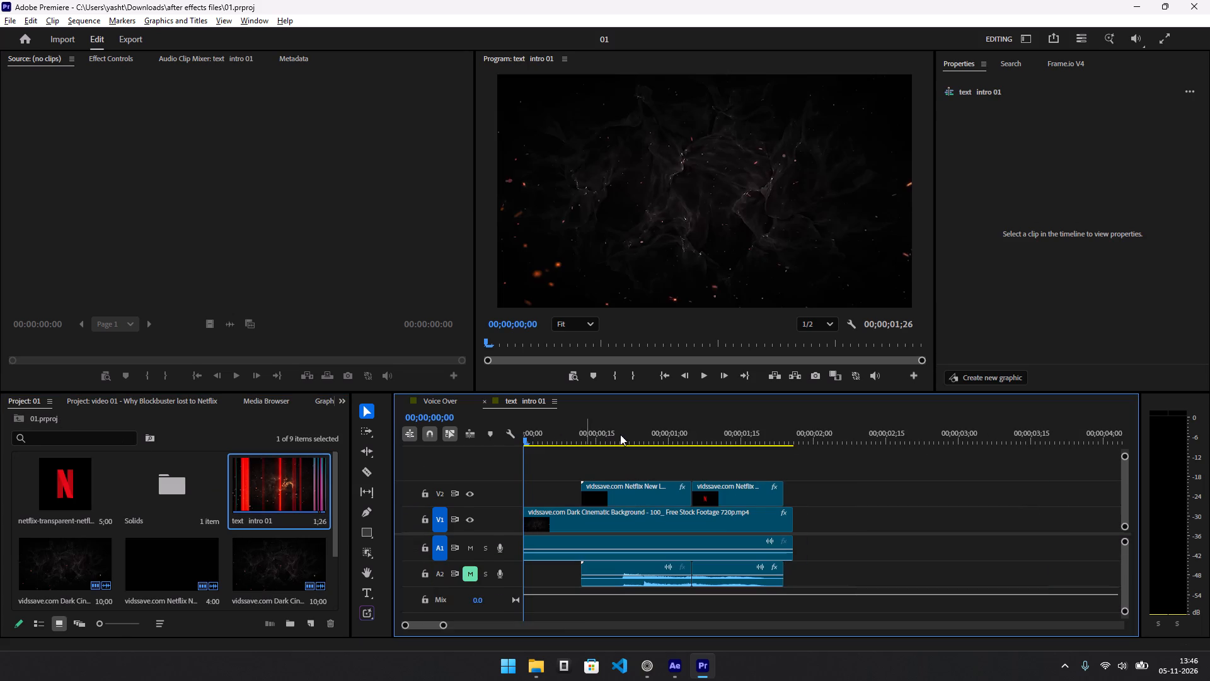
left_click_drag(519, 438, 536, 445)
left_click_drag(533, 441, 504, 441)
key("space")
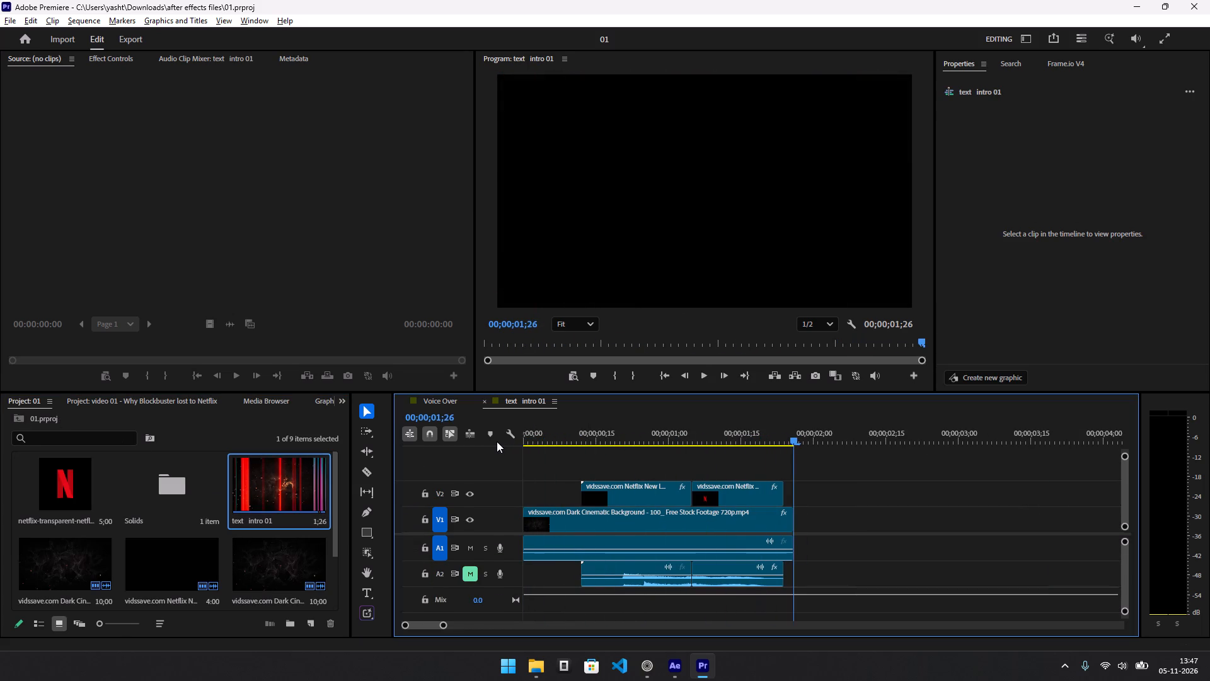
key("space")
left_click(497, 441)
key("space")
key("space")
key("space")
key("space")
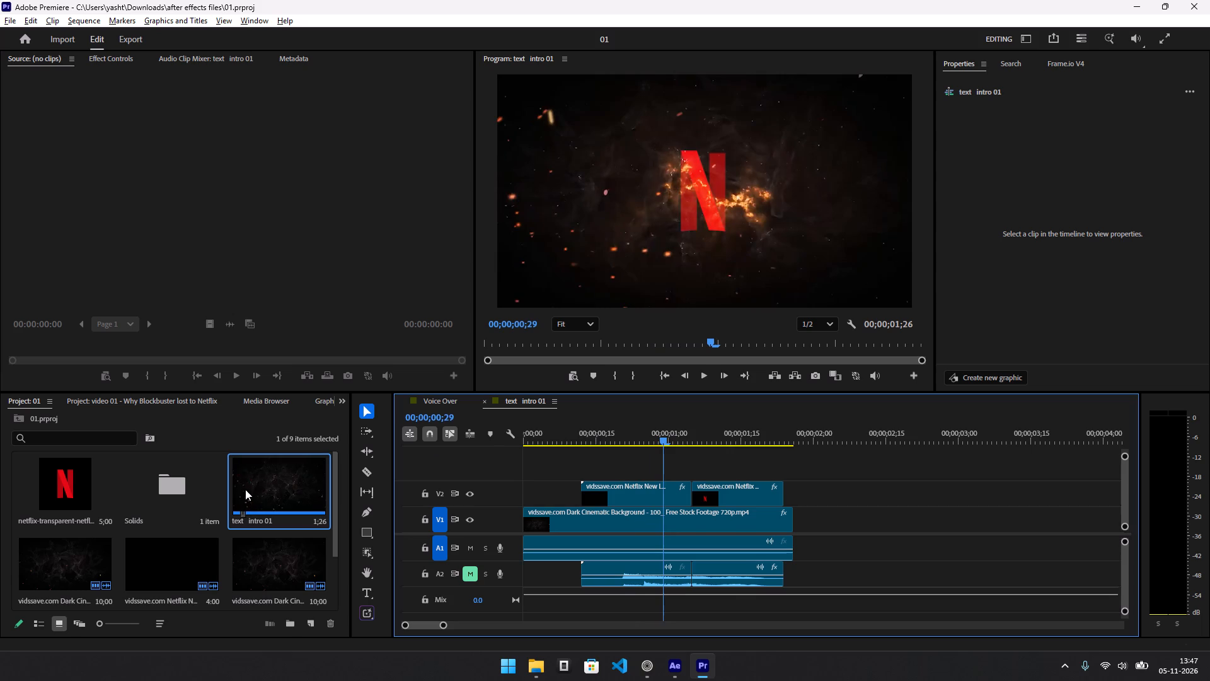
key("space")
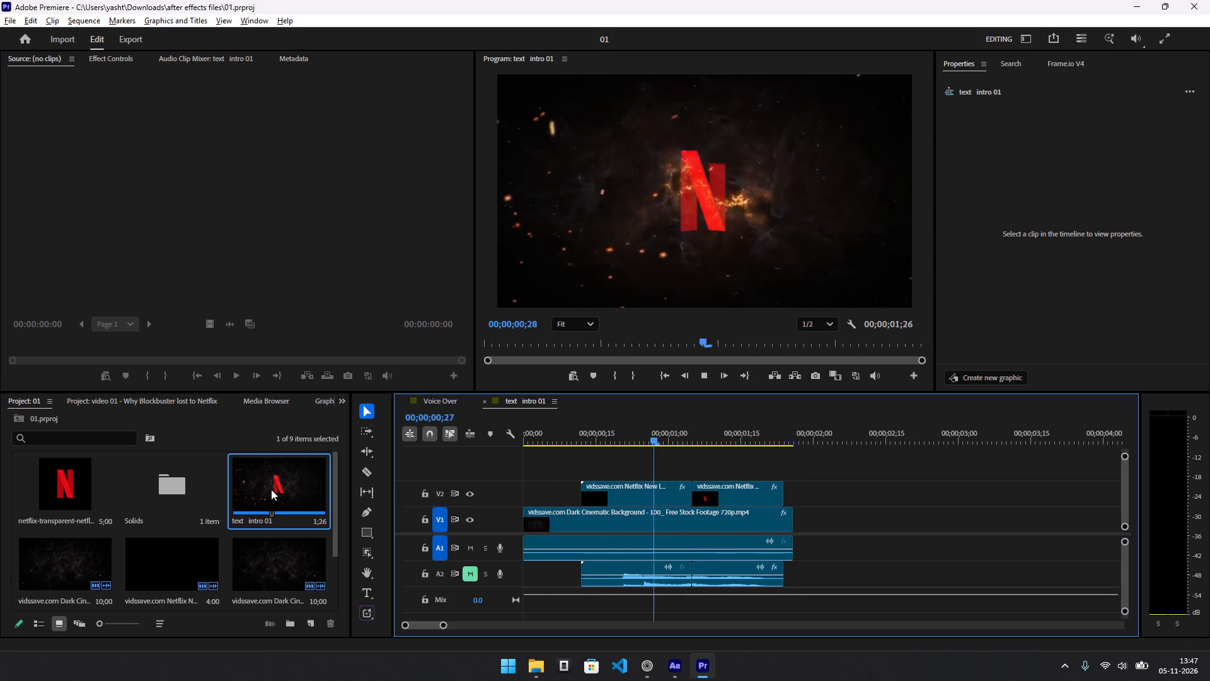
key("space")
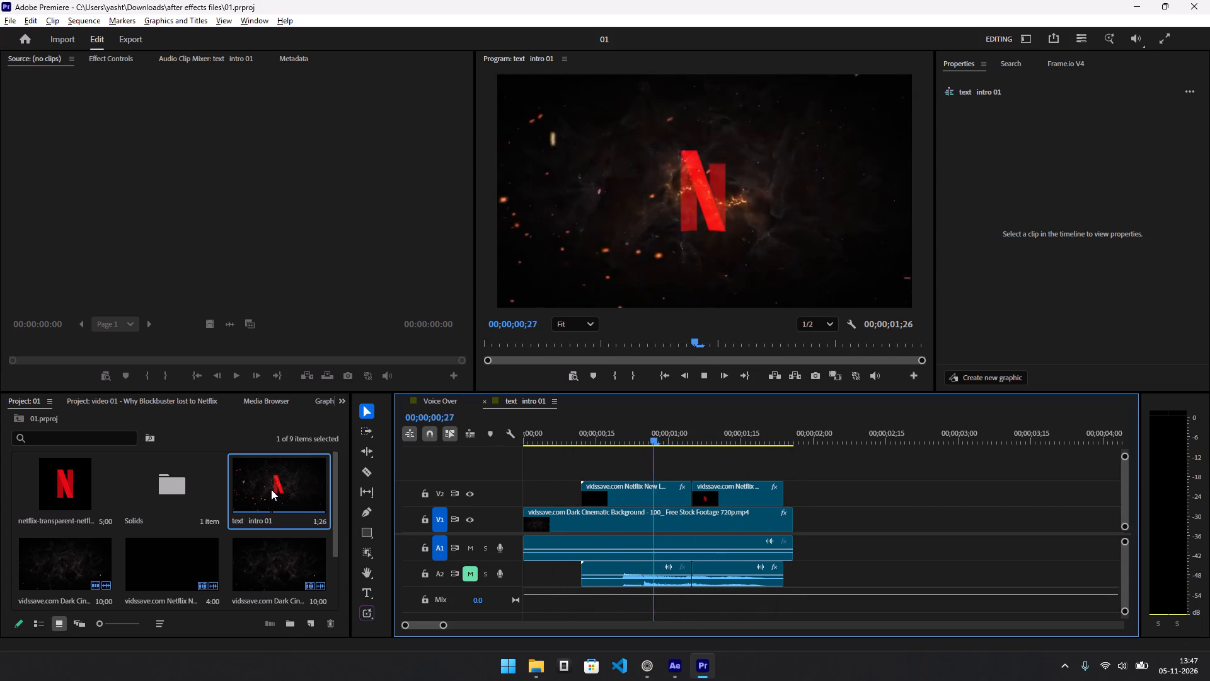
key("space")
key("space")
Look through project 01's media items to see which parts of the After Effects composition came across.
scroll(292, 513, "down", 2)
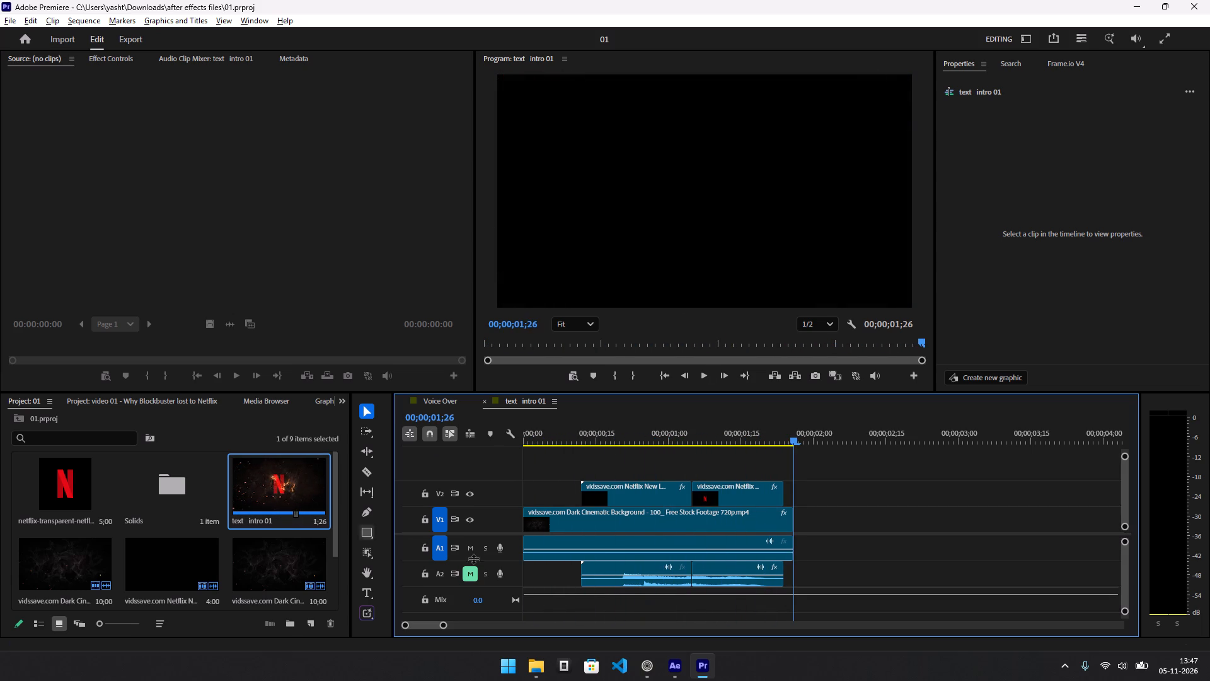
scroll(510, 569, "down", 1)
scroll(499, 569, "up", 3)
scroll(266, 565, "down", 3)
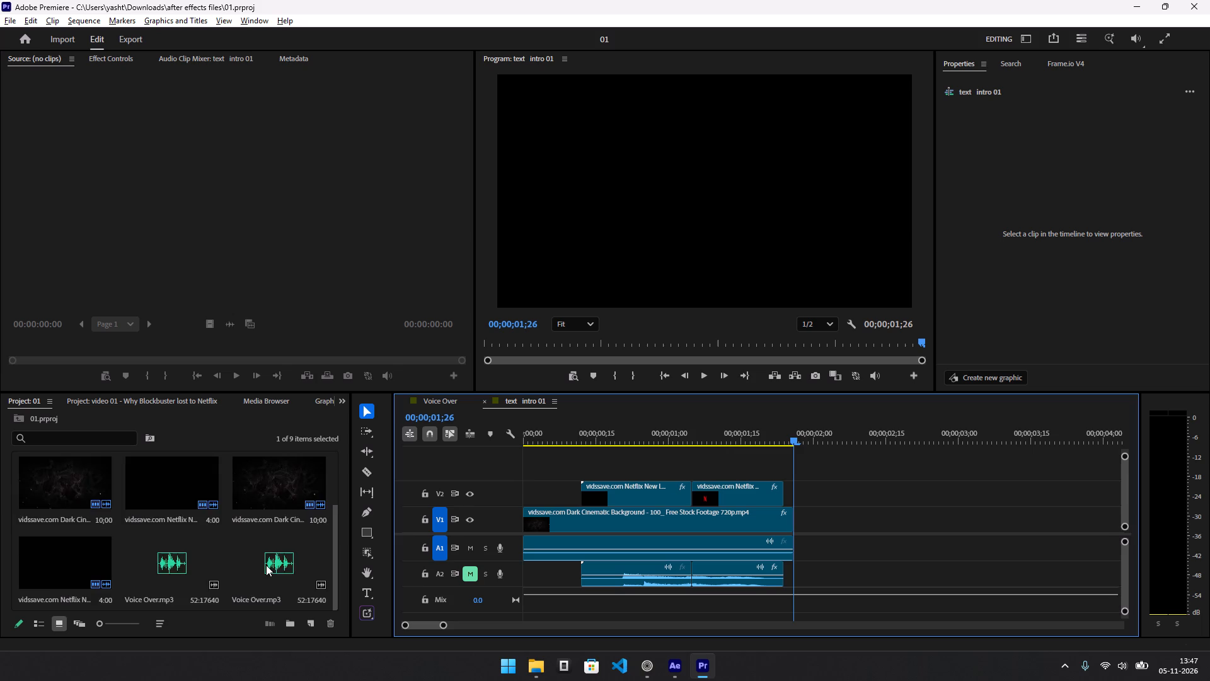
scroll(266, 565, "up", 1)
scroll(266, 565, "down", 1)
scroll(176, 516, "down", 2)
scroll(245, 491, "up", 3)
scroll(84, 492, "down", 1)
scroll(57, 492, "up", 2)
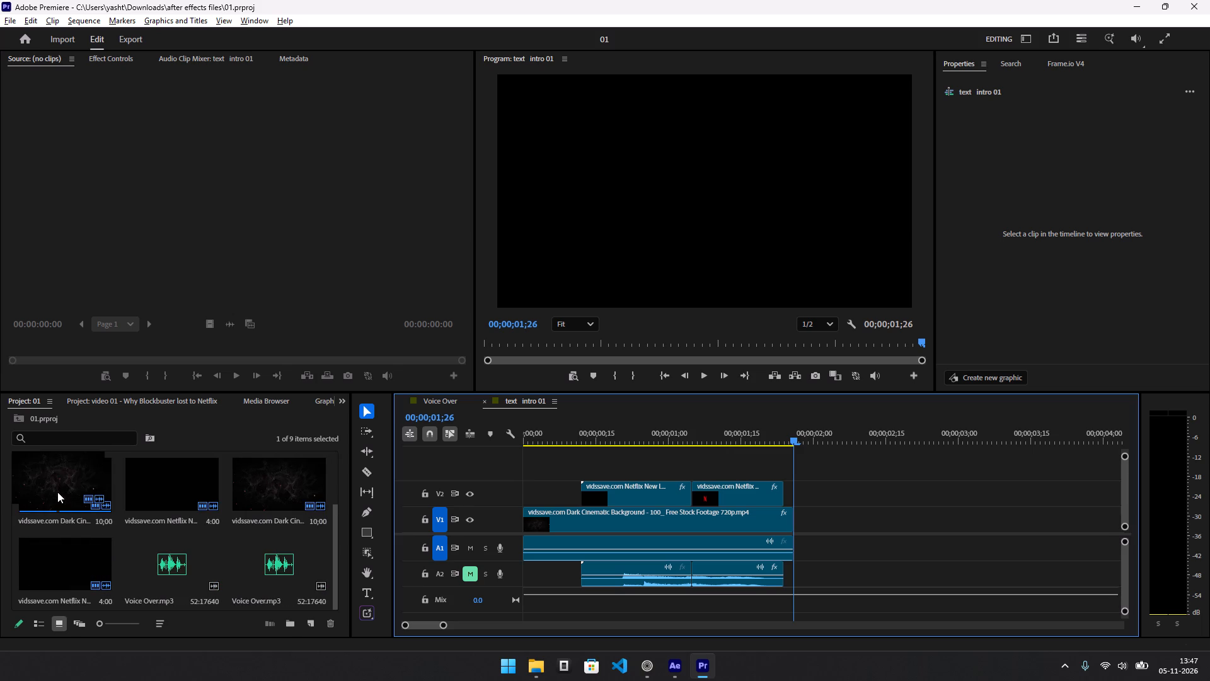
scroll(106, 521, "down", 3)
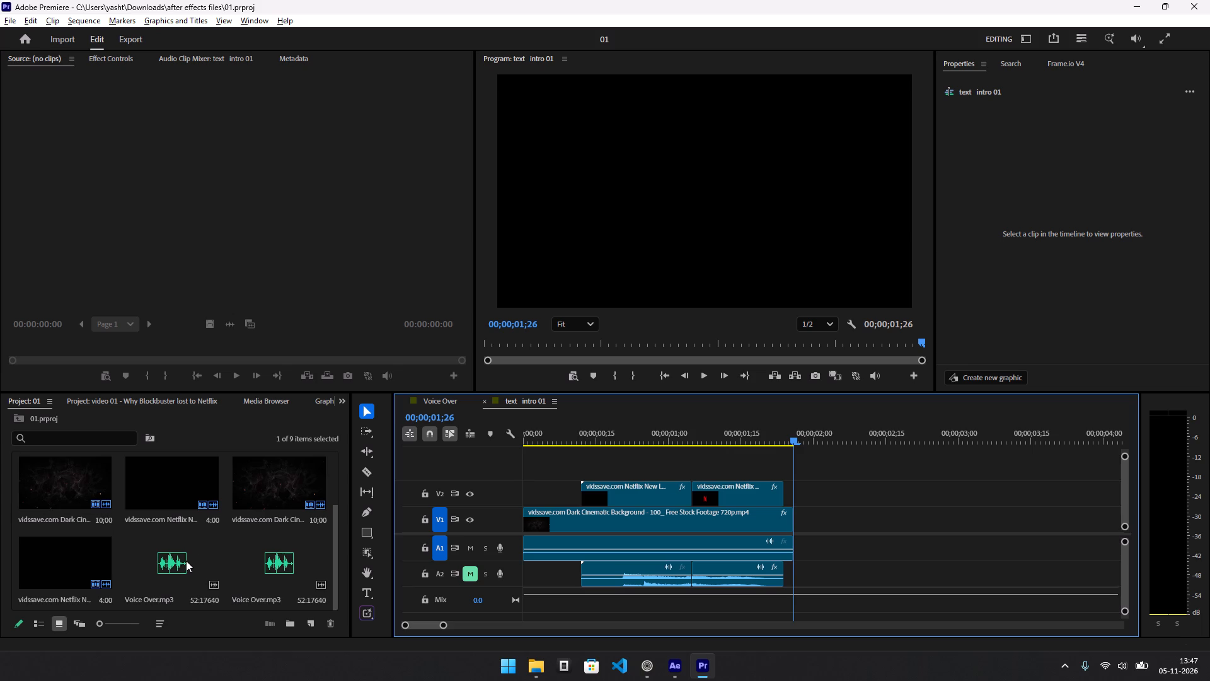
scroll(186, 561, "down", 3)
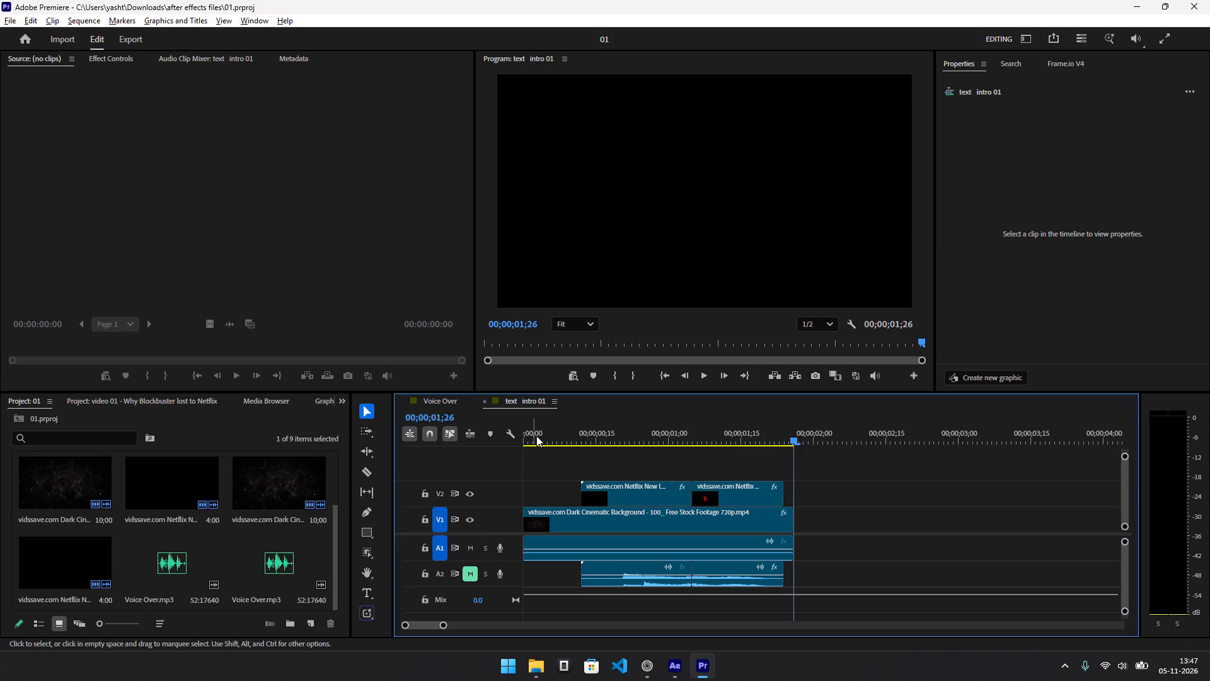
Scrub through the opening half of the text intro 01 sequence to check its picture, and return near its start.
left_click_drag(541, 443, 554, 445)
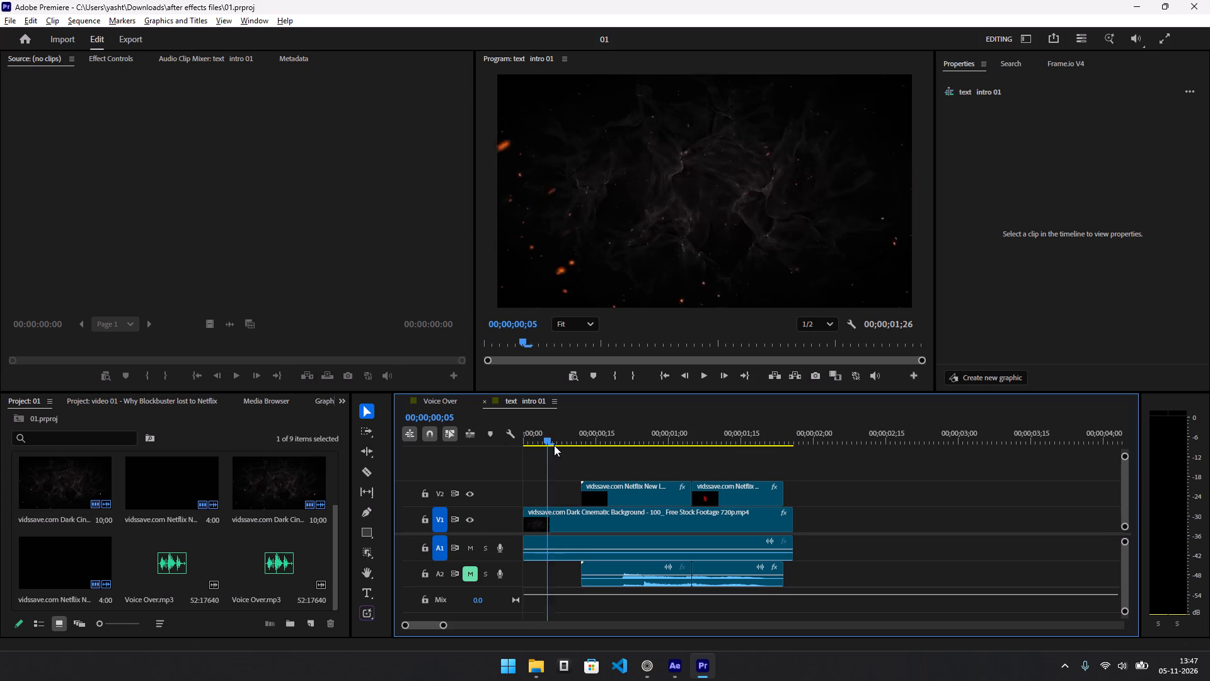
left_click_drag(554, 445, 650, 449)
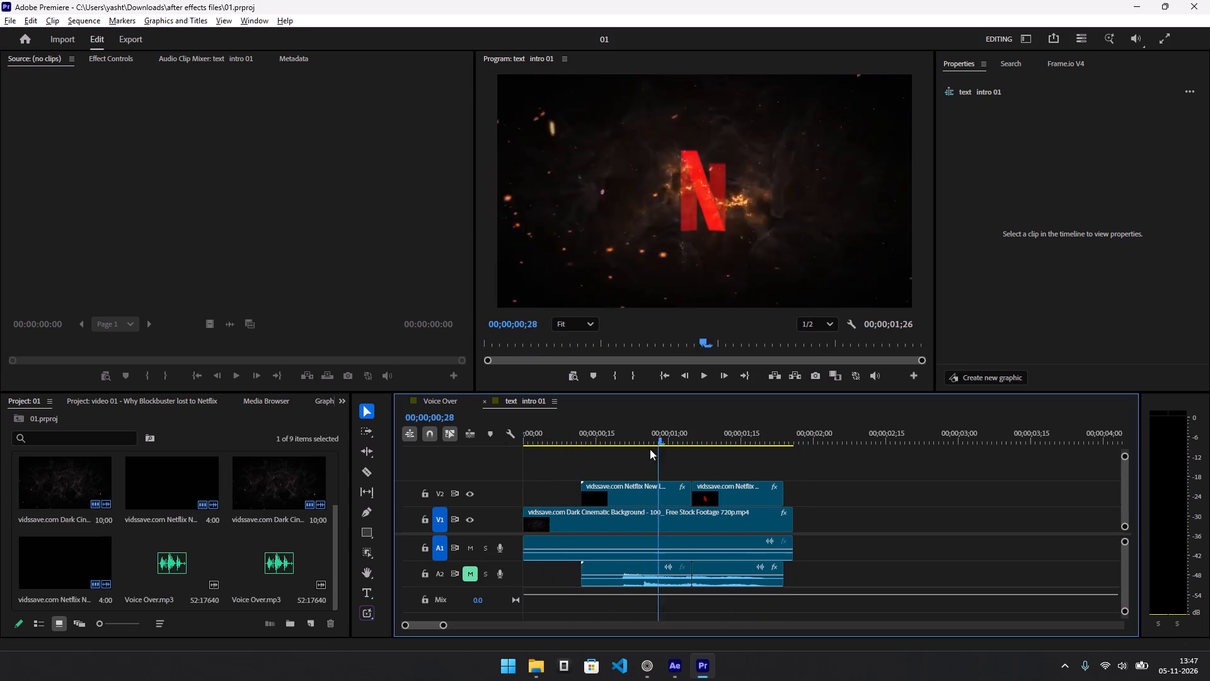
left_click_drag(650, 449, 534, 455)
Switch back to the intro composition in After Effects.
key("alt+Tab")
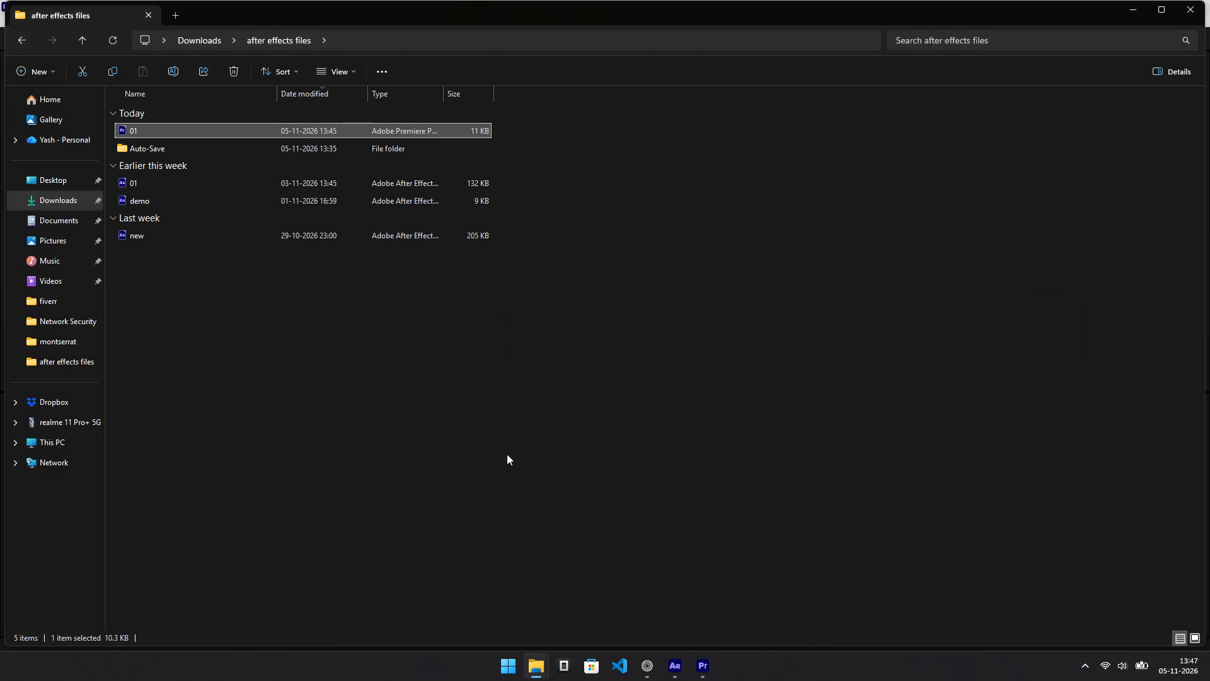
key("alt+Tab")
left_click(704, 675)
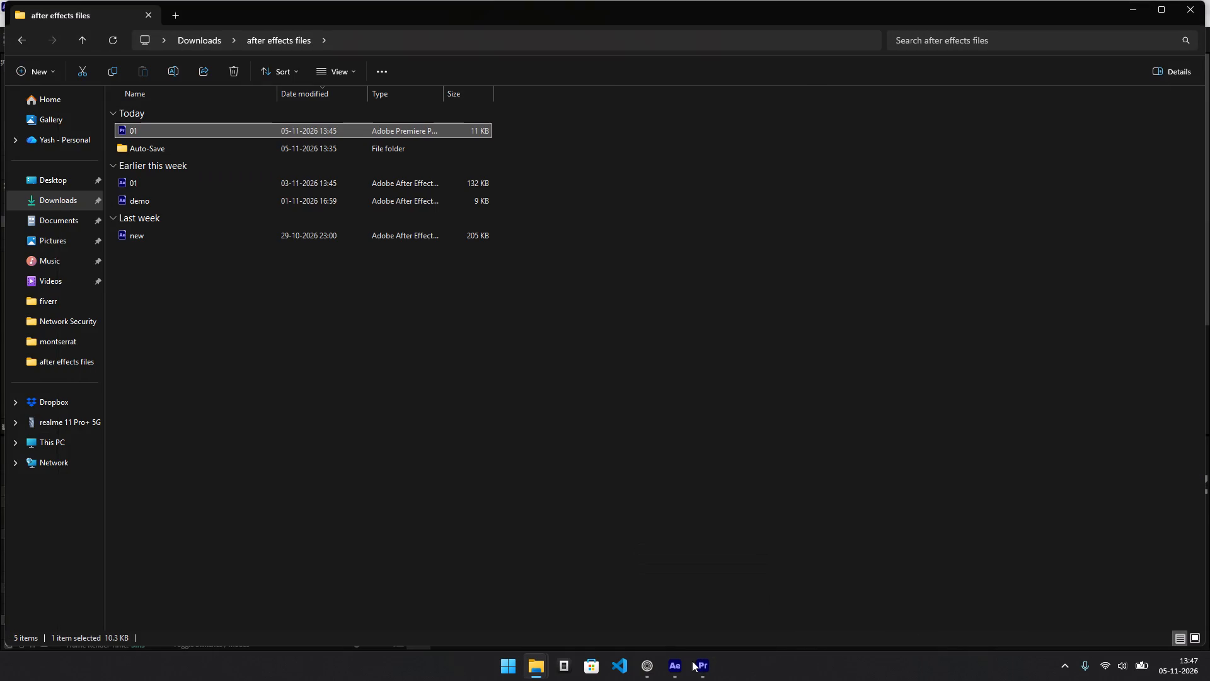
left_click(667, 663)
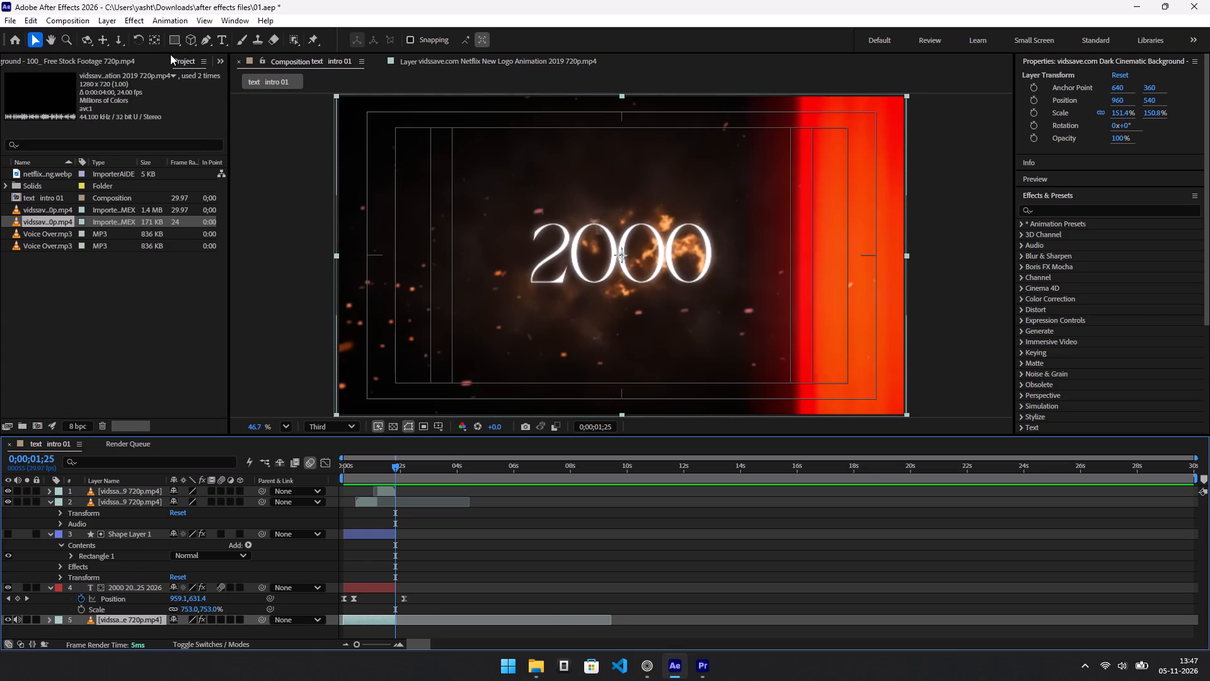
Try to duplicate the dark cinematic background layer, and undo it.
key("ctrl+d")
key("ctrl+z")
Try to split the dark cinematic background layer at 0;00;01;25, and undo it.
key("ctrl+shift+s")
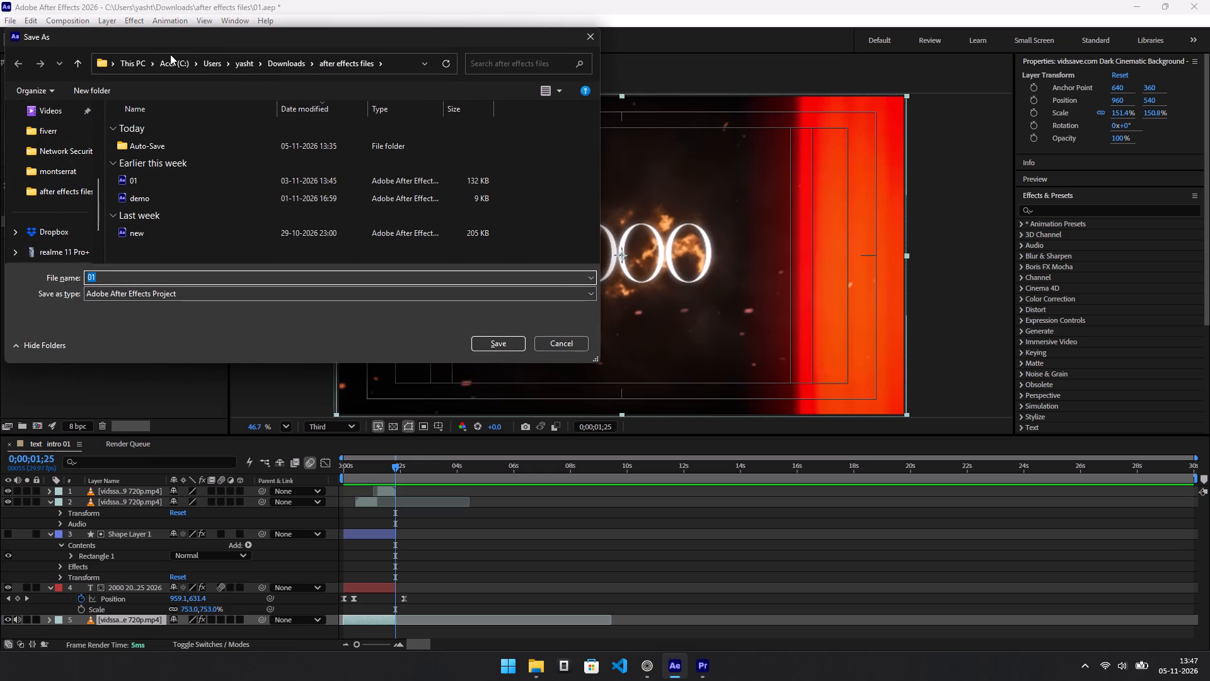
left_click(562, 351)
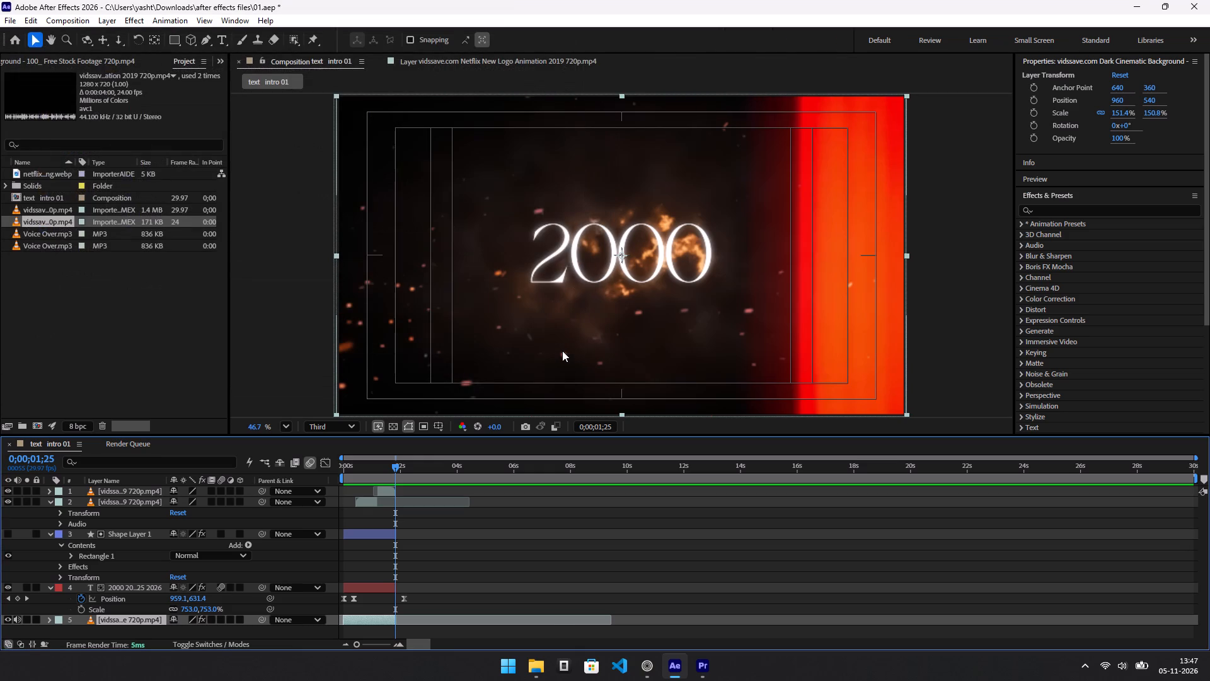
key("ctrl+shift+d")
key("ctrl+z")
Add the text intro 01 composition to the Render Queue.
left_click(0, 18)
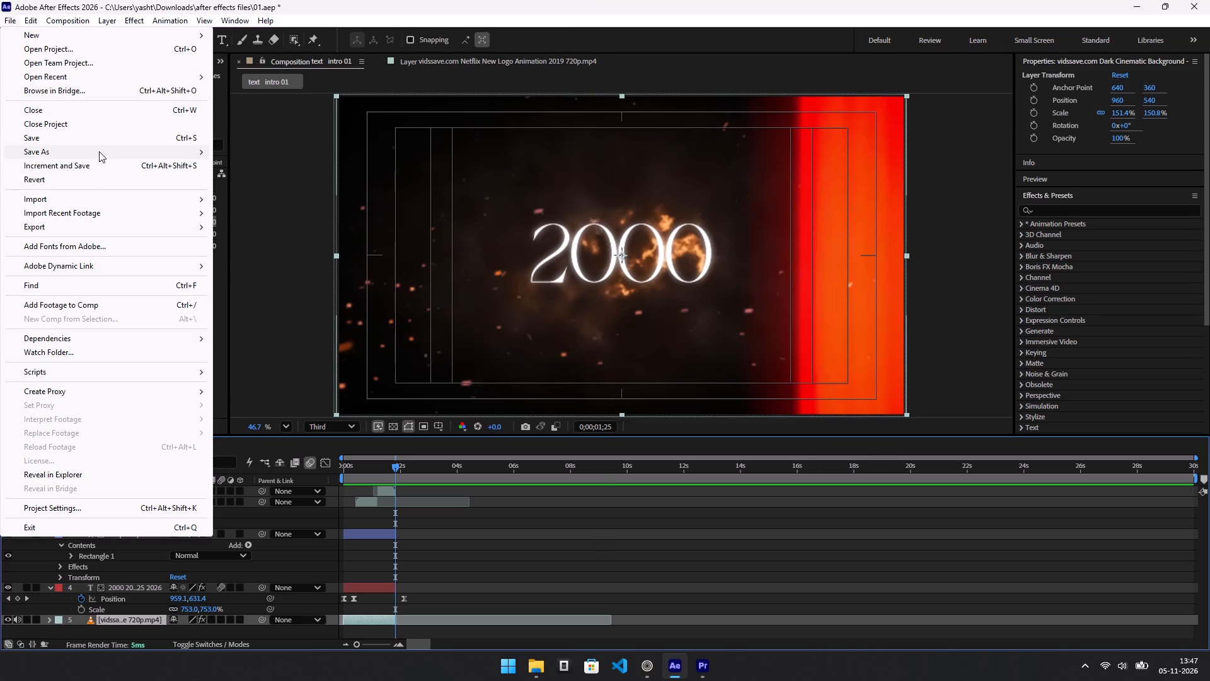
left_click(129, 227)
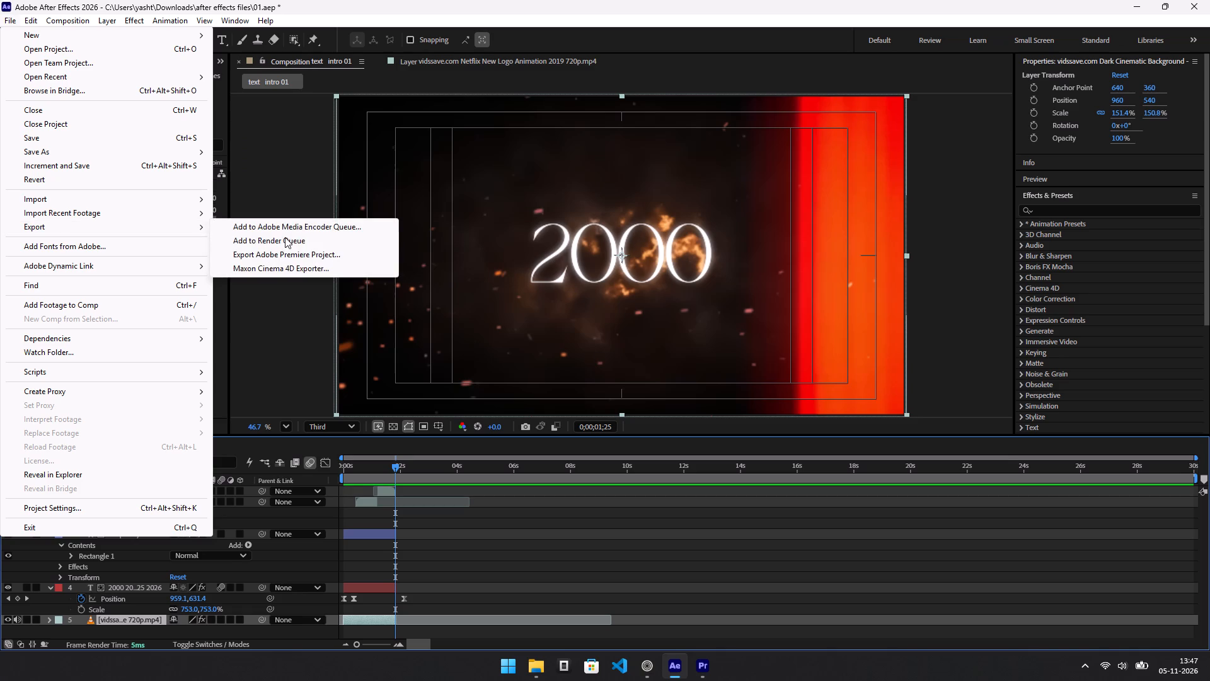
left_click(325, 239)
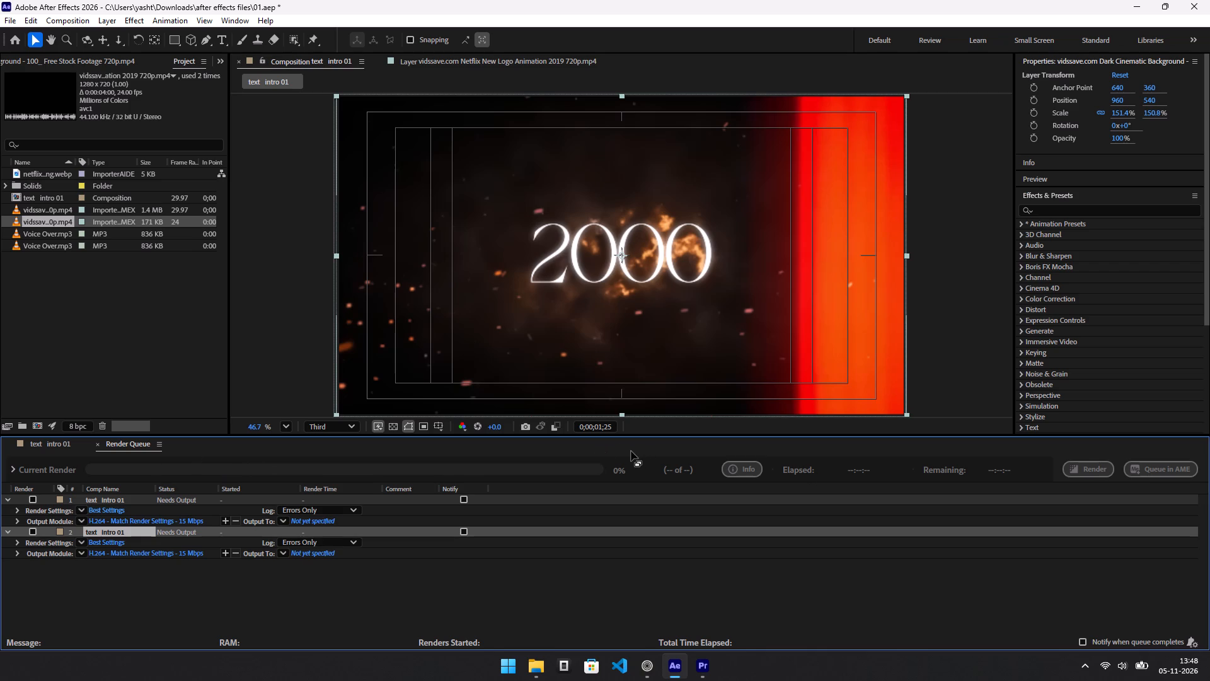
Look over the Render Queue, examining the current render details and the text intro 01 entries with their render and output settings.
left_click(667, 470)
left_click_drag(561, 469, 192, 450)
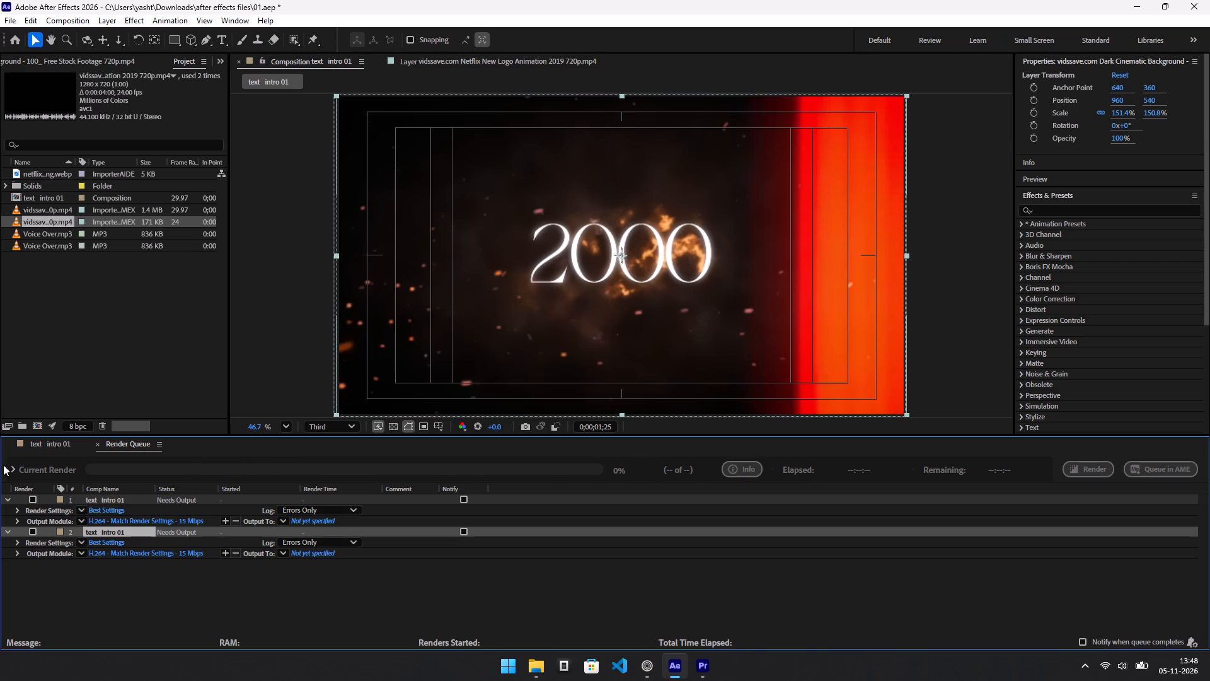
left_click(16, 469)
left_click(9, 467)
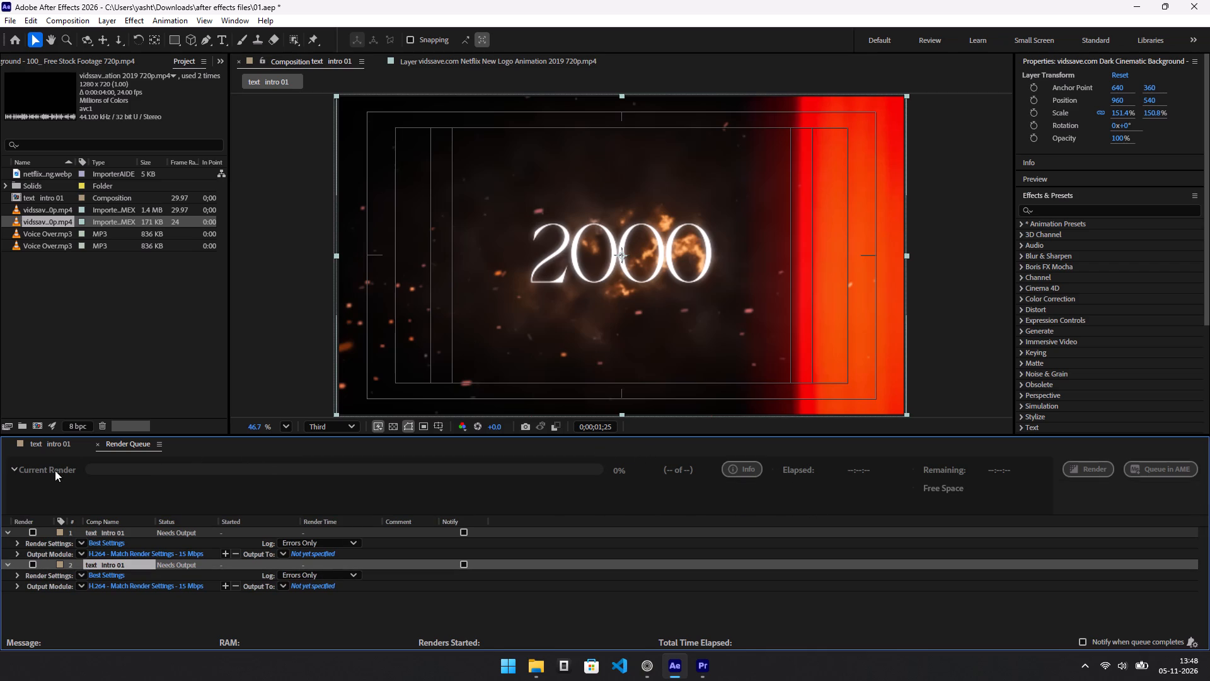
left_click(14, 469)
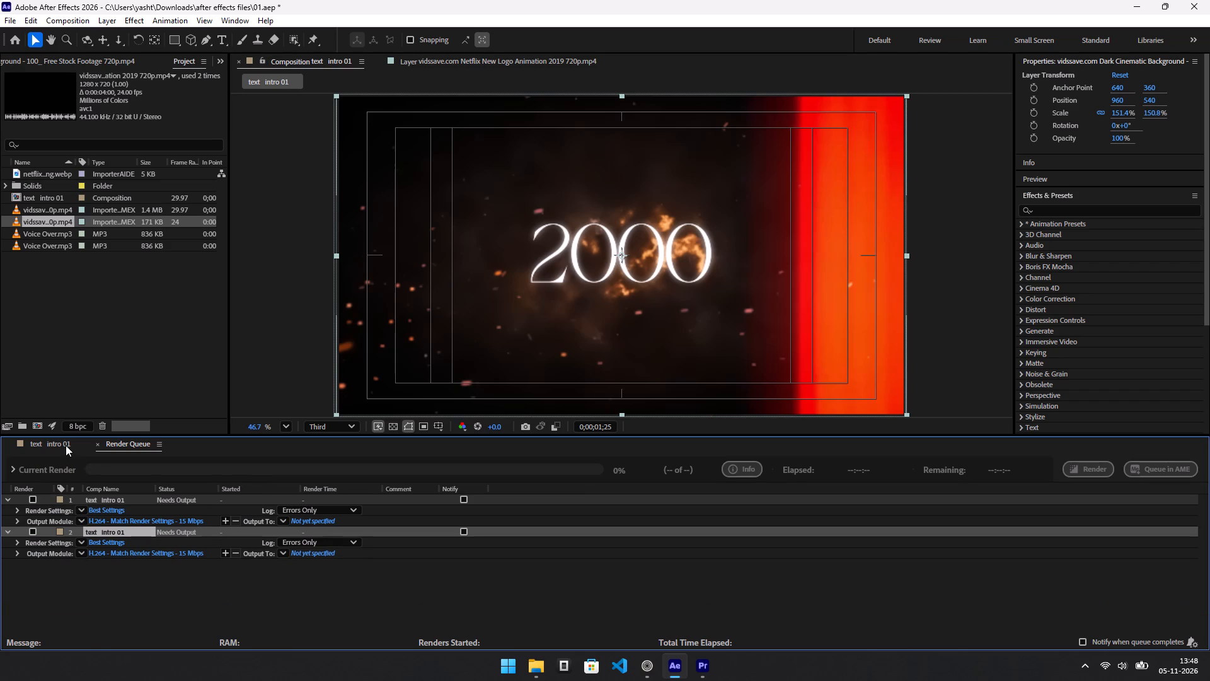
left_click(299, 508)
left_click(299, 508)
left_click(115, 503)
scroll(159, 502, "down", 2)
scroll(139, 516, "up", 2)
scroll(139, 516, "down", 3)
scroll(139, 516, "up", 2)
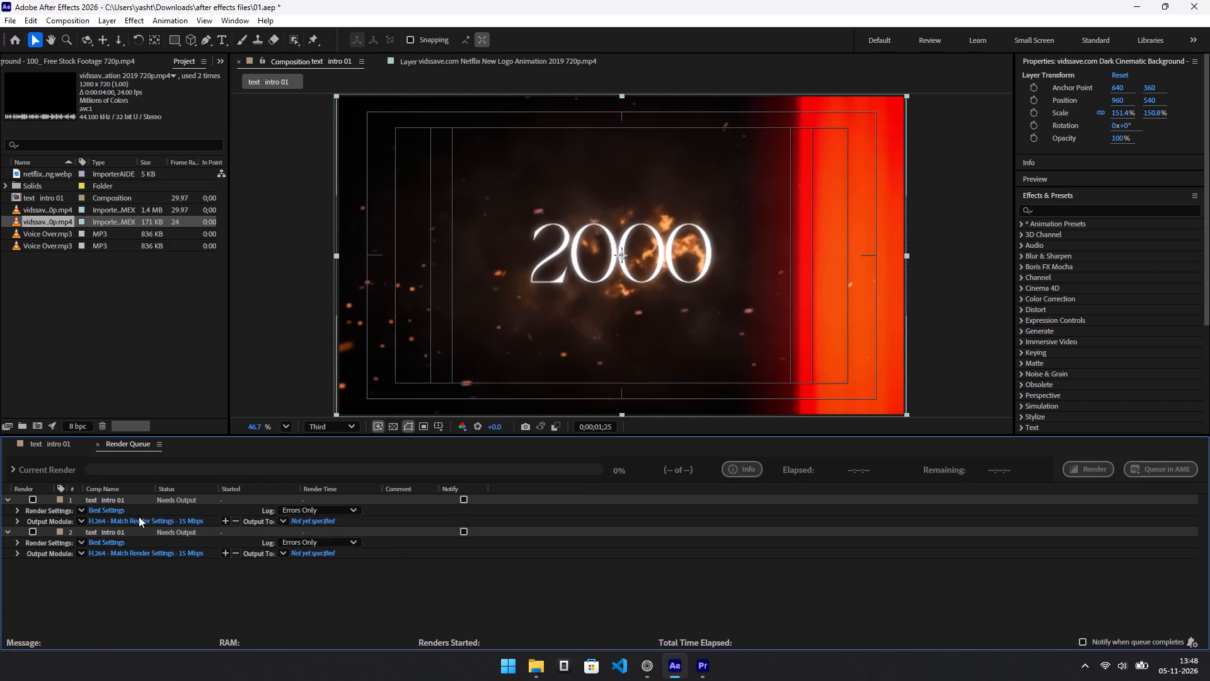
left_click(139, 516)
scroll(139, 516, "down", 2)
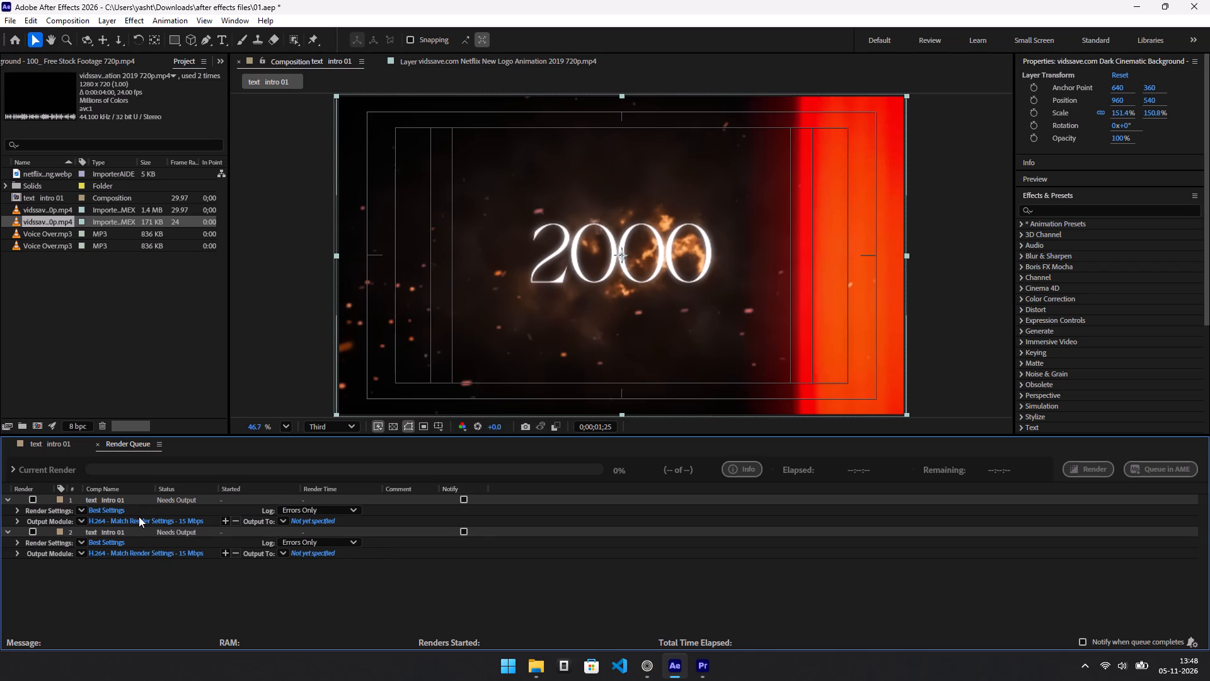
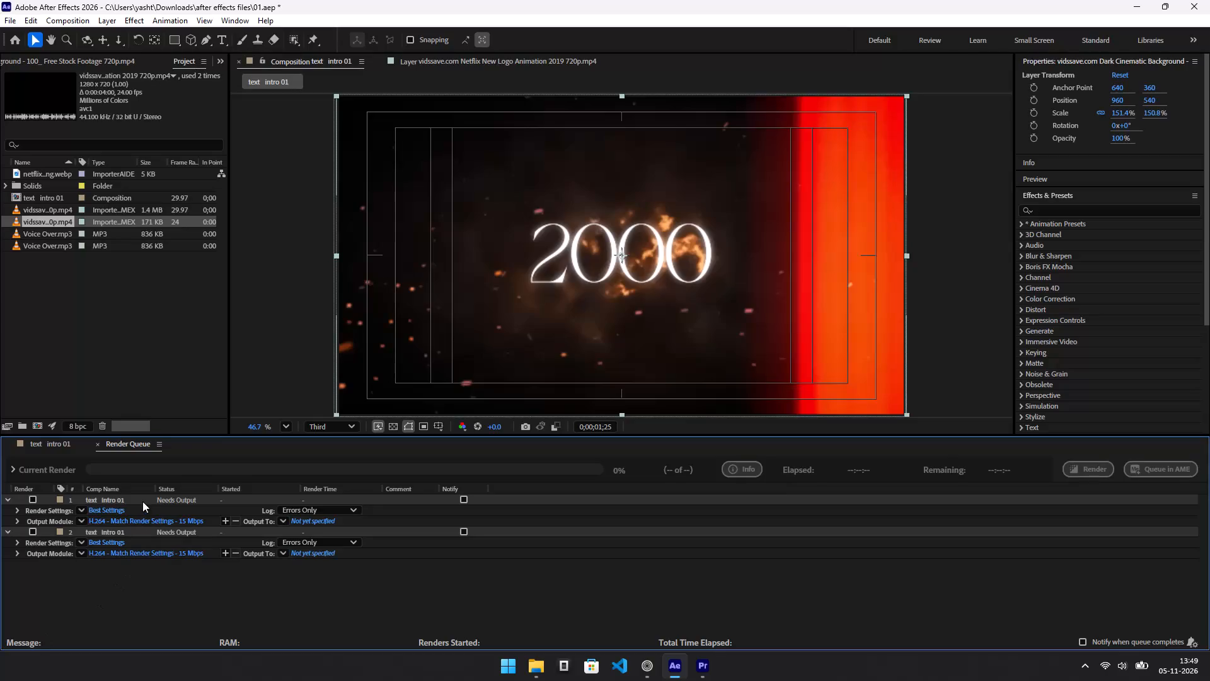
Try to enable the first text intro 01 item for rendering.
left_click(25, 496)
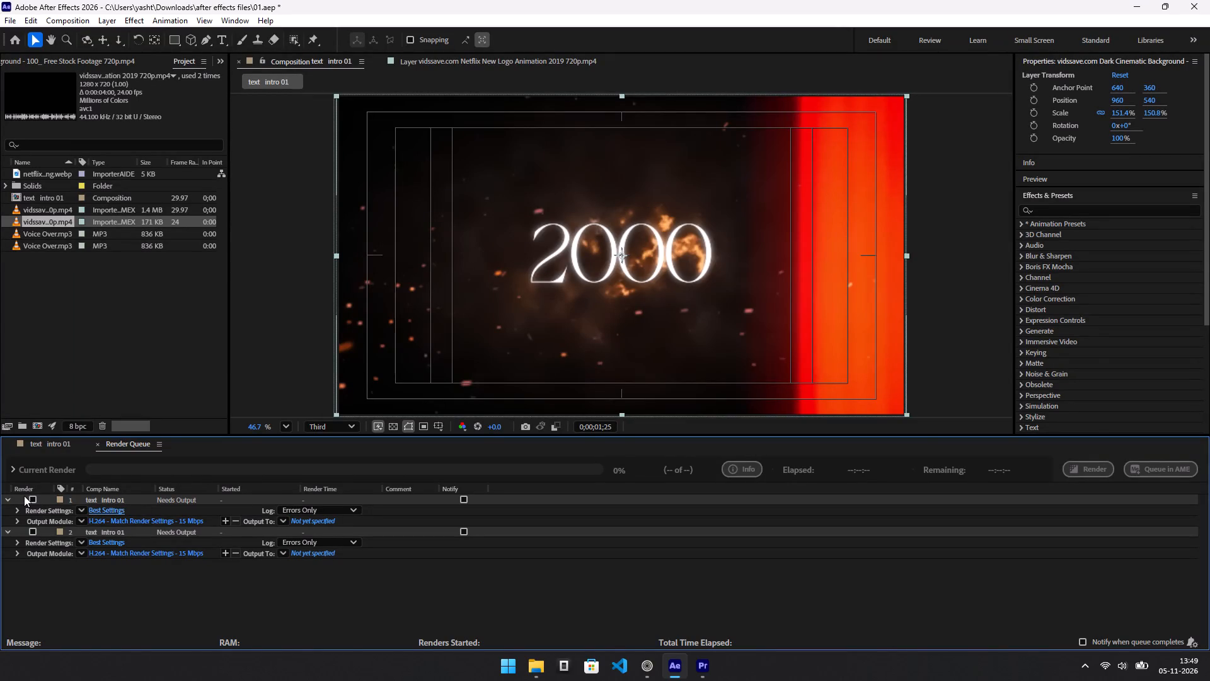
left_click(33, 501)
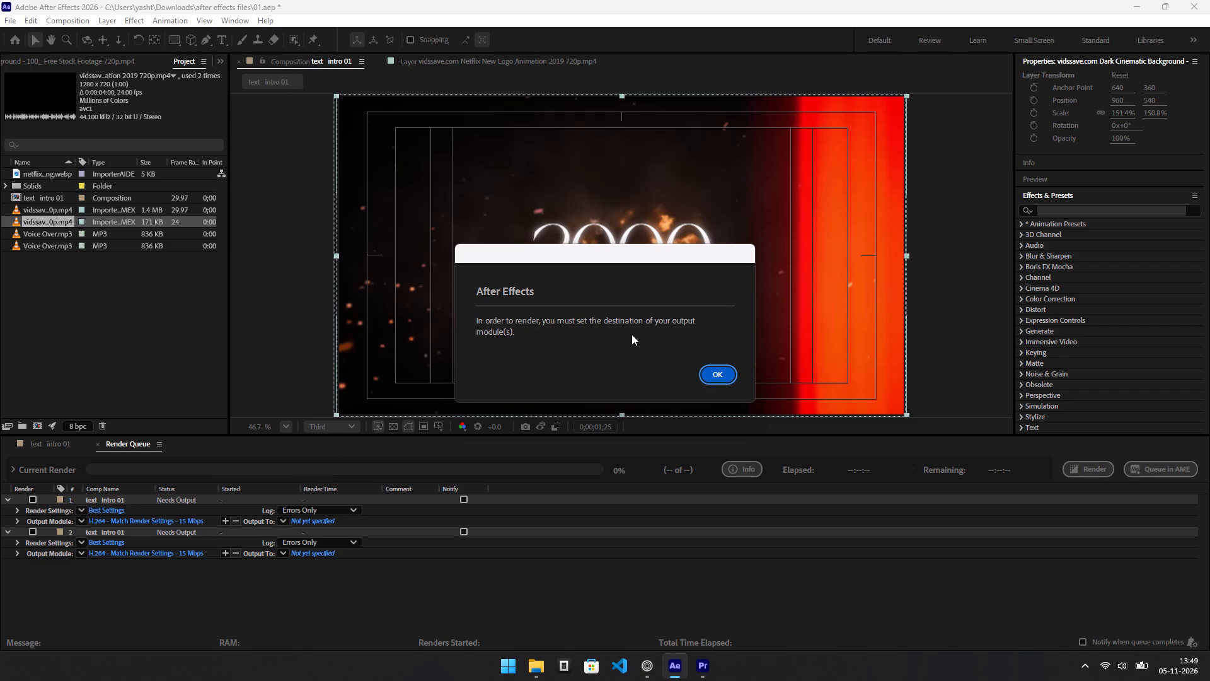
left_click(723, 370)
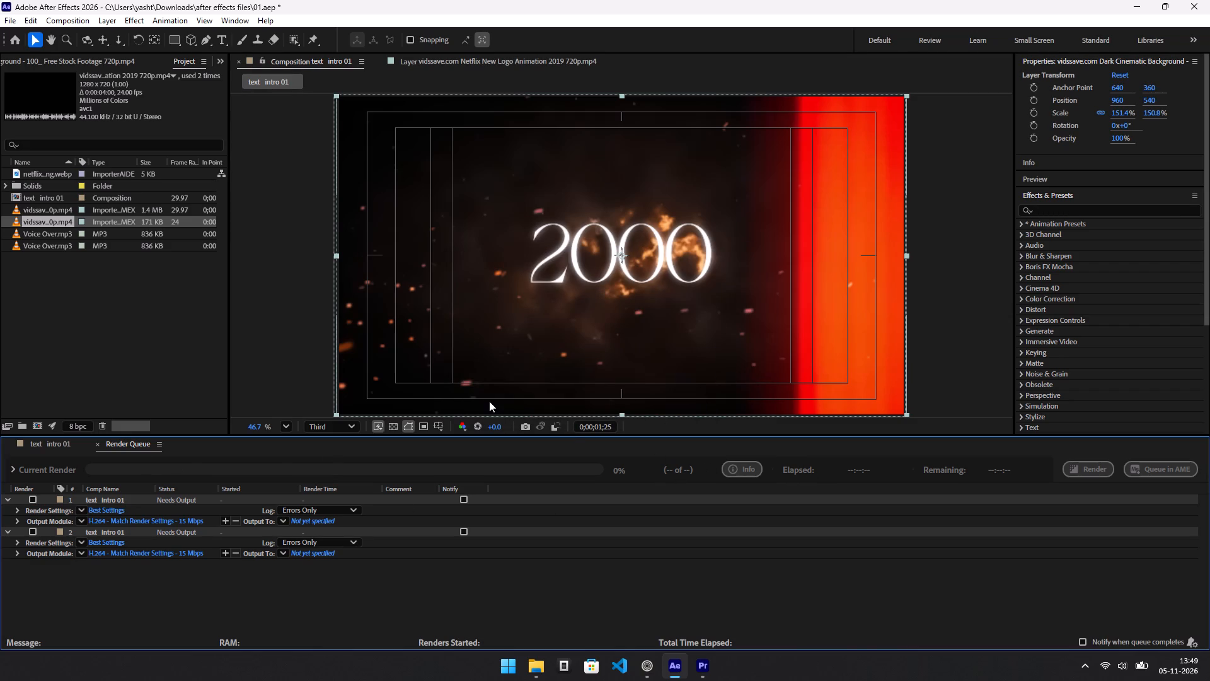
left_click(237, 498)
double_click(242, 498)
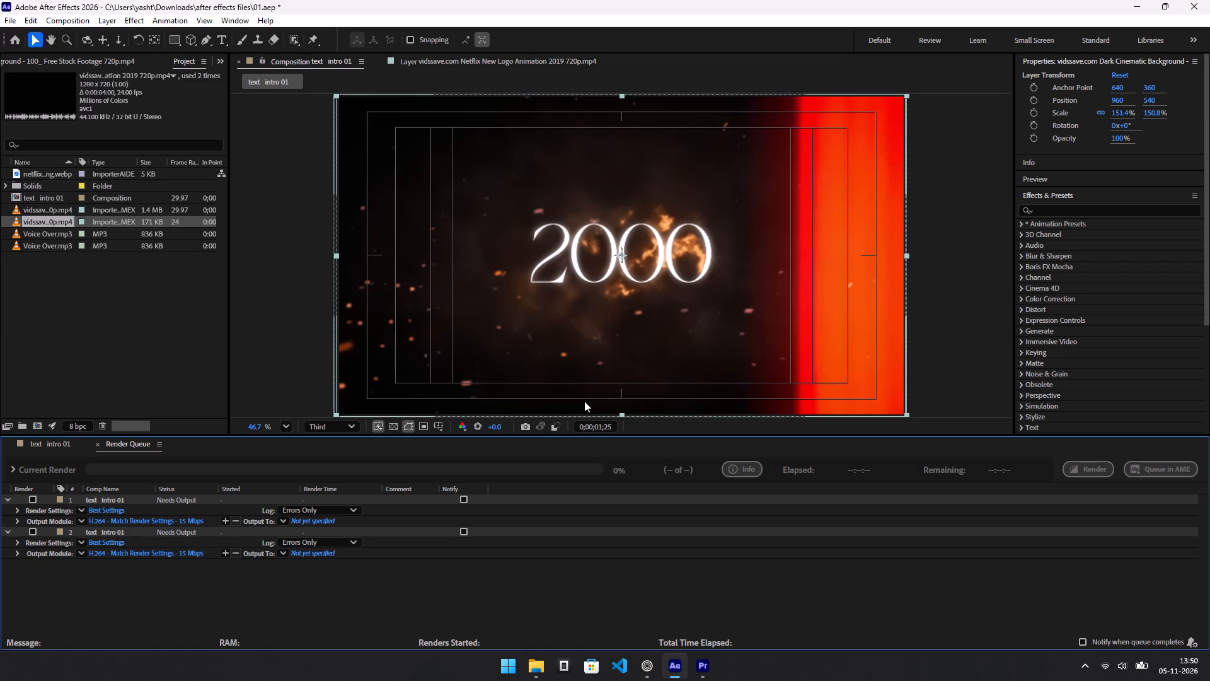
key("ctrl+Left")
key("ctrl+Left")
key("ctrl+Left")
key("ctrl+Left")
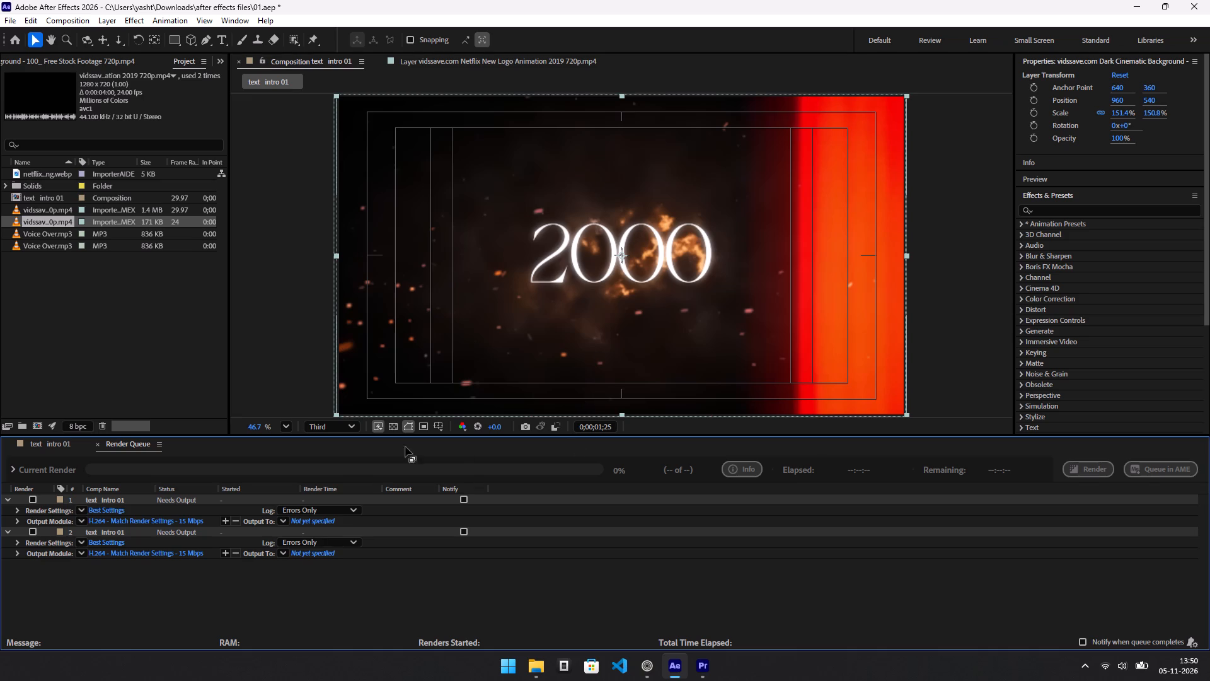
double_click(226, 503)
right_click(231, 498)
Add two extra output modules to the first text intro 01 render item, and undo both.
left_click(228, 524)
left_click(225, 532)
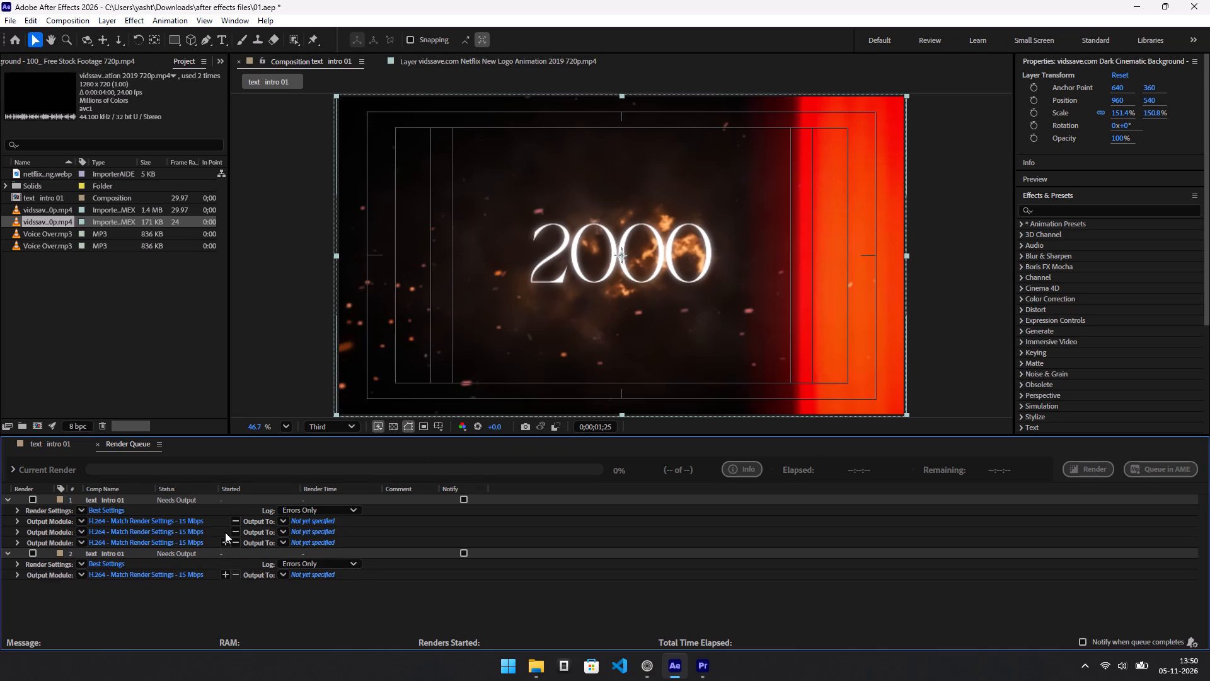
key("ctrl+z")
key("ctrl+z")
Set the first text intro 01 render item's output naming to Comp Name, with after effects files as the destination folder.
left_click(256, 520)
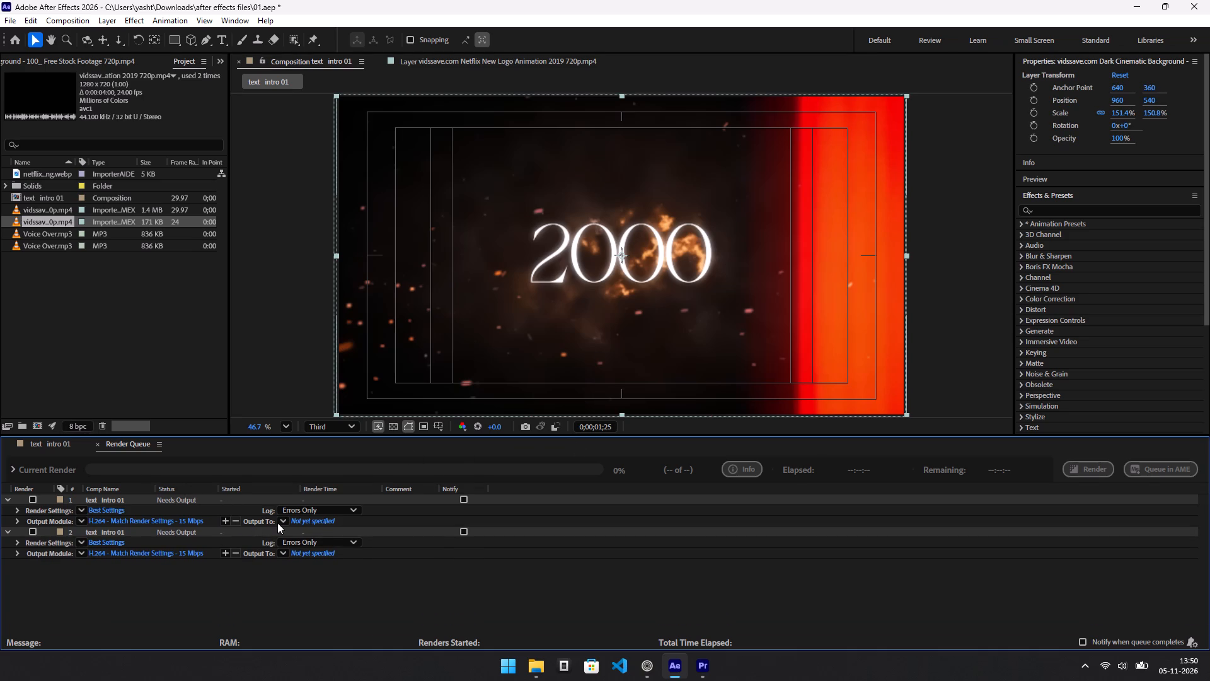
left_click(278, 523)
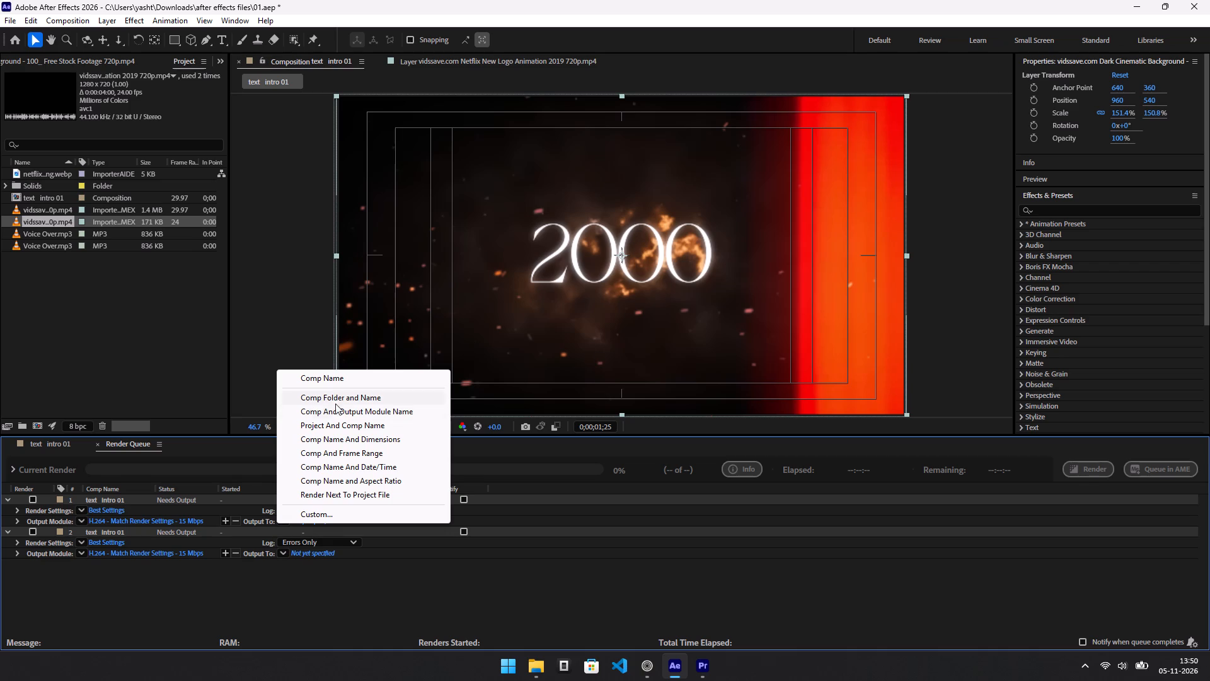
left_click(332, 374)
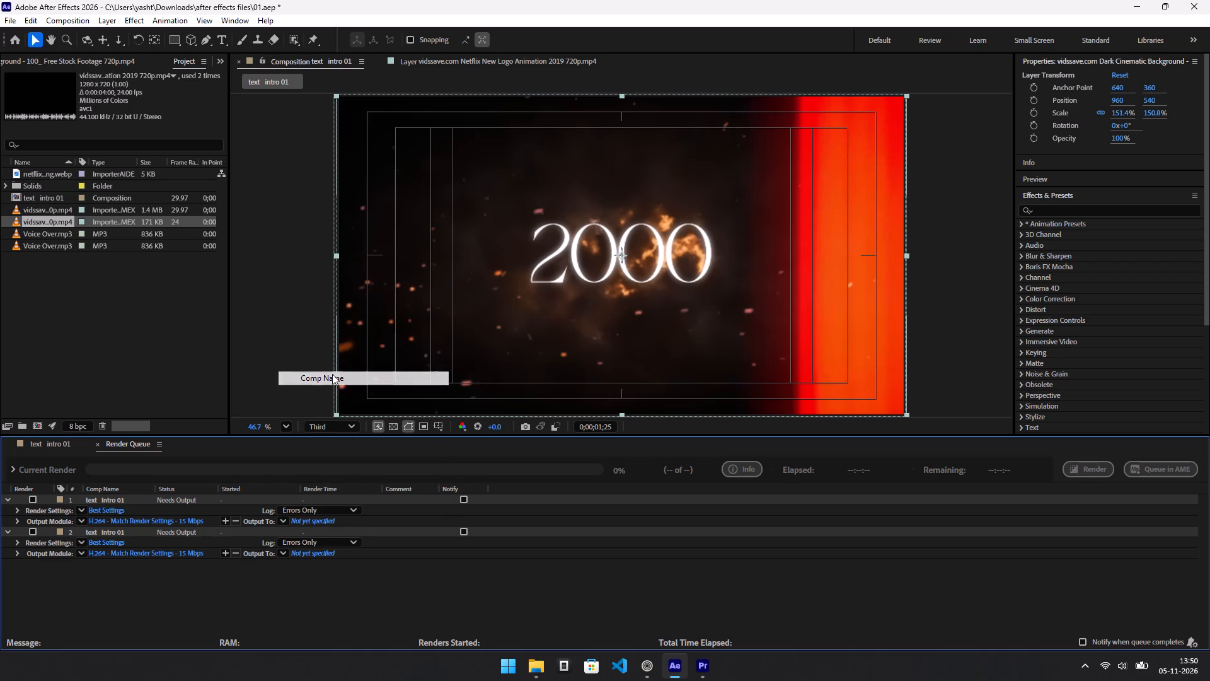
left_click(314, 519)
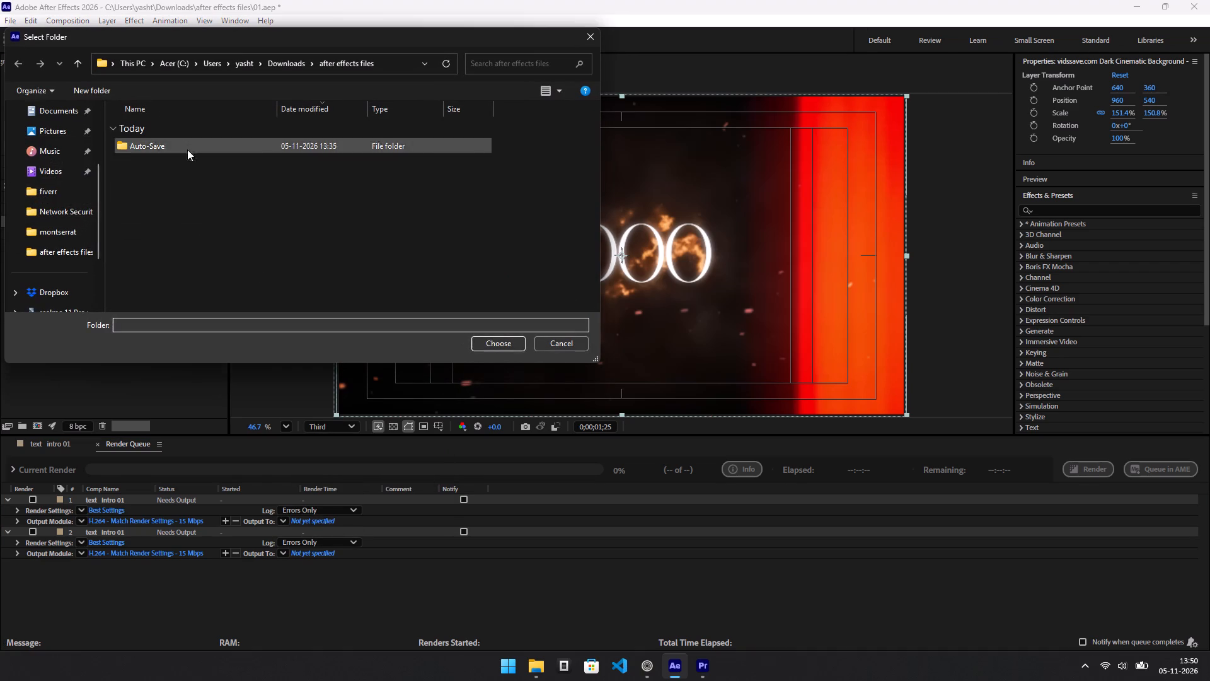
left_click(509, 344)
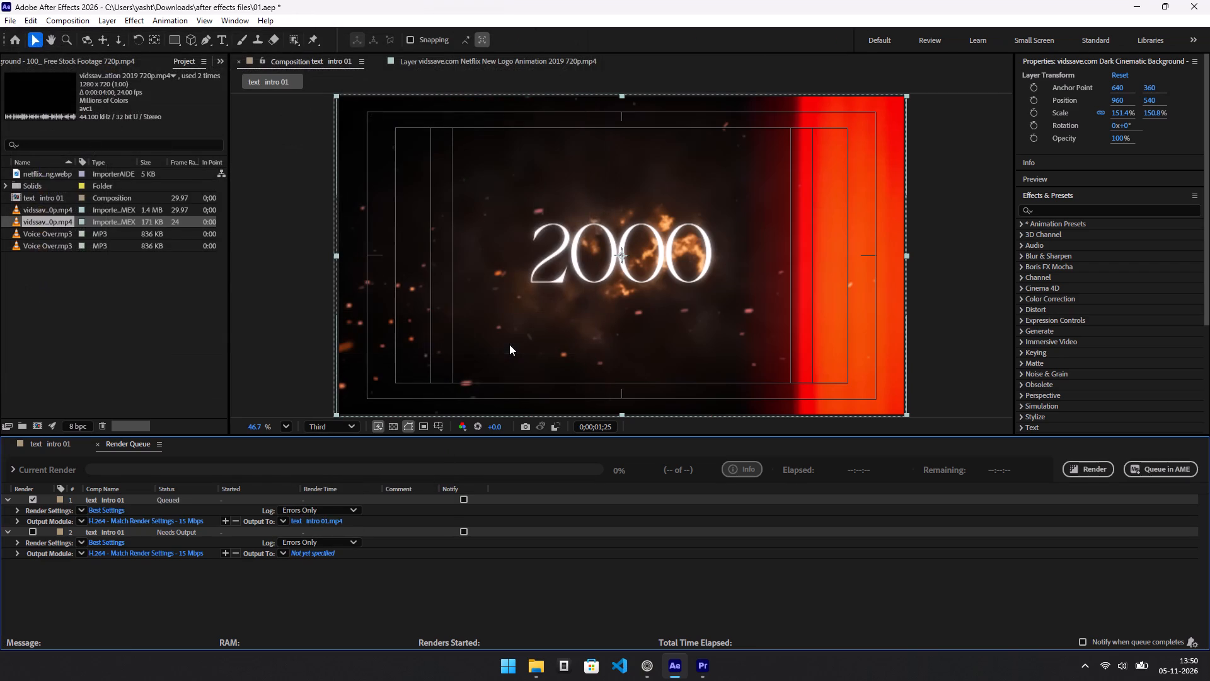
Set the first text intro 01 render item's output naming to Comp Folder and Name.
left_click(260, 527)
left_click(260, 523)
left_click(265, 525)
left_click(284, 521)
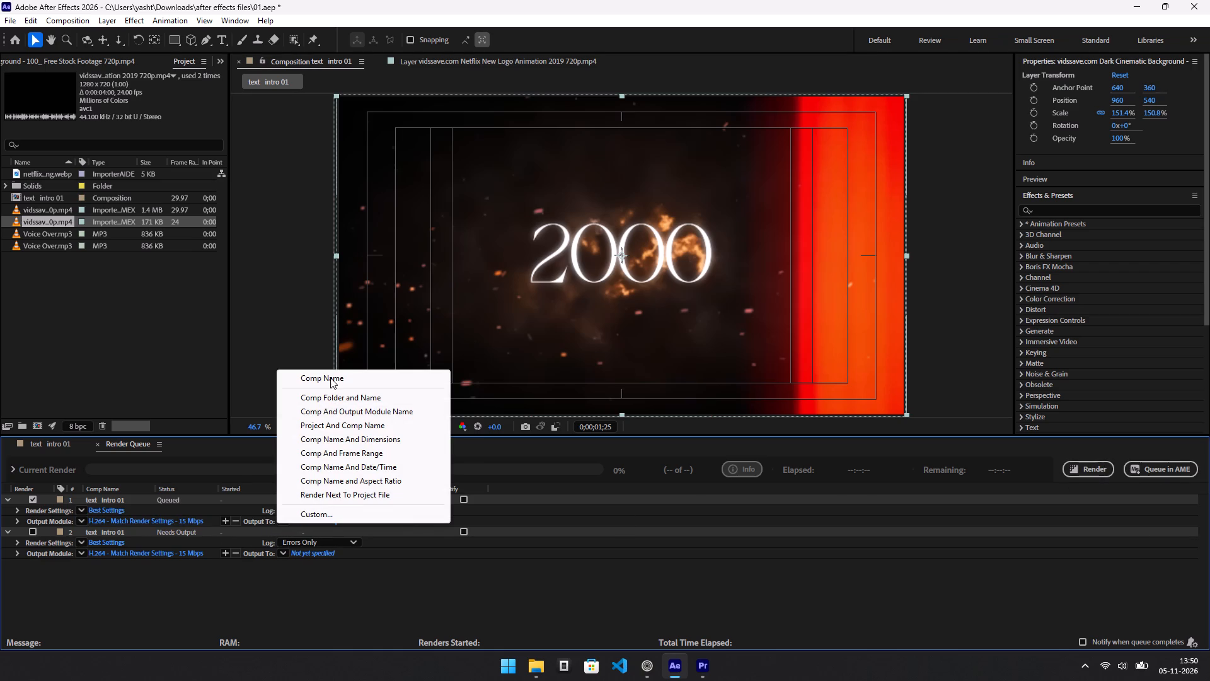
left_click(330, 378)
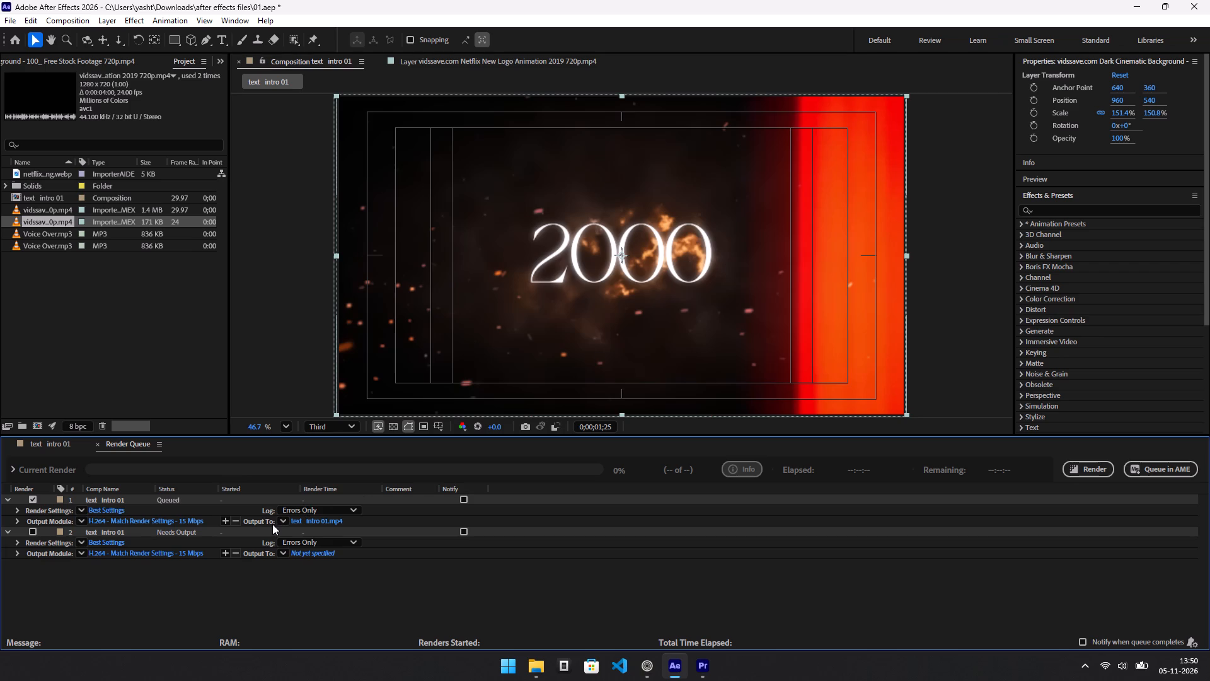
left_click(284, 524)
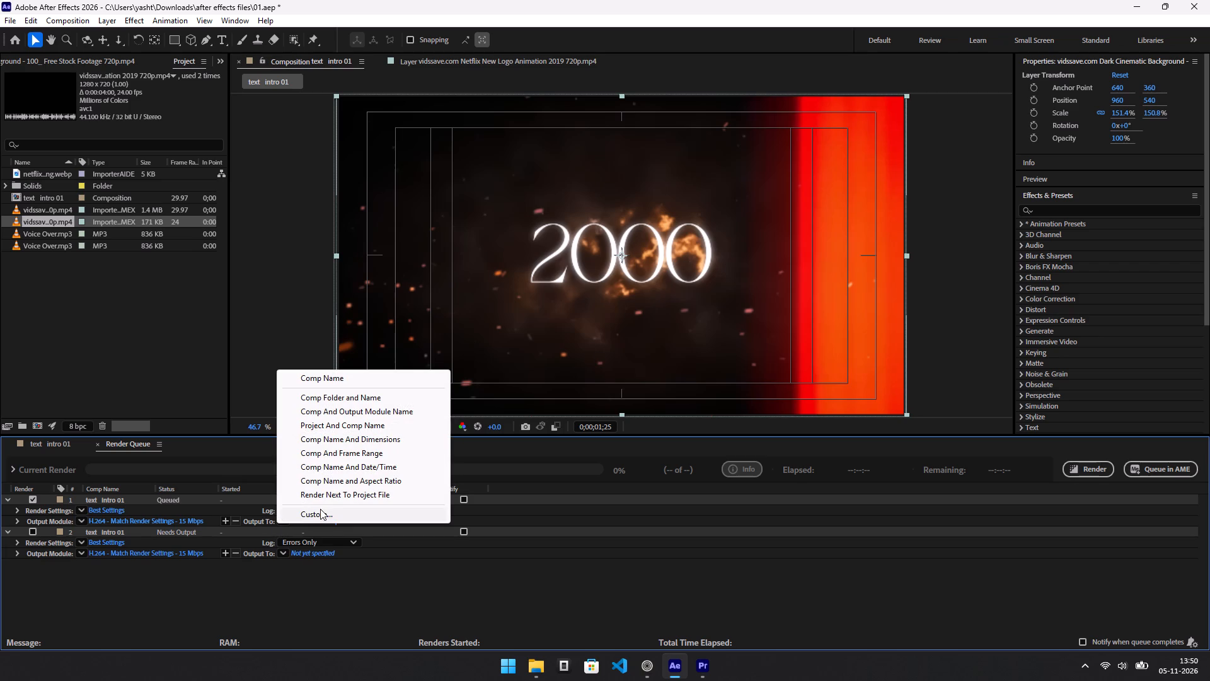
left_click(317, 380)
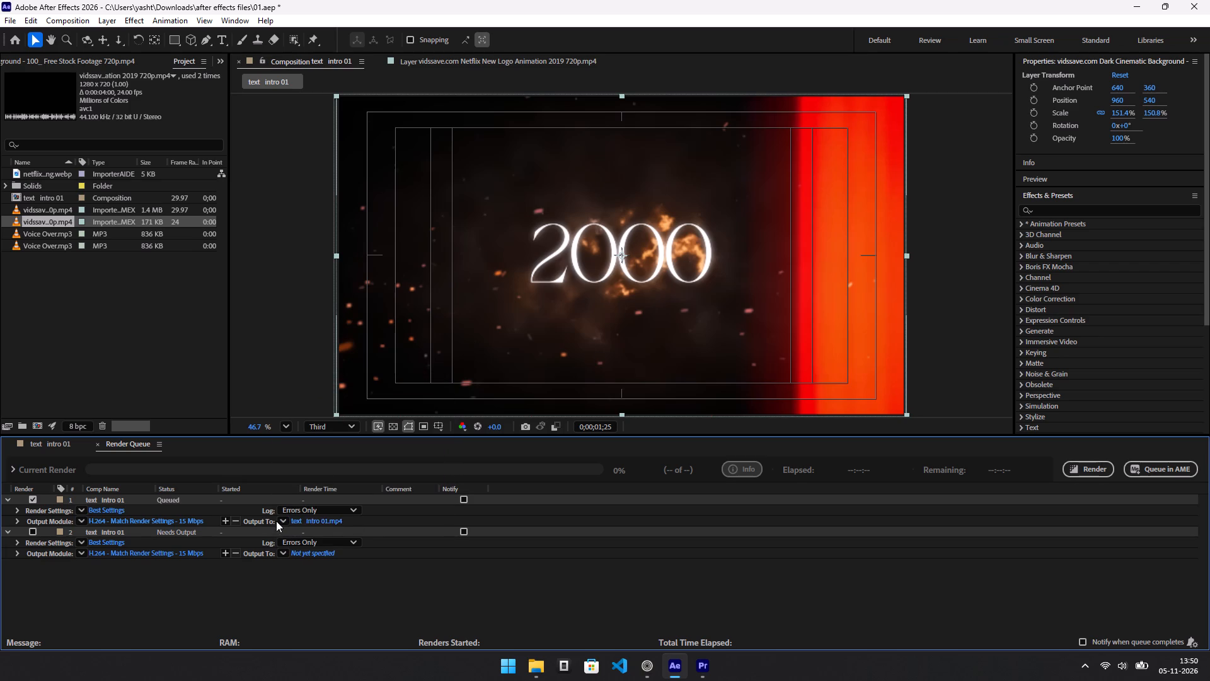
left_click(284, 520)
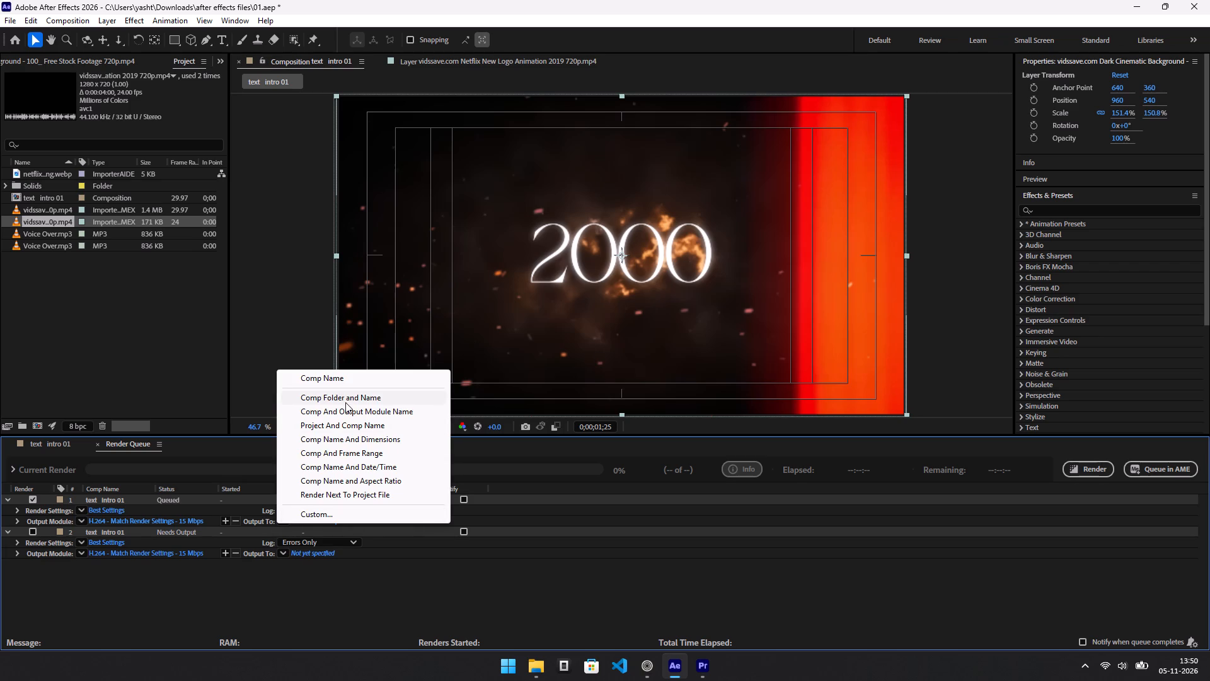
left_click(345, 402)
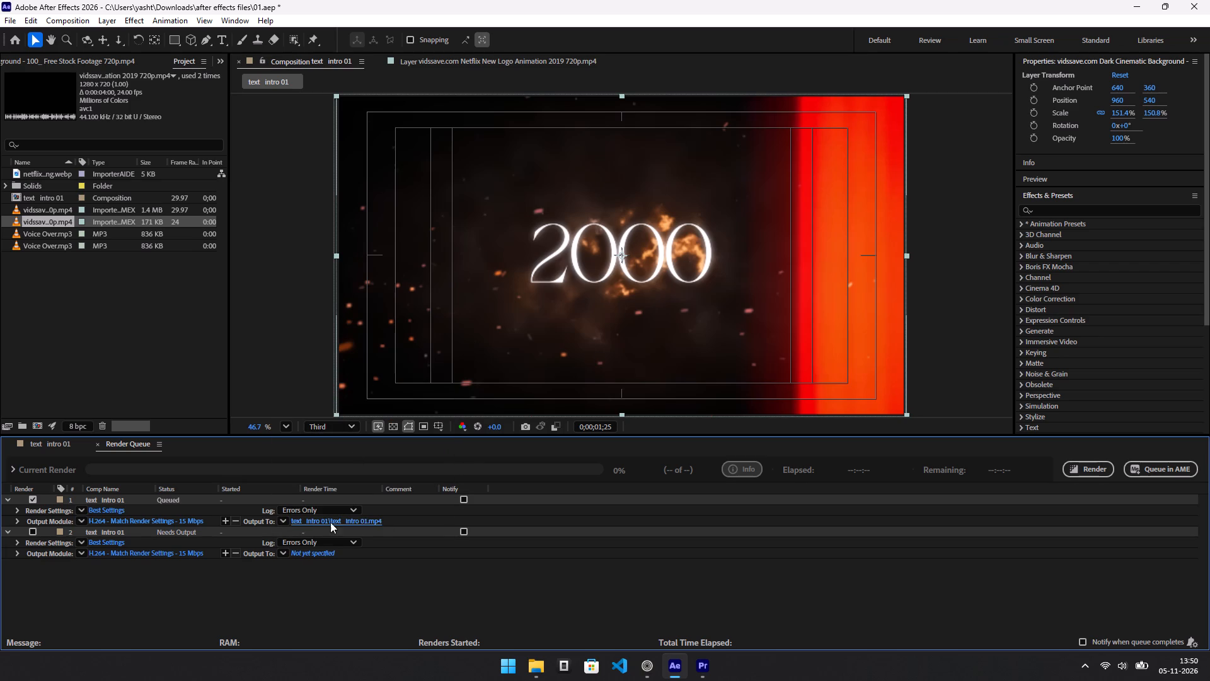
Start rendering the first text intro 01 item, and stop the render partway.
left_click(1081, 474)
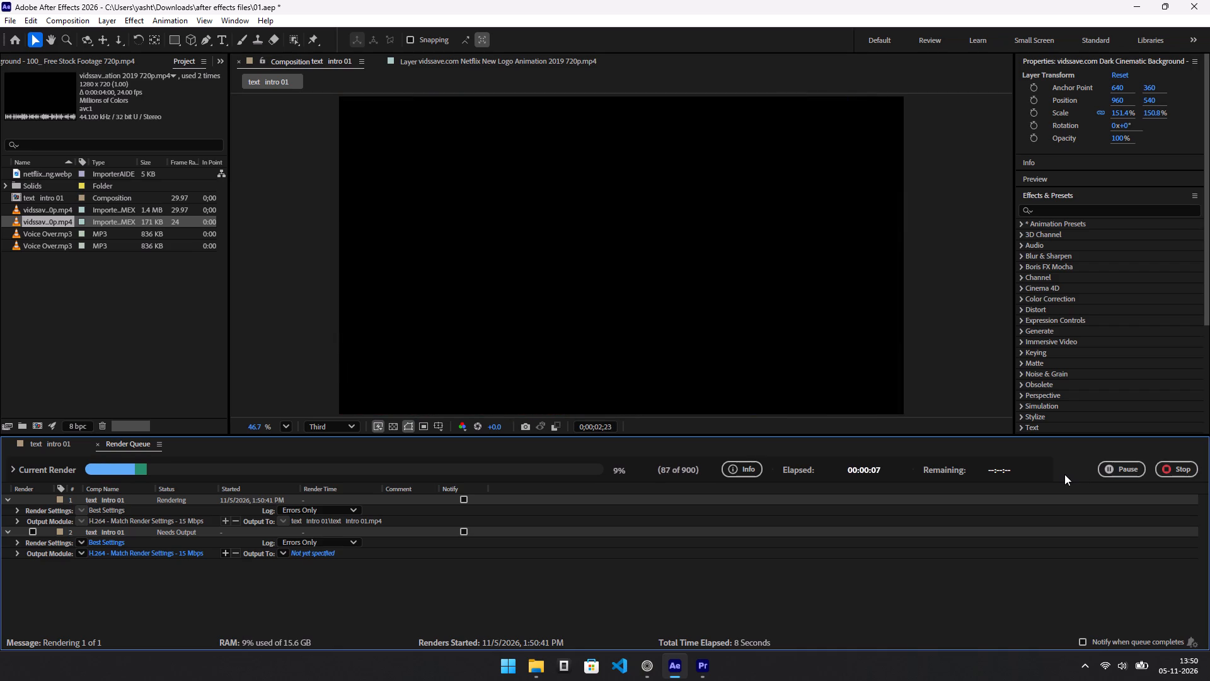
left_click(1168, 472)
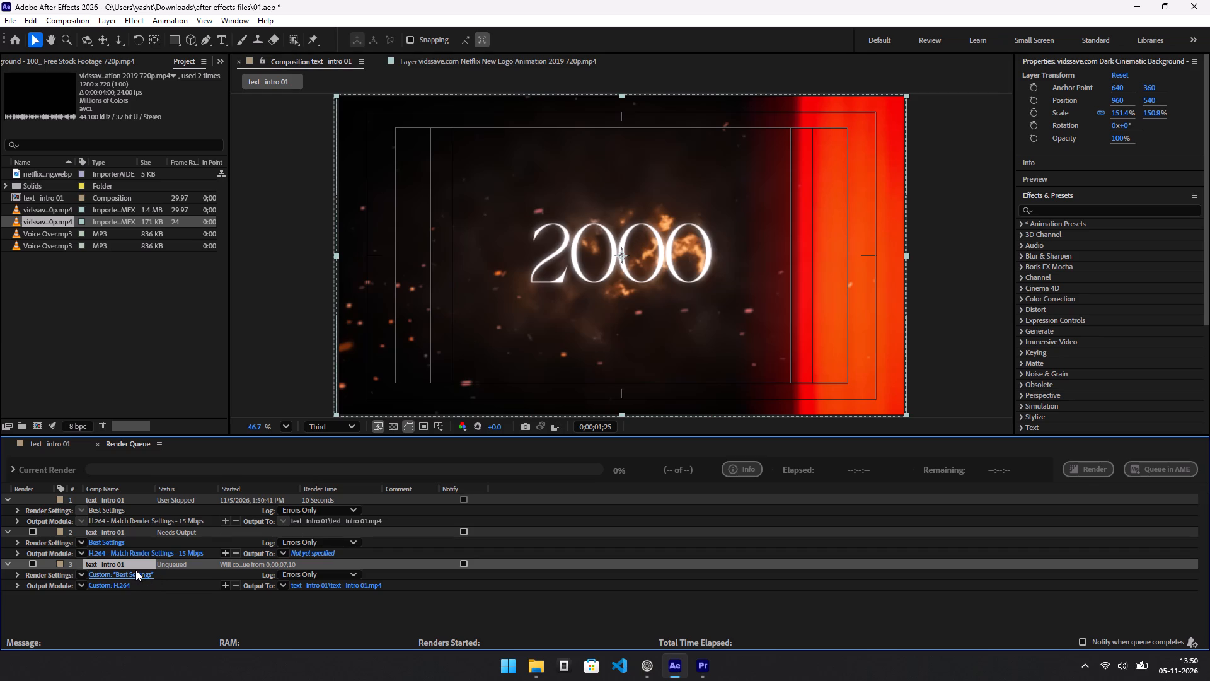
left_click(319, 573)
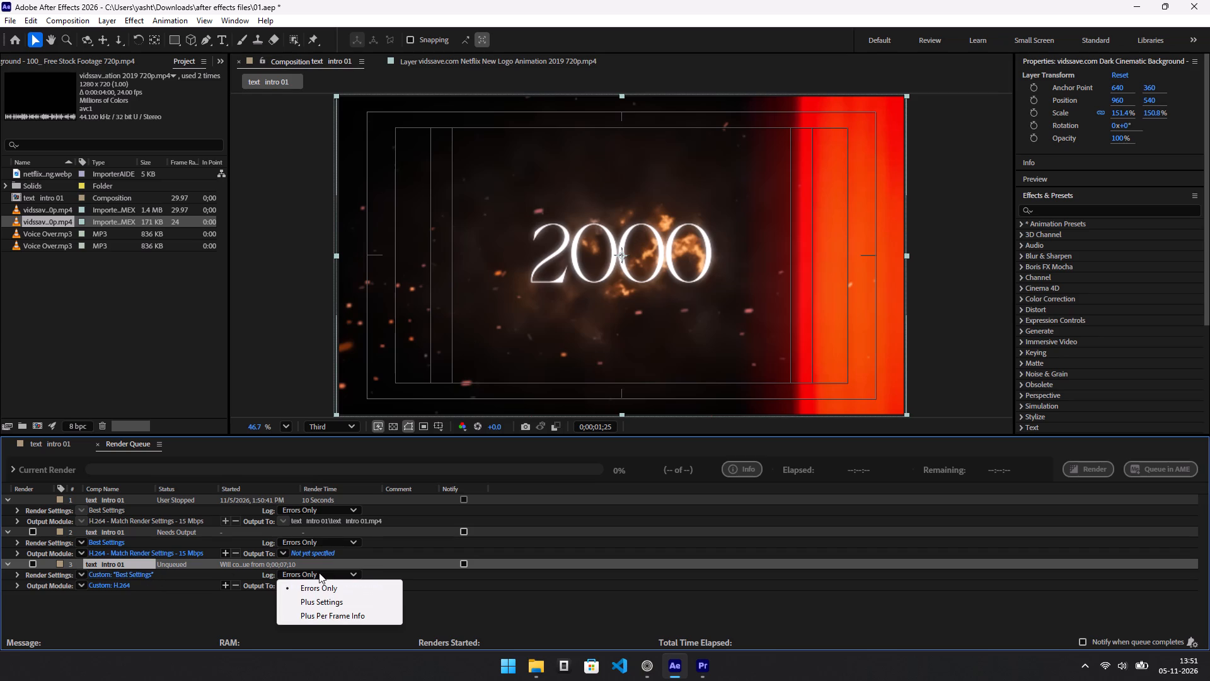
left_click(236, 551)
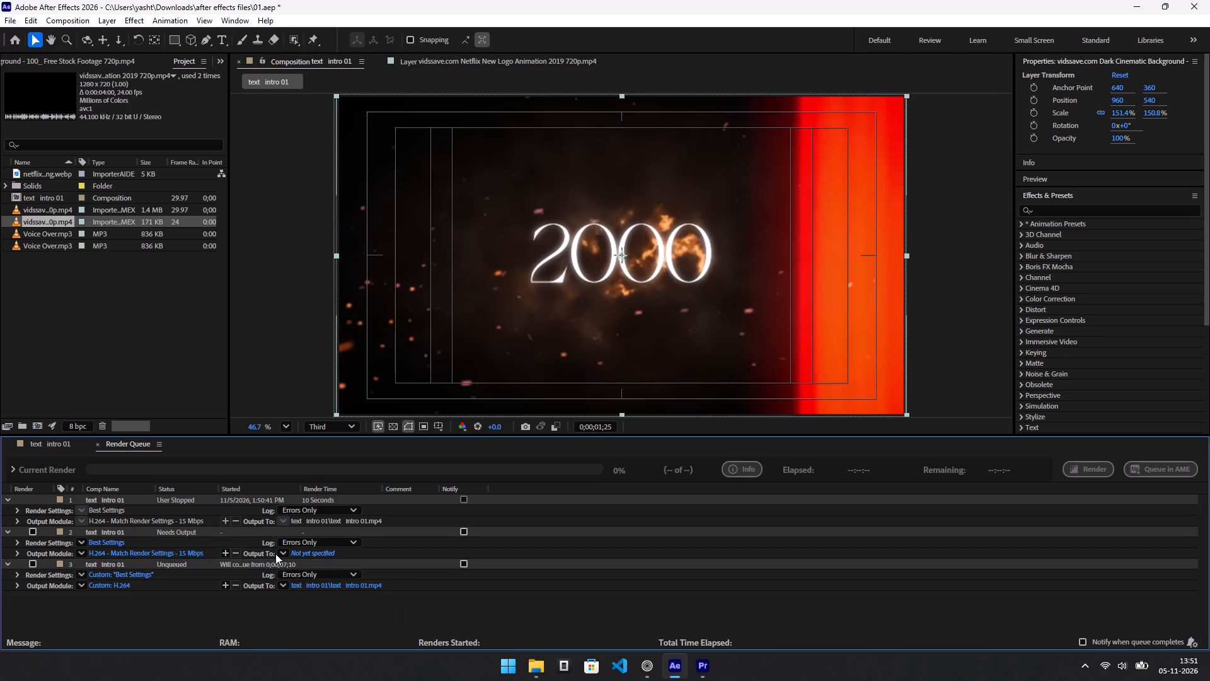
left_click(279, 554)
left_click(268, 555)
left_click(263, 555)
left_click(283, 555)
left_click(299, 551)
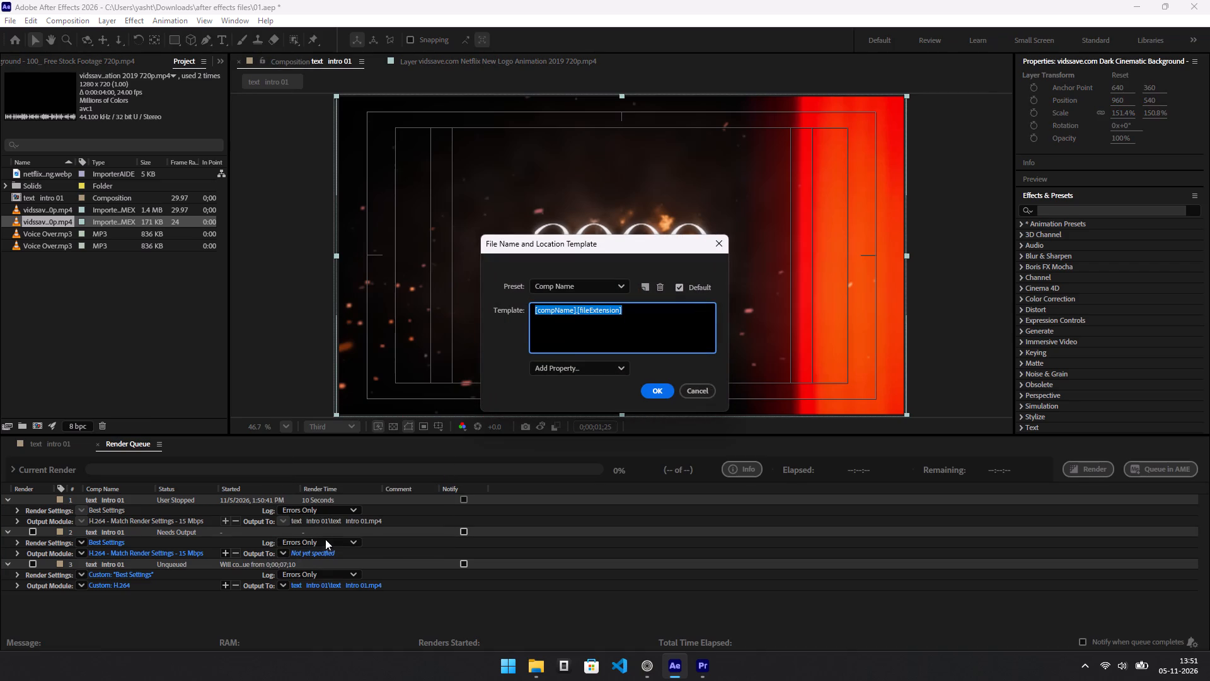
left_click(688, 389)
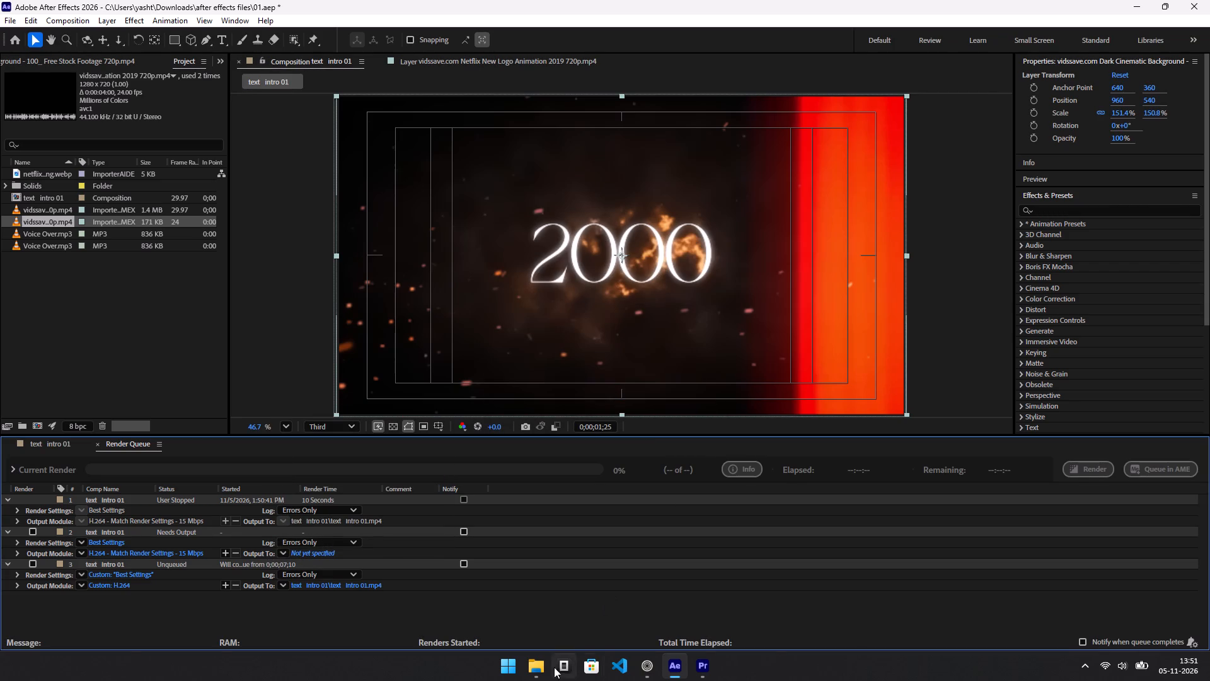
Switch to File Explorer and look through the after effects files folder and its Auto-Save subfolder, sorting by ascending date modified.
left_click(532, 668)
left_click(507, 610)
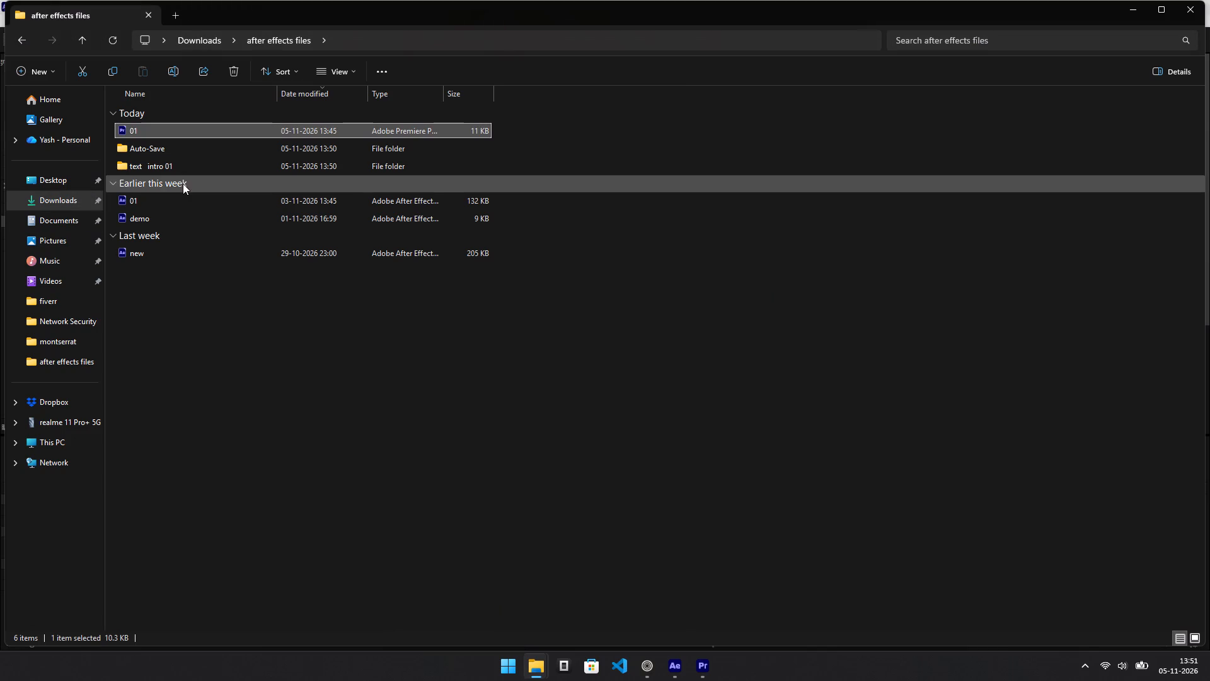
double_click(189, 151)
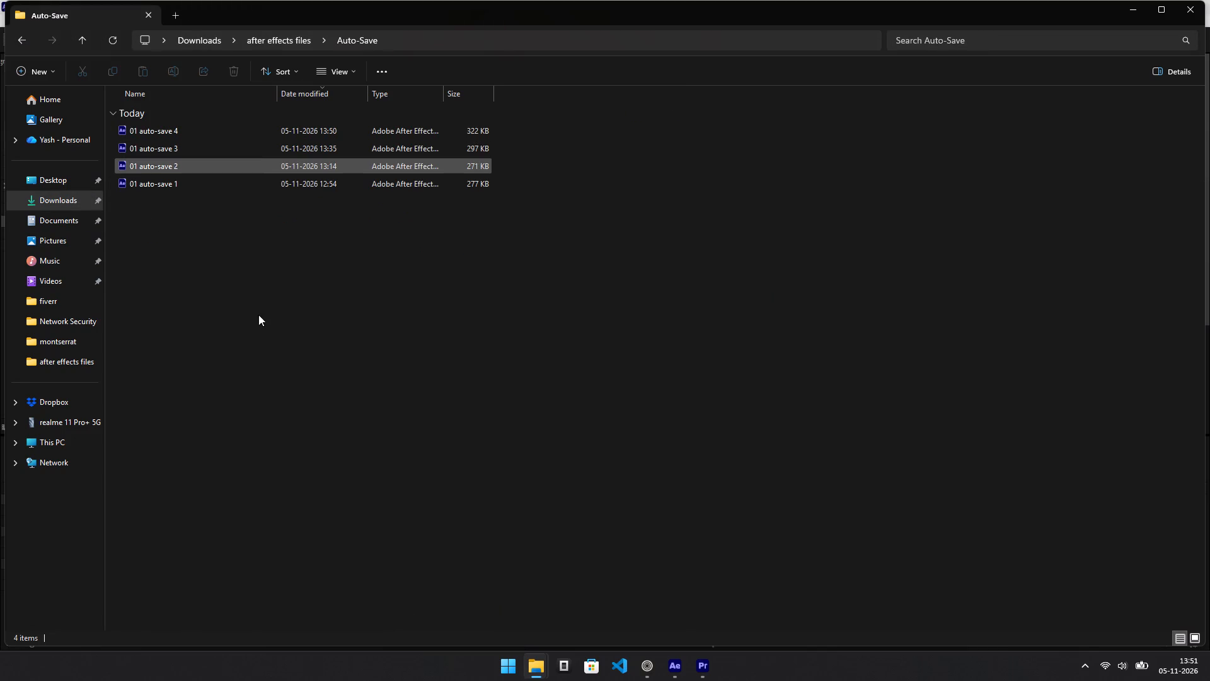
left_click(259, 316)
double_click(205, 170)
left_click(251, 294)
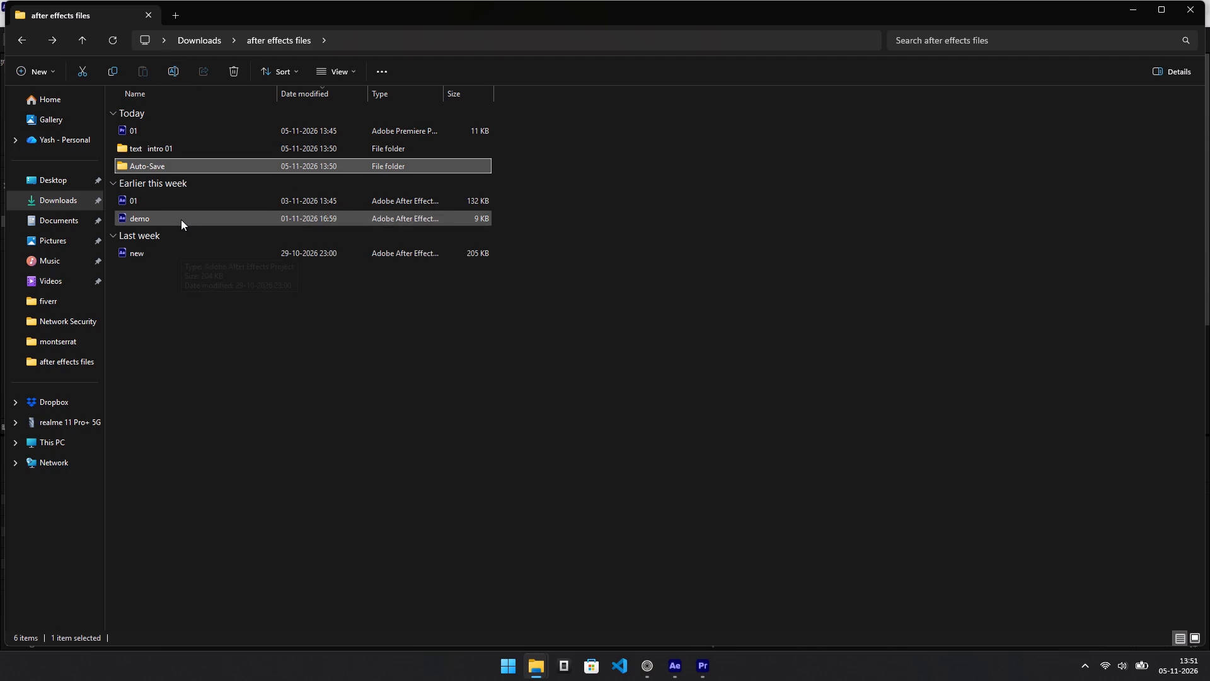
left_click(279, 68)
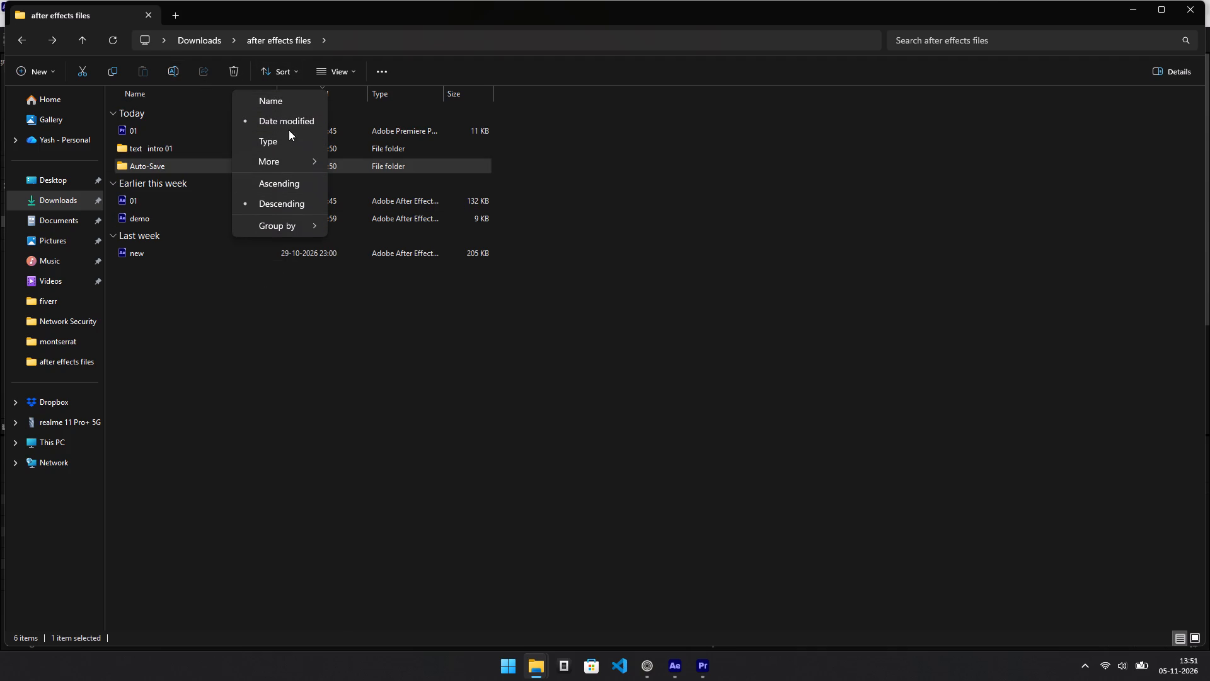
left_click(289, 119)
left_click(272, 70)
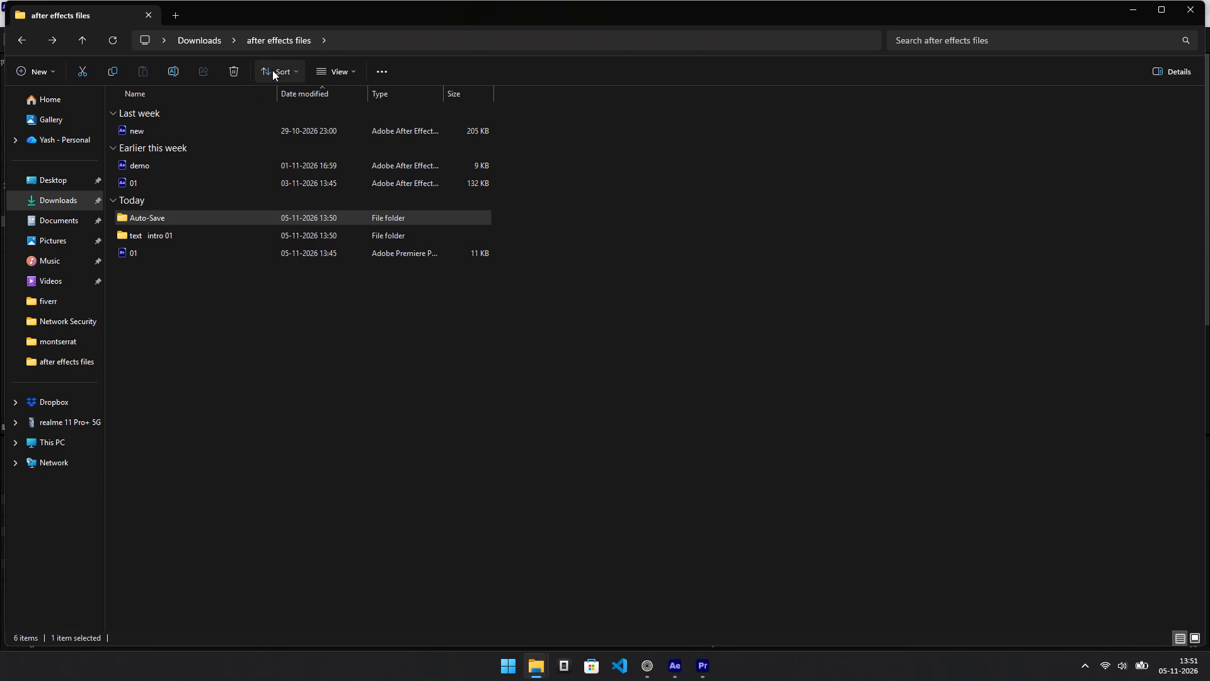
left_click(274, 338)
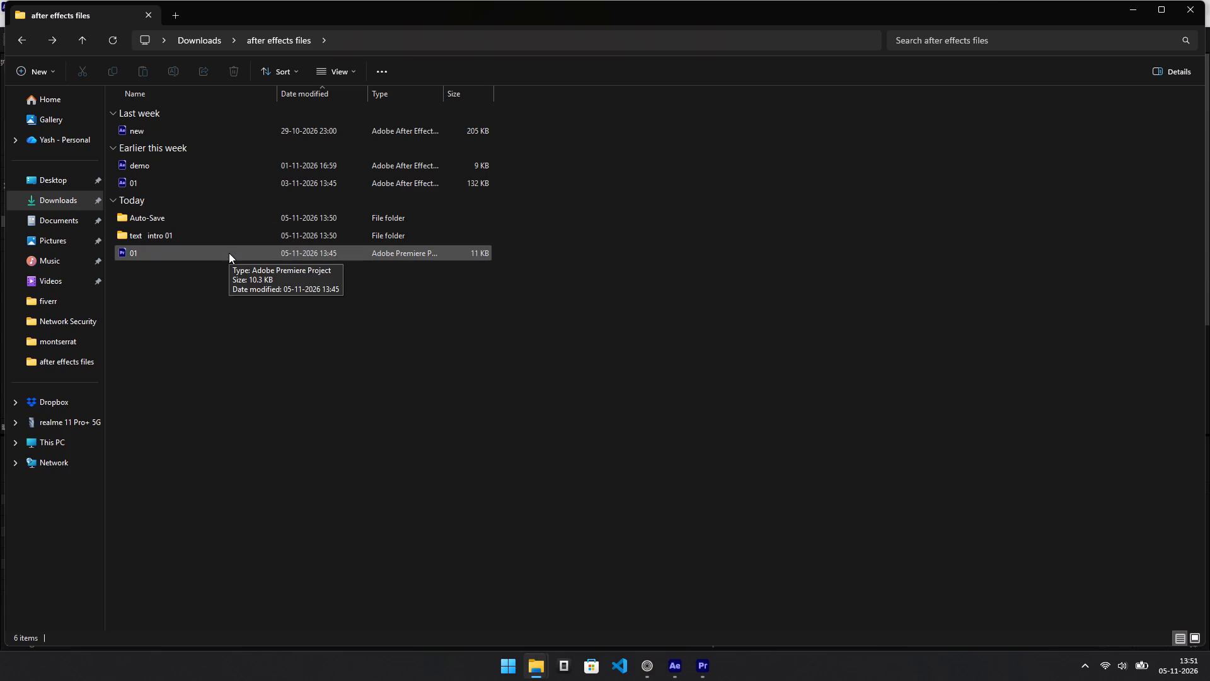
Switch back to After Effects and close the Render Queue to return to the text intro 01 timeline.
key("alt+Tab")
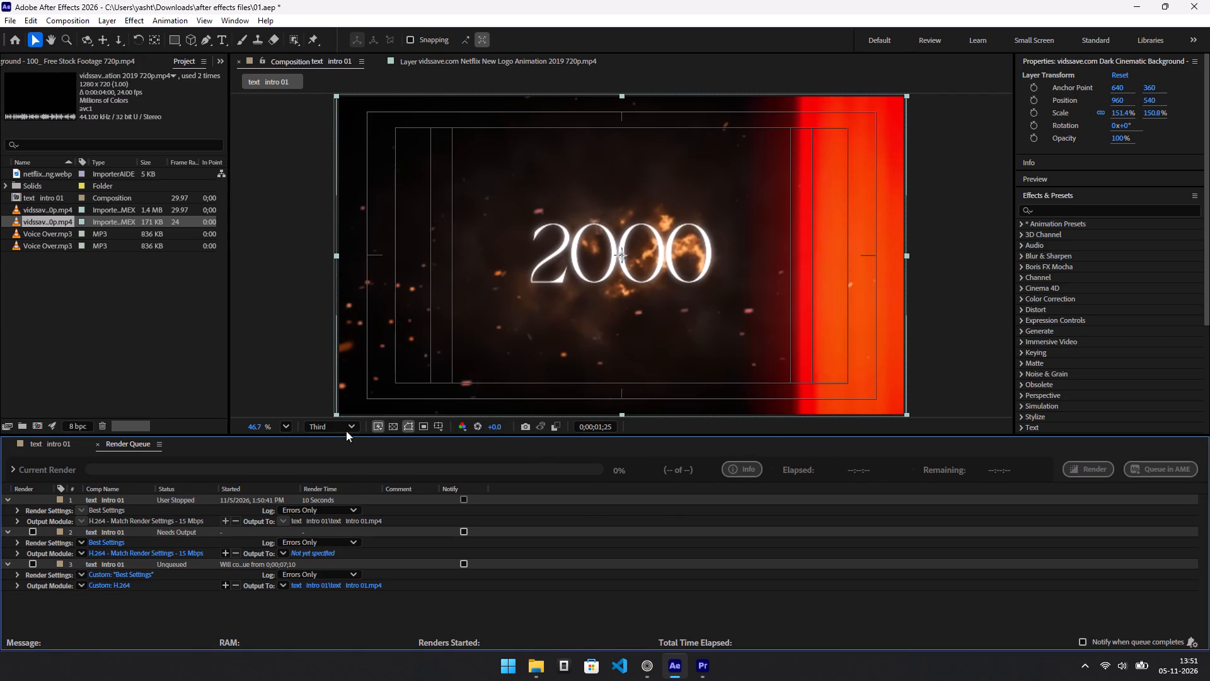
left_click(52, 446)
left_click(136, 441)
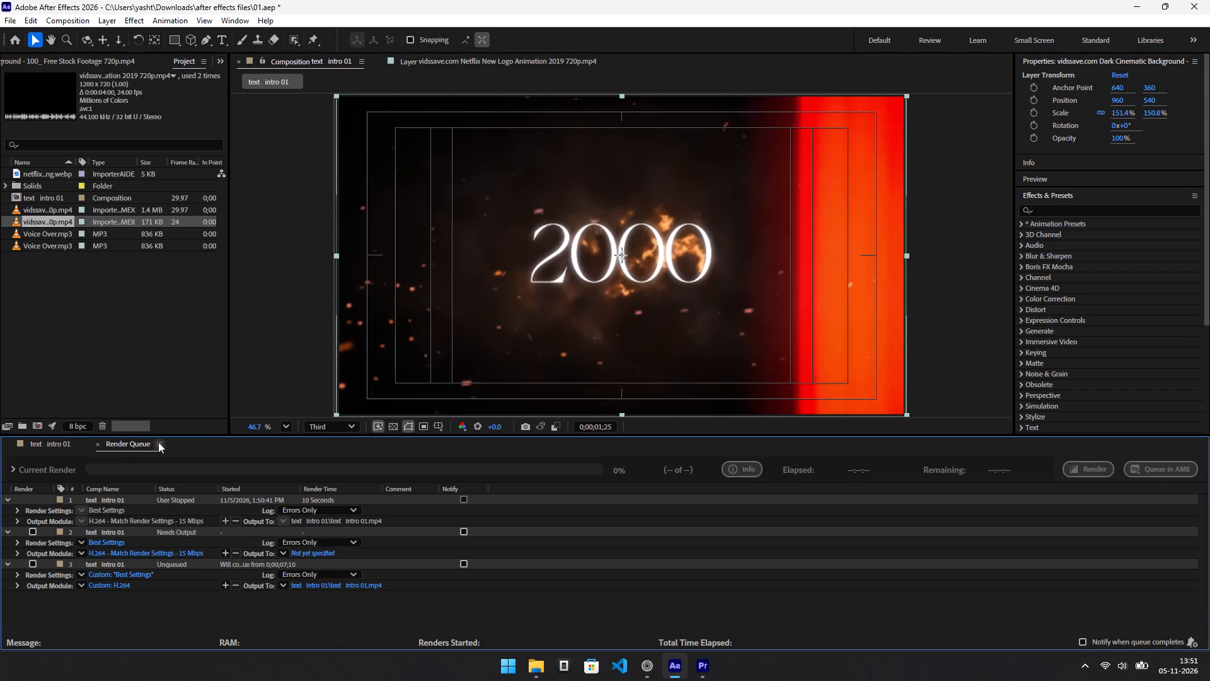
left_click(158, 442)
left_click(205, 450)
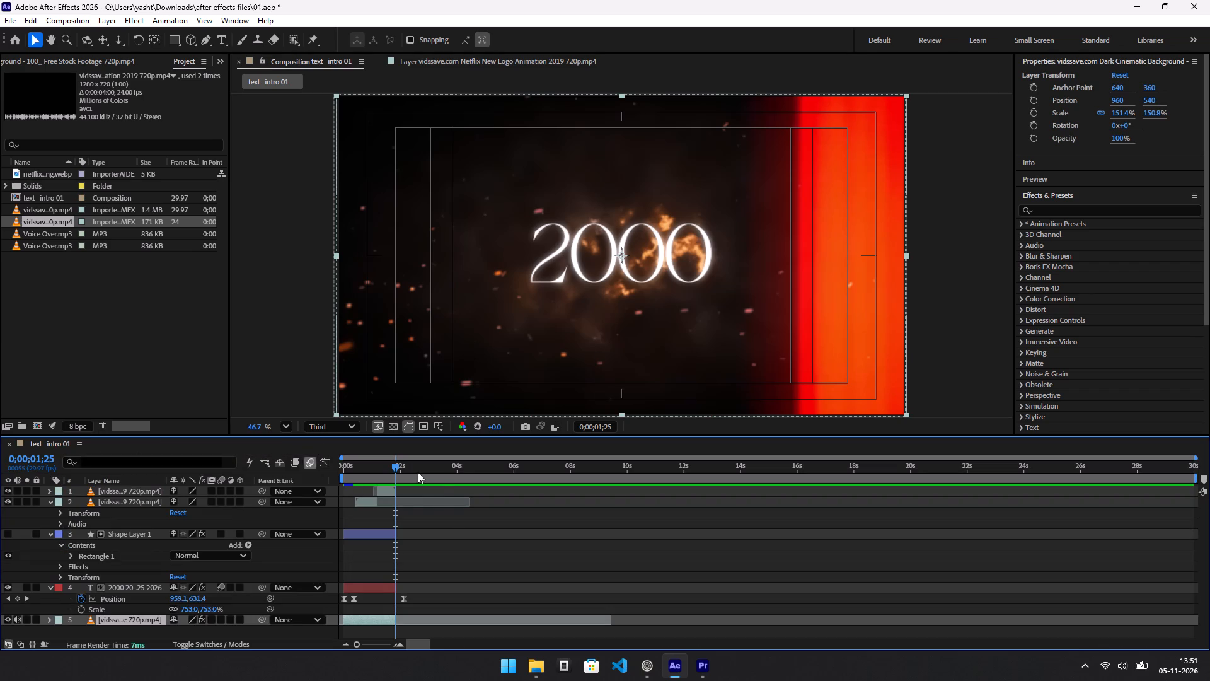
Scrub through the text intro 01 composition, switch to Premiere, and examine the matching text intro 01 sequence for comparison.
left_click_drag(392, 465, 417, 480)
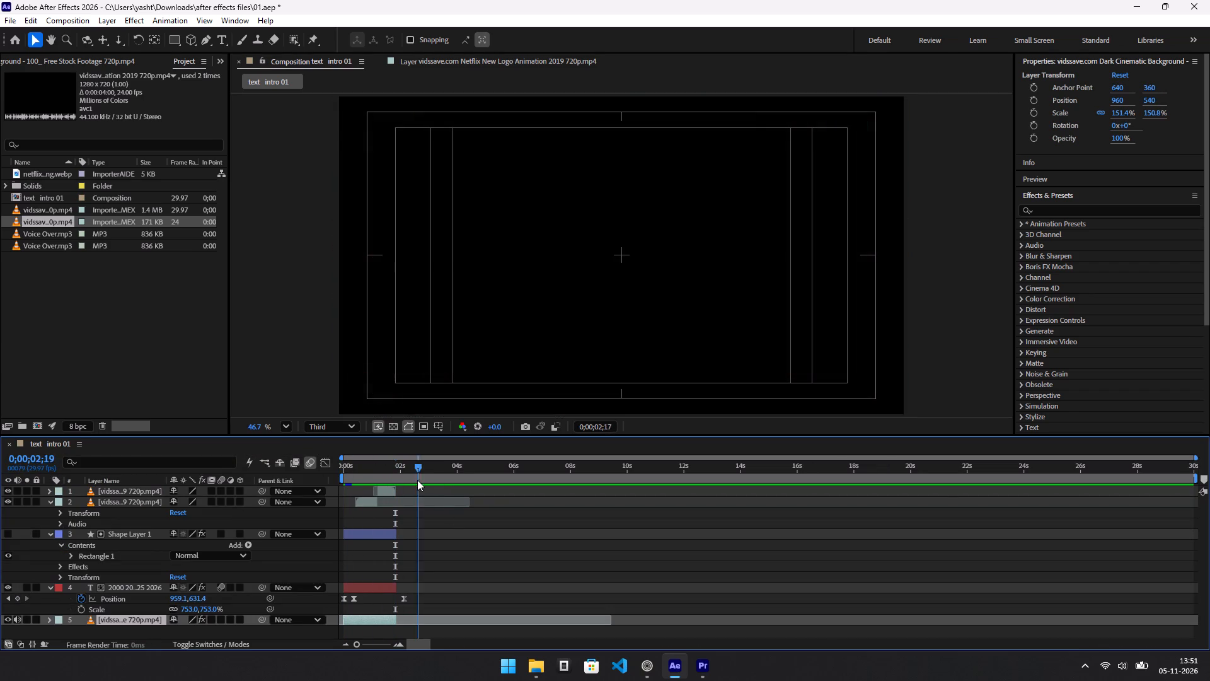
left_click_drag(417, 480, 297, 482)
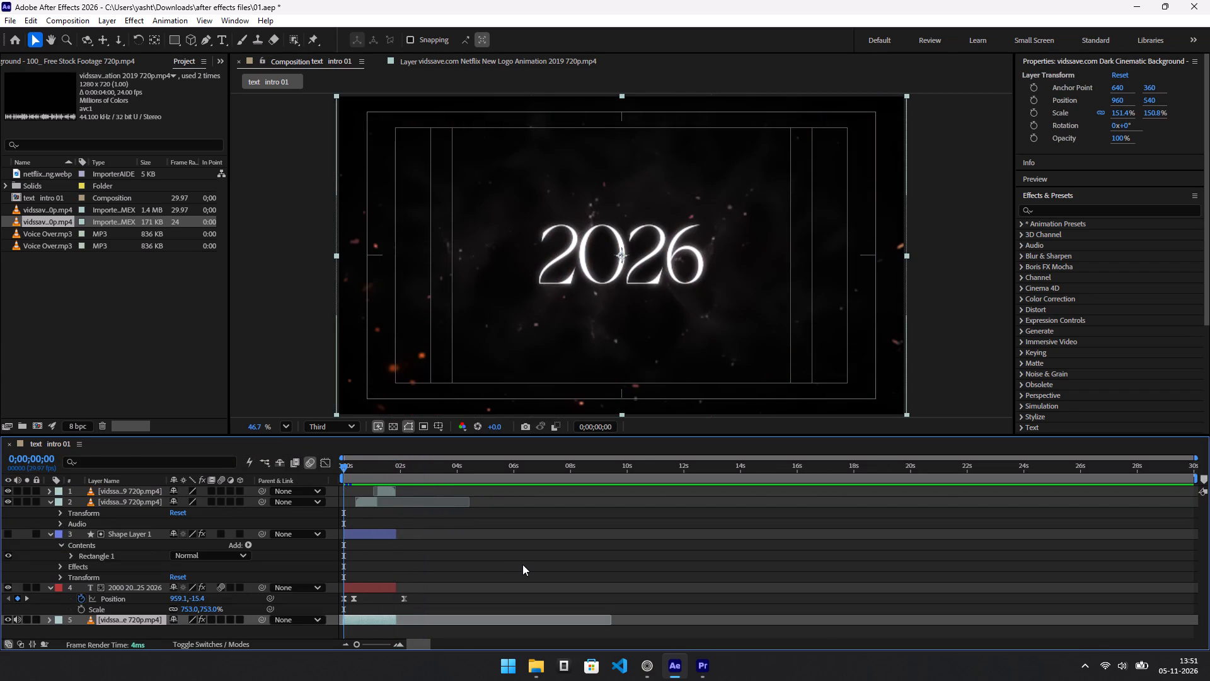
key("alt+Tab")
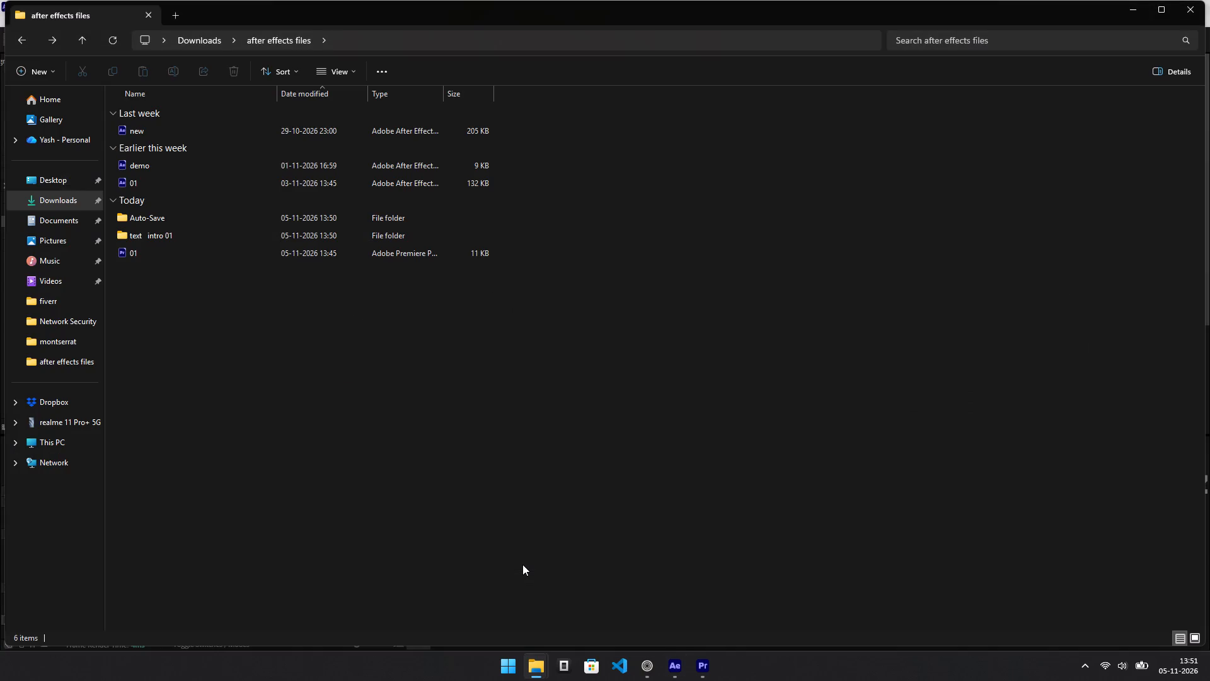
key("alt+Tab")
key("alt+Tab")
key("alt+Tab")
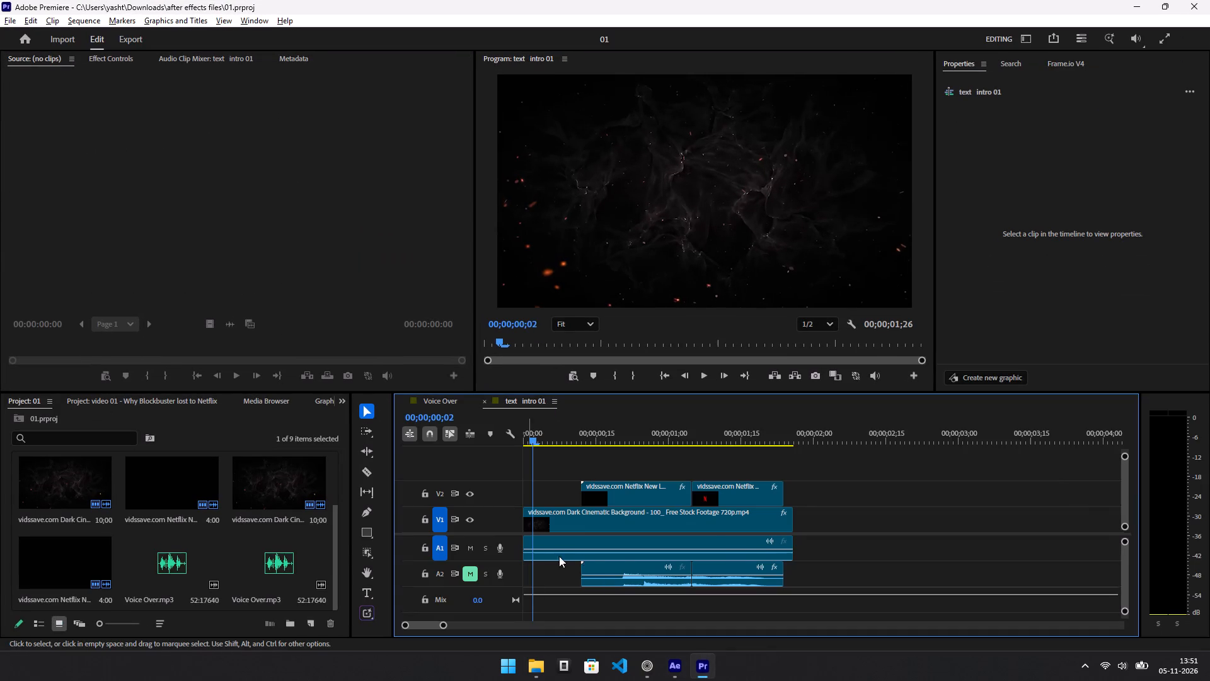
left_click_drag(533, 438, 685, 463)
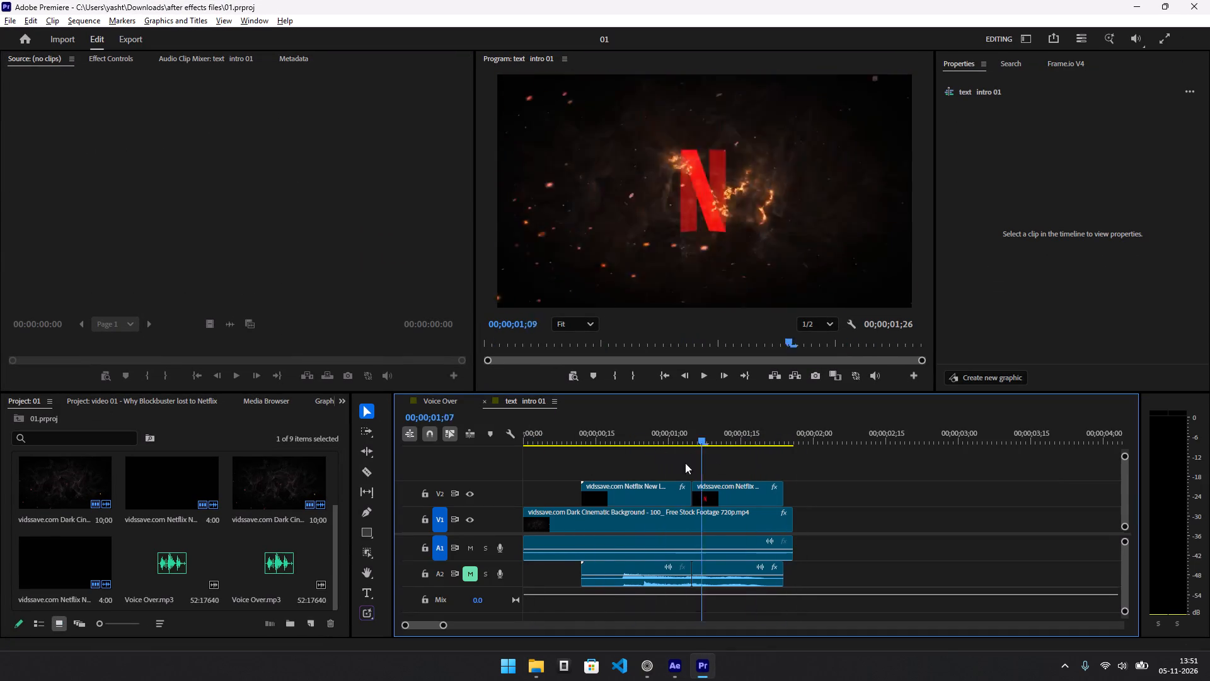
left_click_drag(685, 463, 640, 480)
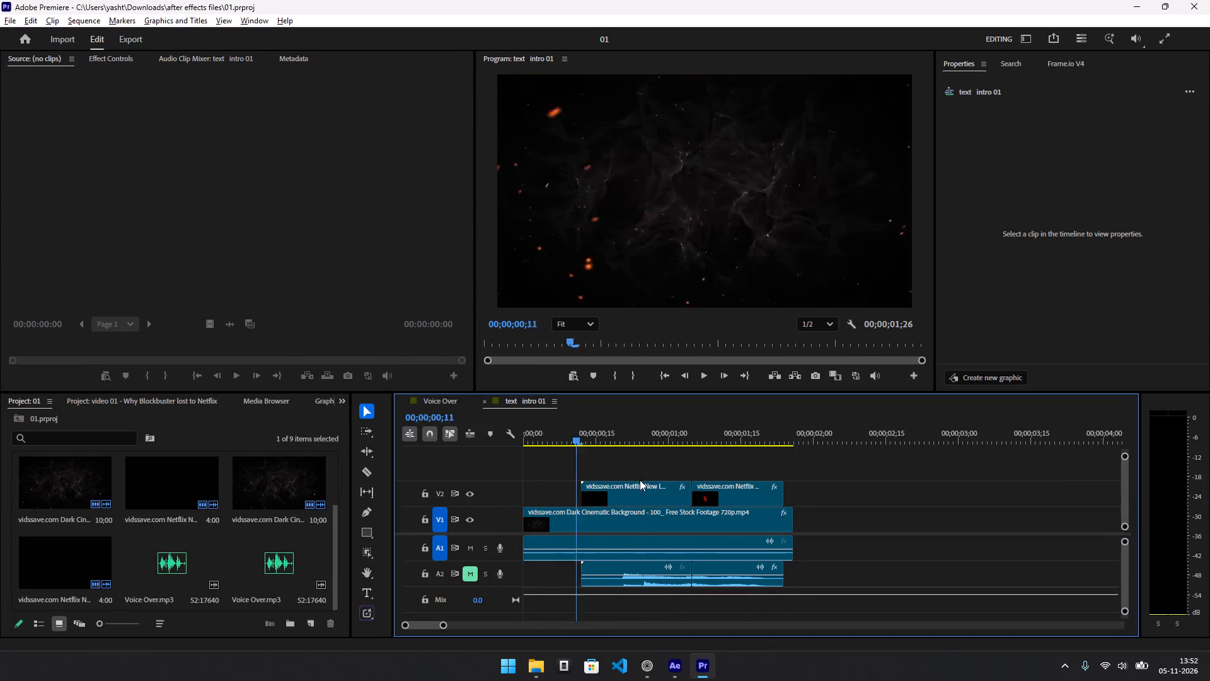
left_click_drag(640, 480, 717, 514)
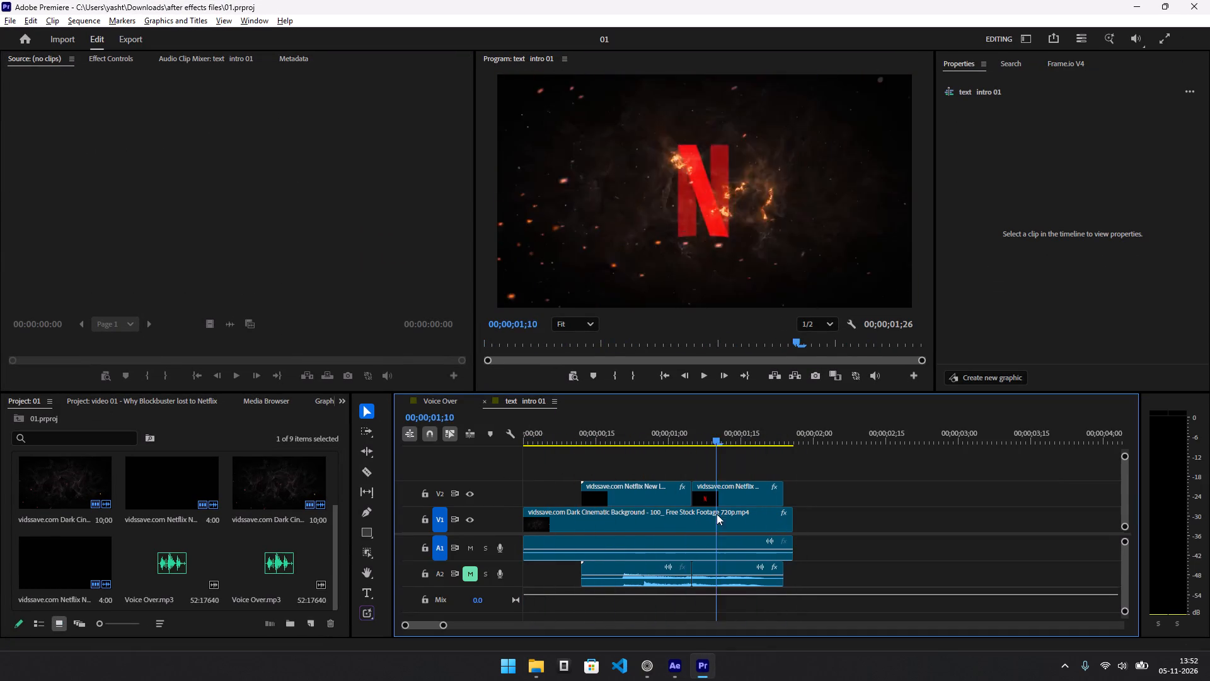
left_click_drag(717, 514, 470, 525)
key("alt+Tab")
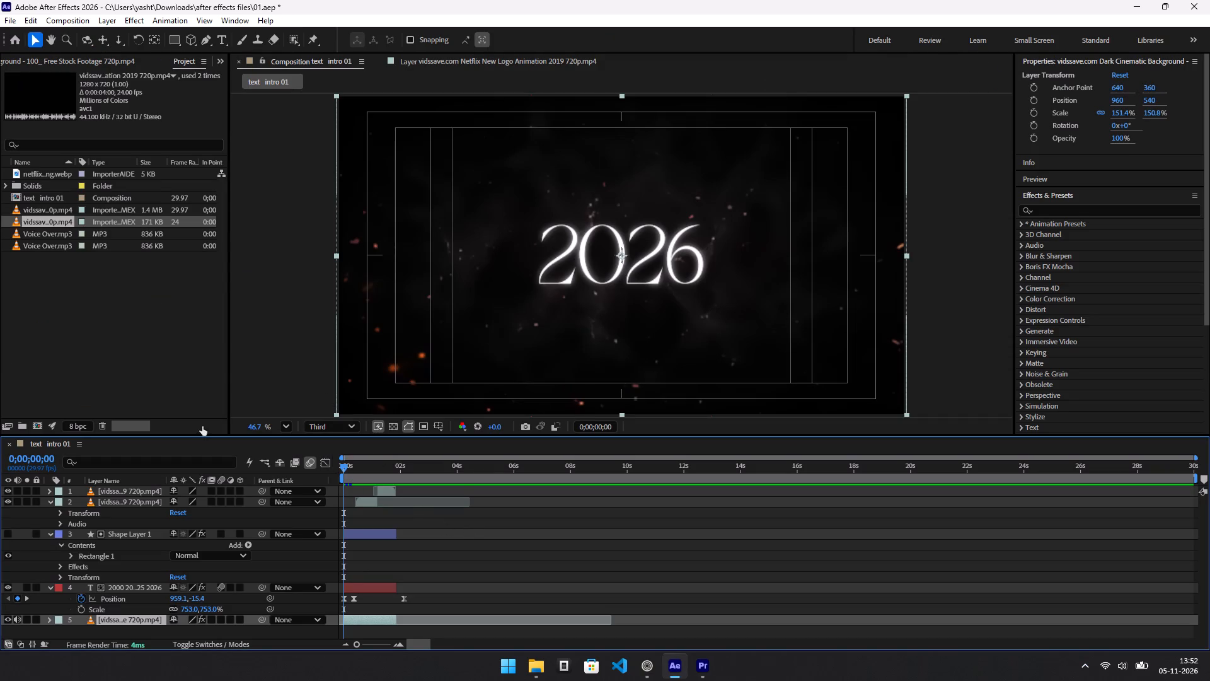
key("alt+Tab")
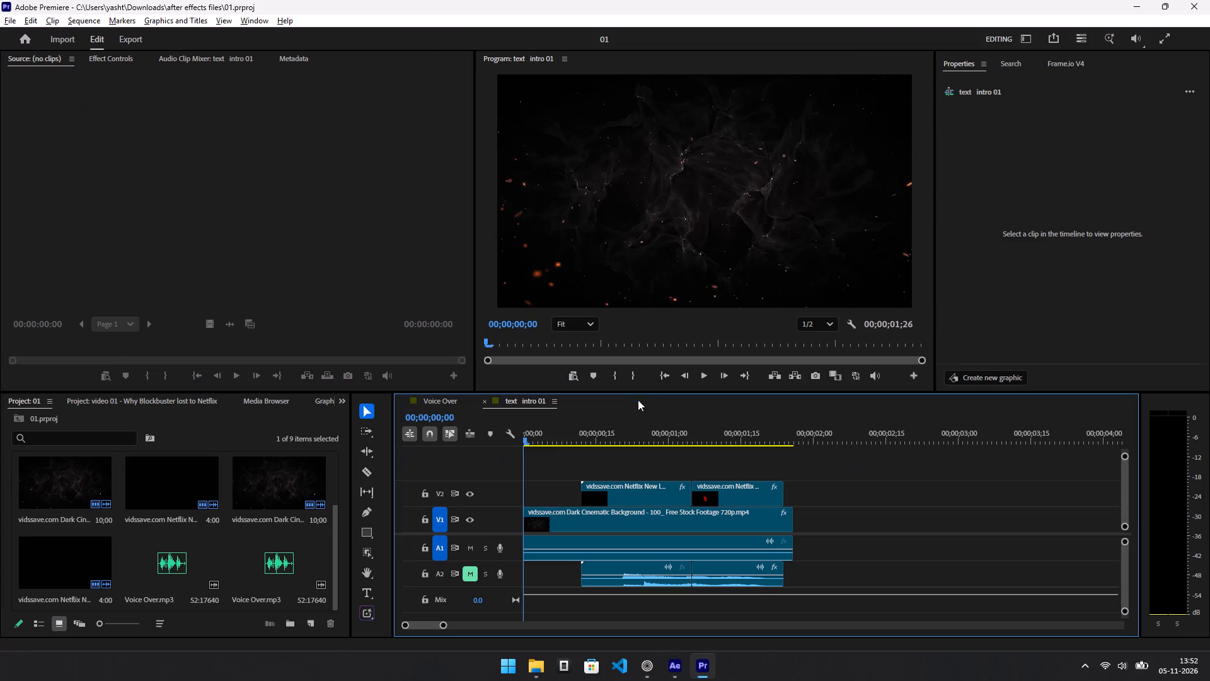
left_click_drag(524, 445, 598, 444)
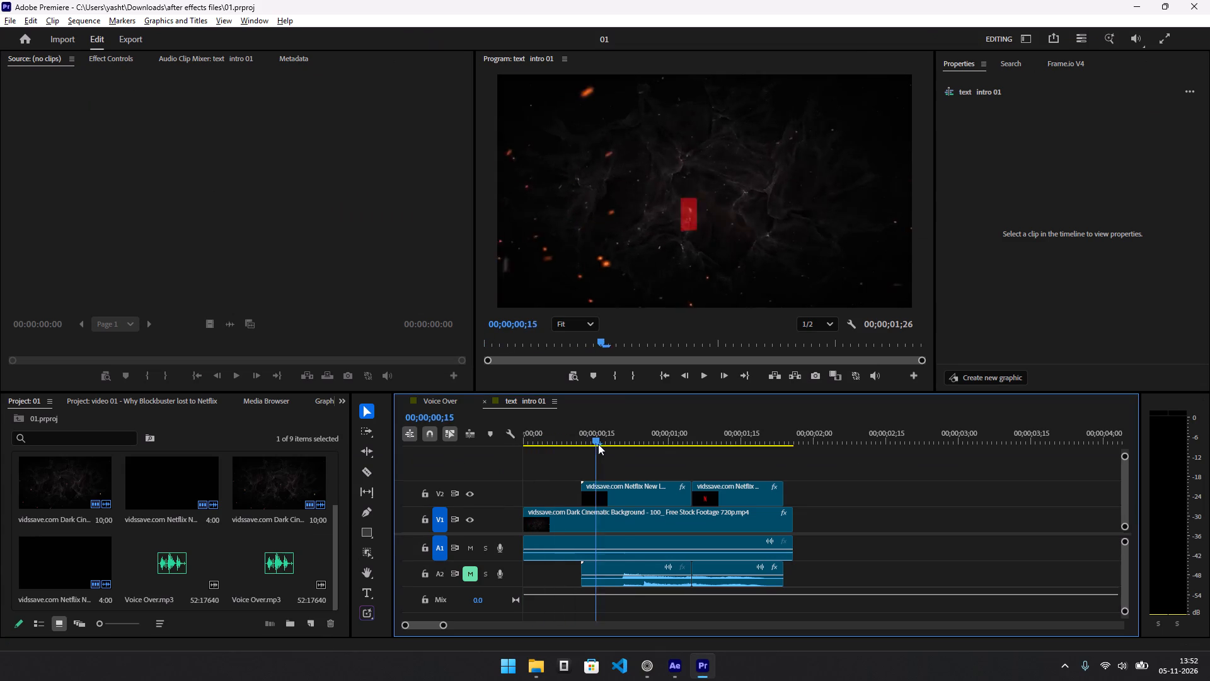
left_click_drag(598, 444, 754, 462)
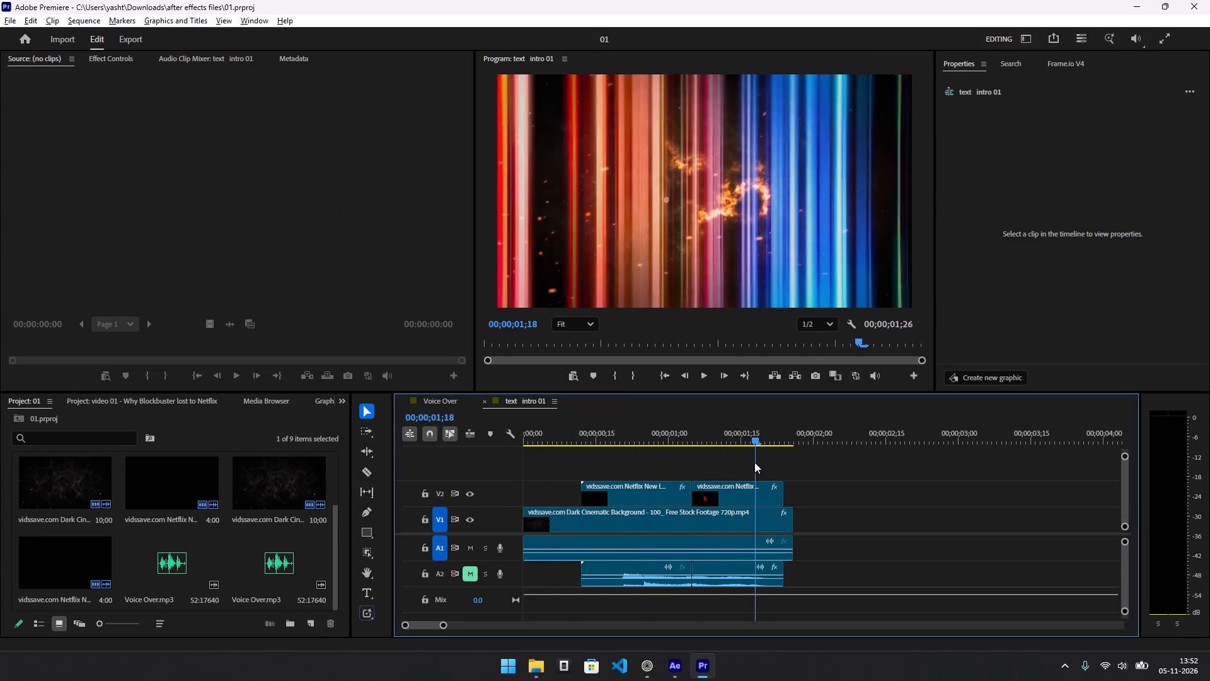
left_click_drag(754, 462, 563, 472)
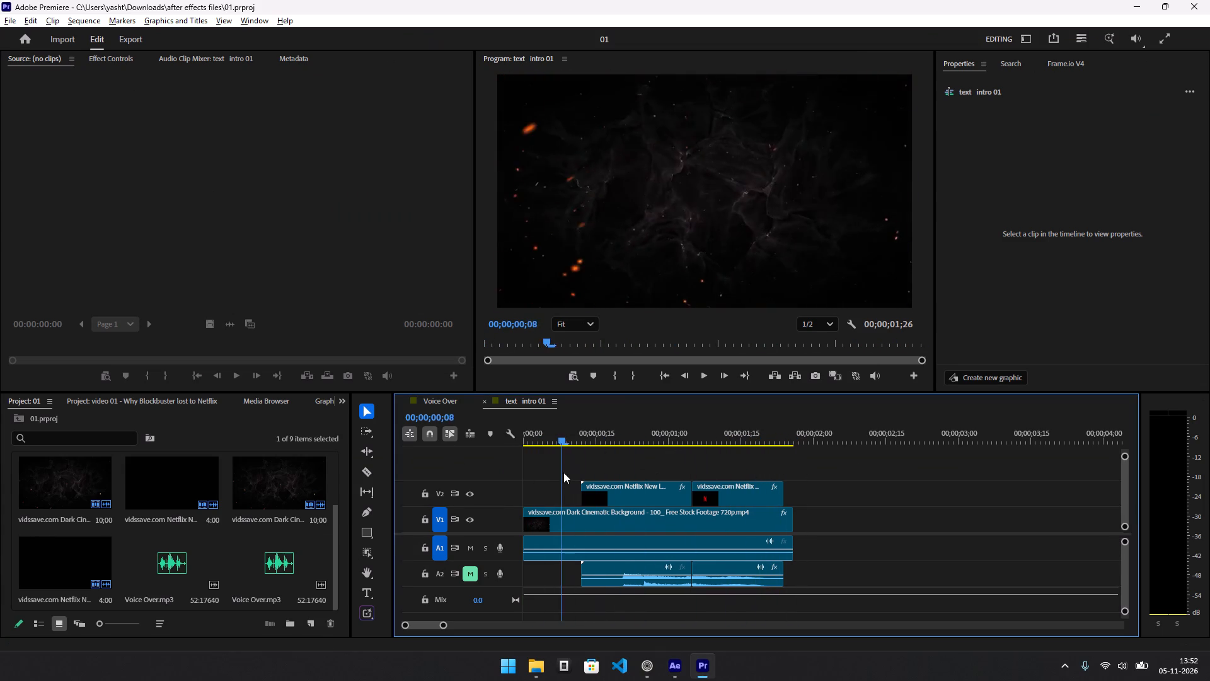
left_click_drag(563, 472, 583, 463)
left_click(732, 223)
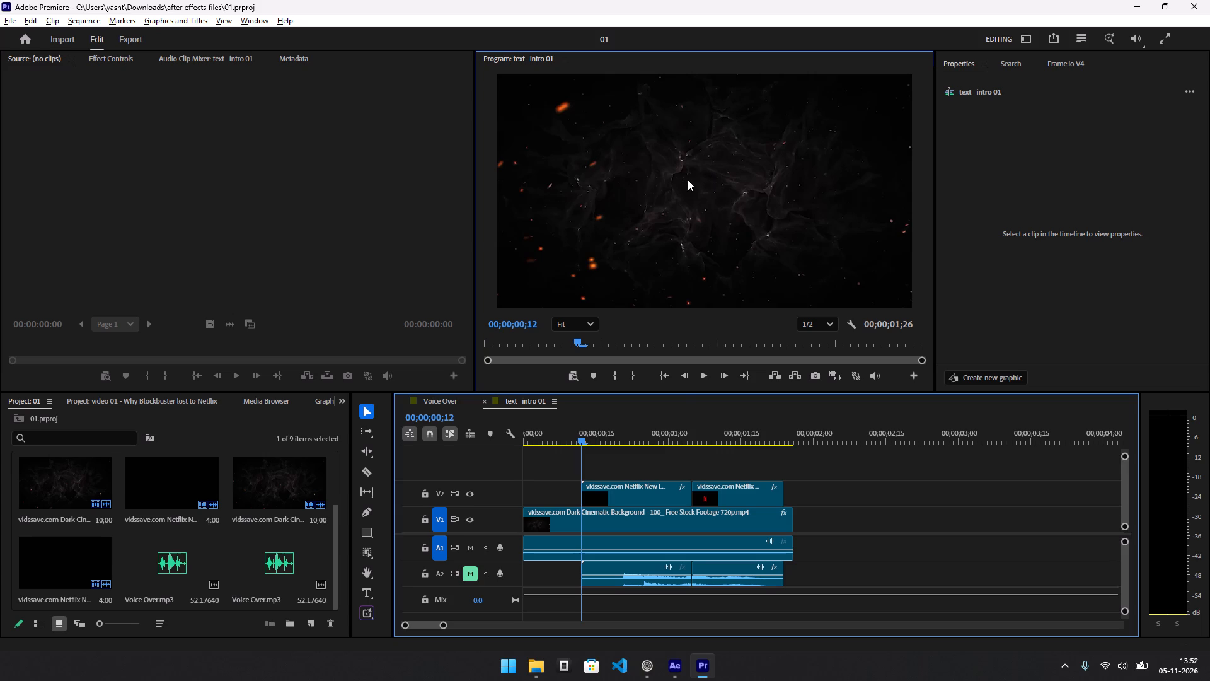
left_click_drag(577, 448, 553, 447)
left_click_drag(580, 437, 575, 436)
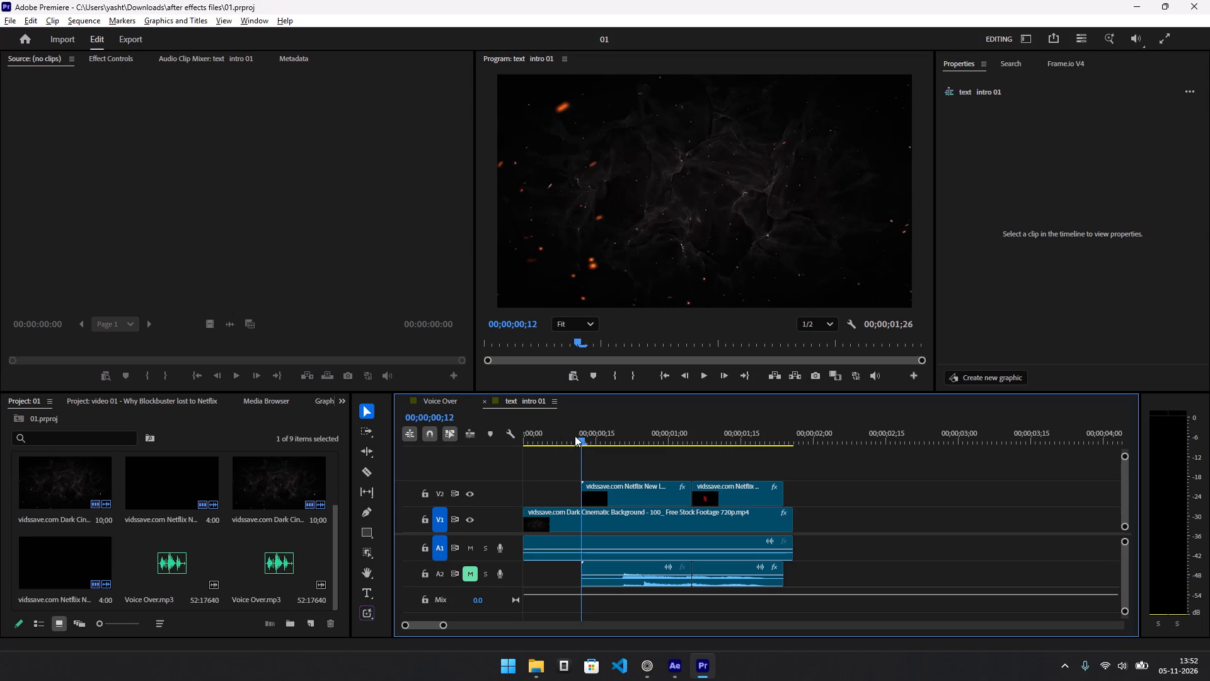
left_click_drag(575, 436, 480, 488)
Switch back to After Effects and step through frames around 0;00;01;25 to find the last visible frame of text intro 01.
key("alt+Tab")
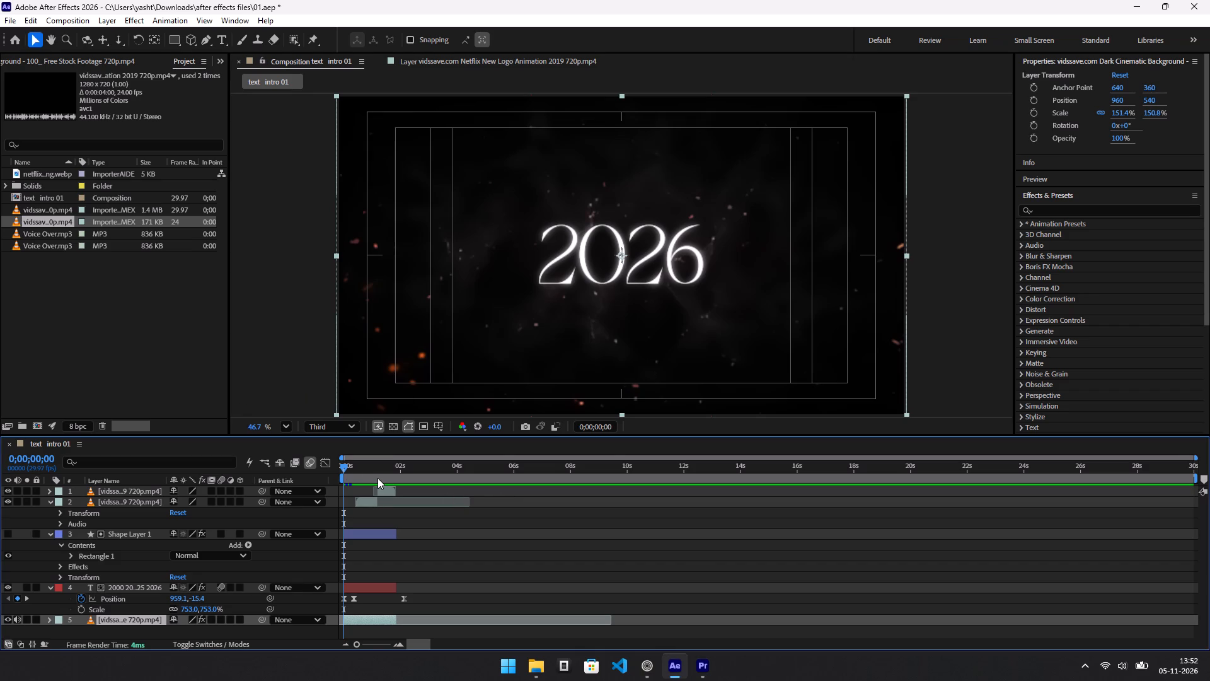
scroll(400, 515, "down", 3)
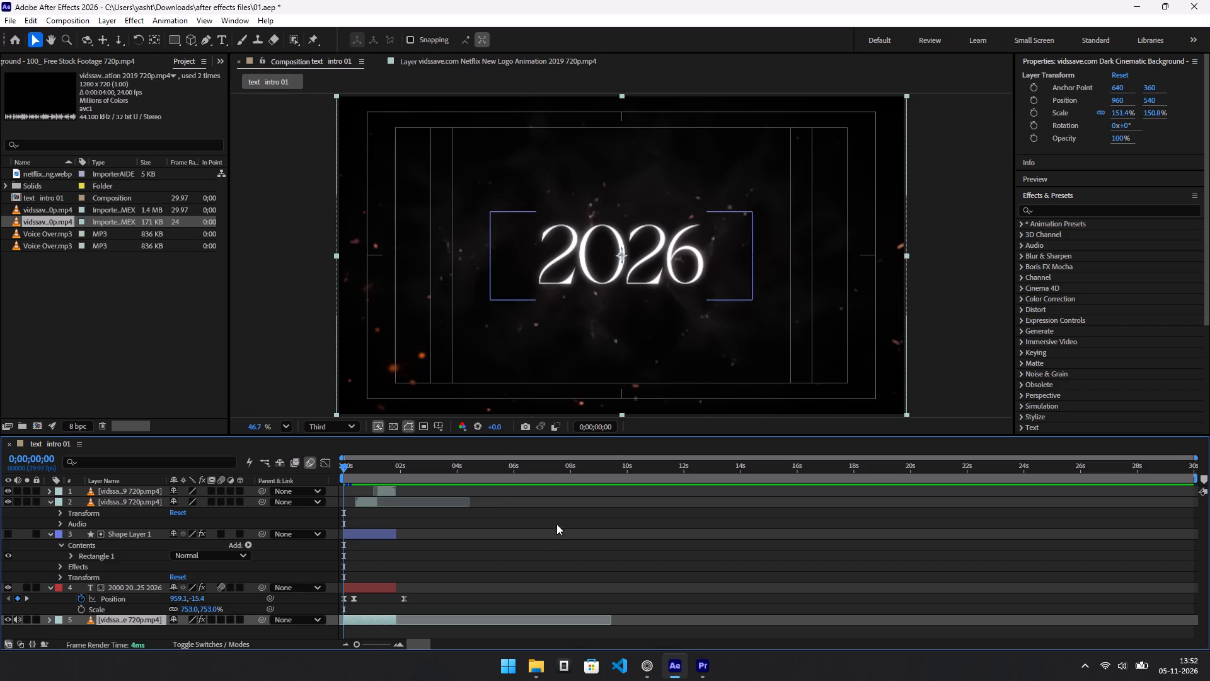
scroll(626, 536, "up", 3)
left_click(626, 536)
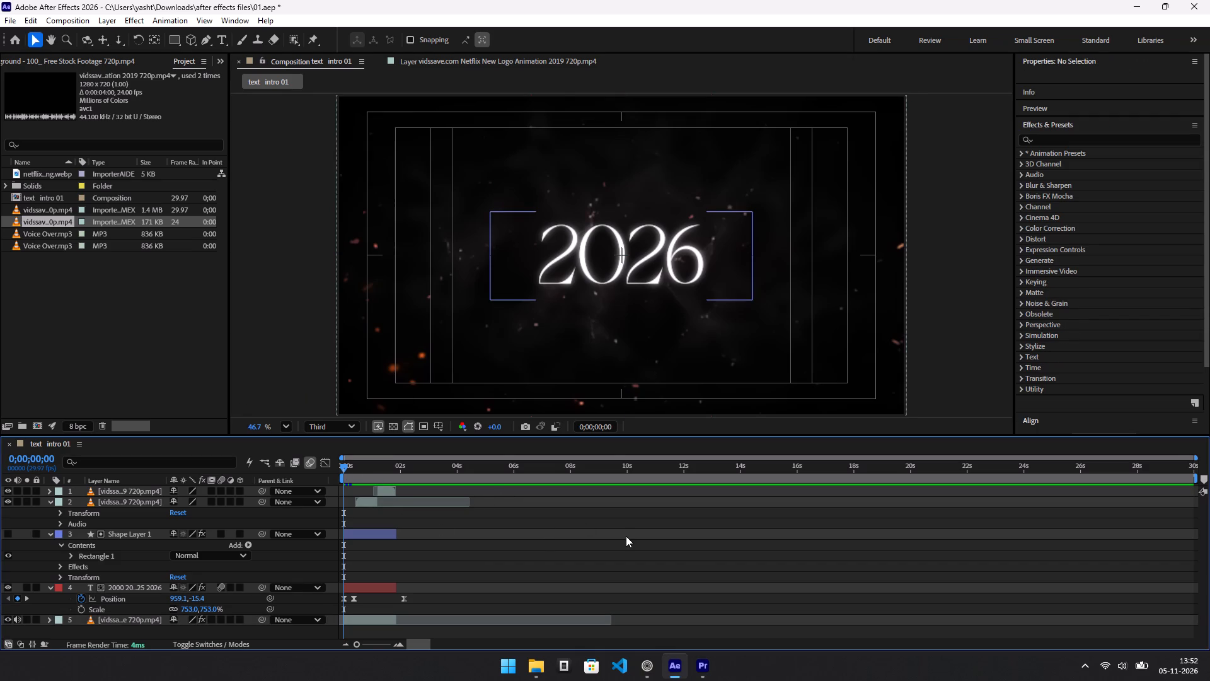
scroll(626, 536, "up", 2)
left_click_drag(343, 466, 386, 474)
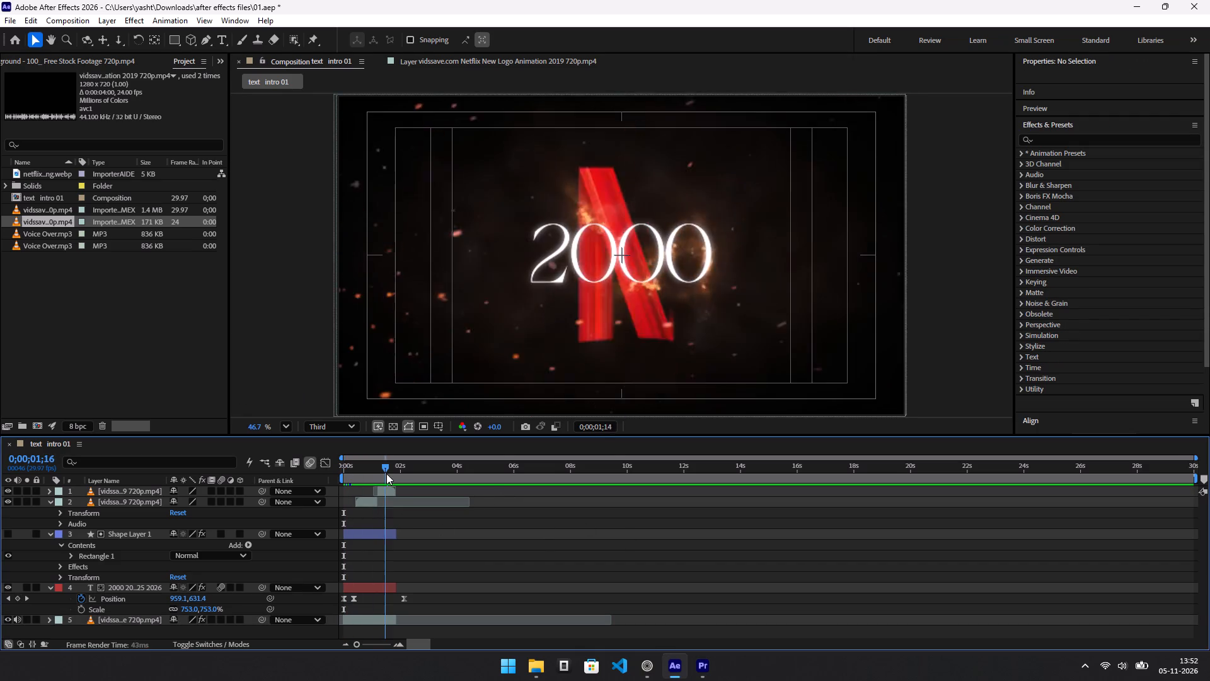
left_click_drag(386, 474, 395, 477)
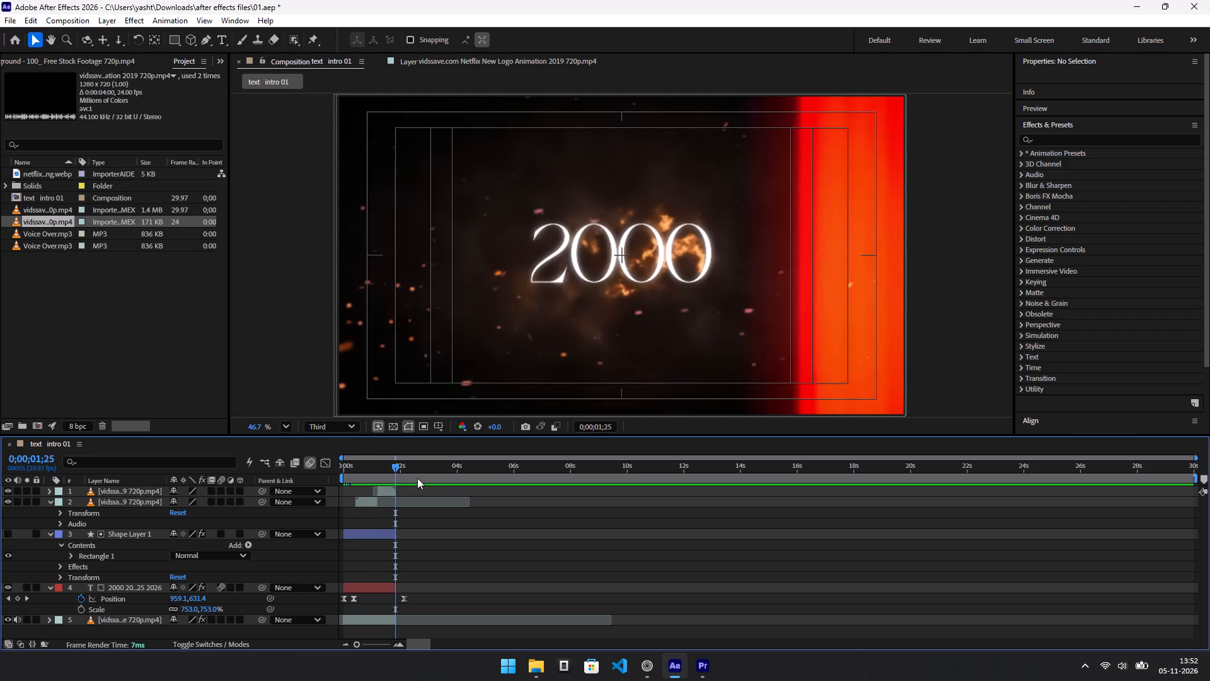
key("ctrl+Left")
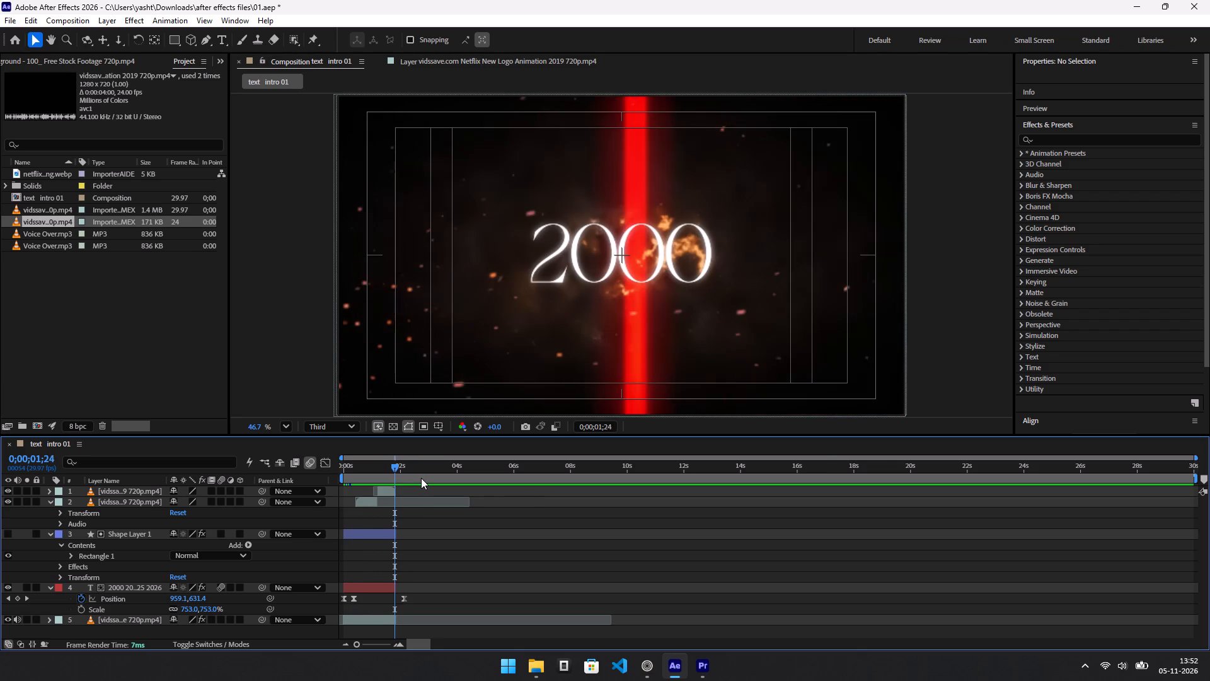
key("ctrl+Right")
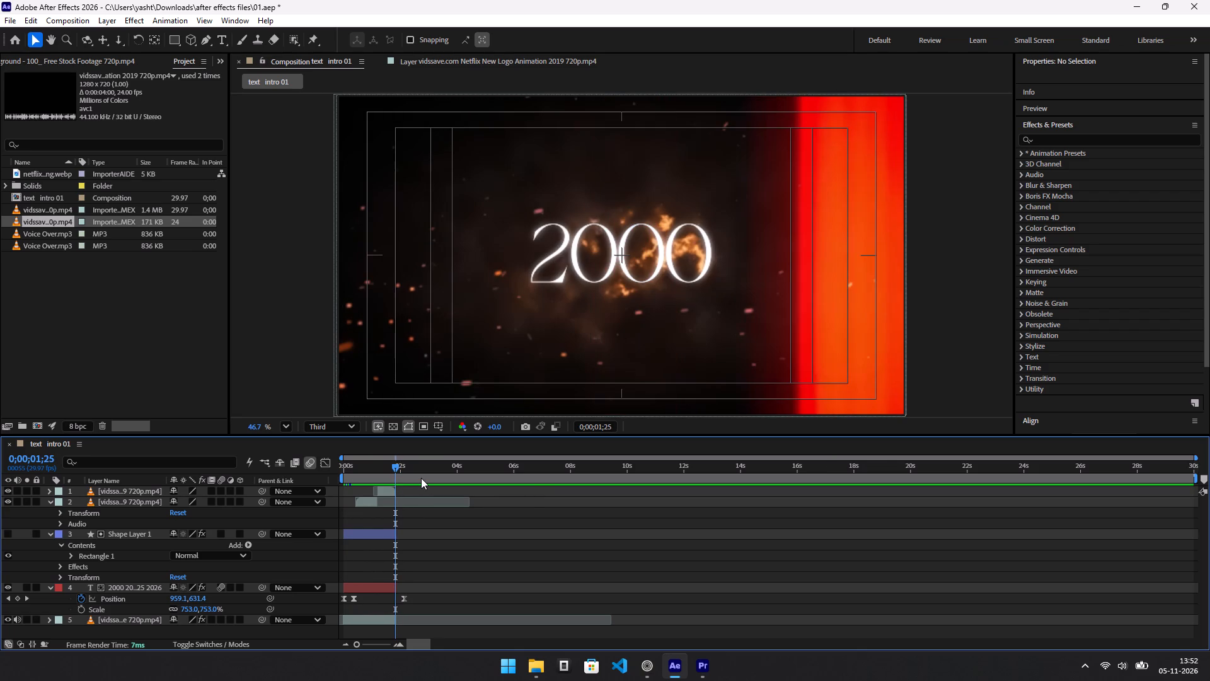
key("ctrl+Right")
key("ctrl+Left")
key("o")
scroll(429, 488, "down", 2)
scroll(463, 567, "up", 3)
scroll(463, 567, "down", 3)
scroll(463, 567, "up", 2)
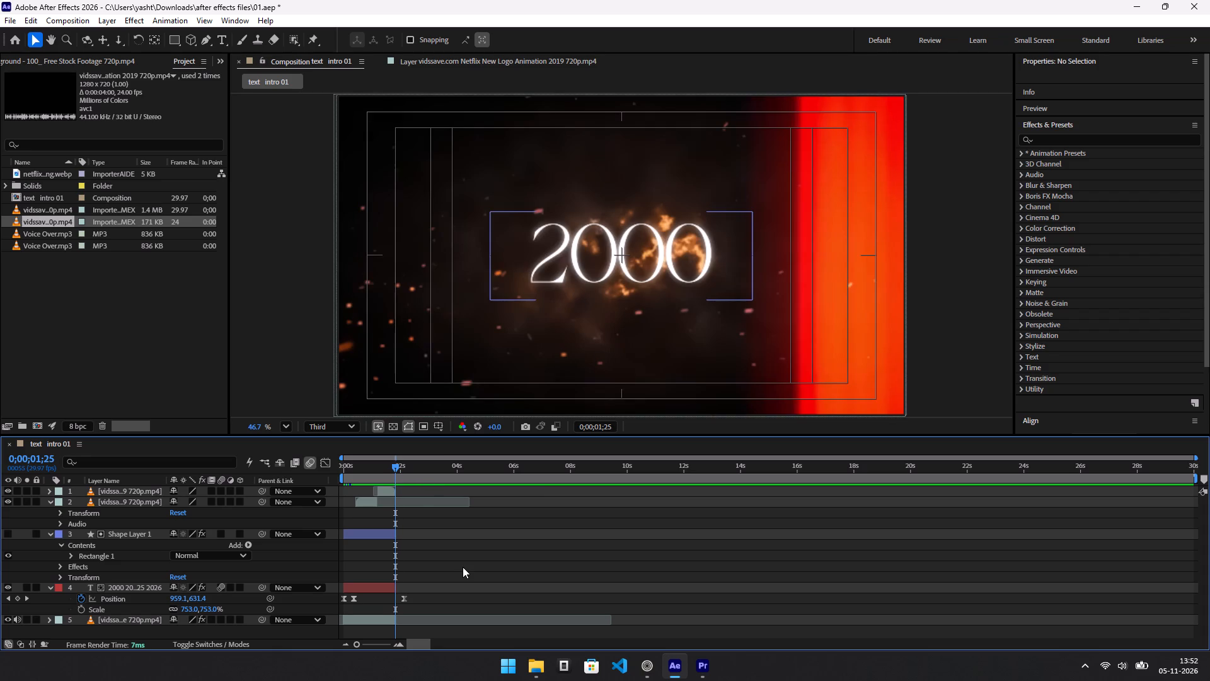
Add the text intro 01 composition to the Render Queue again and return to its timeline.
key("ctrl+m")
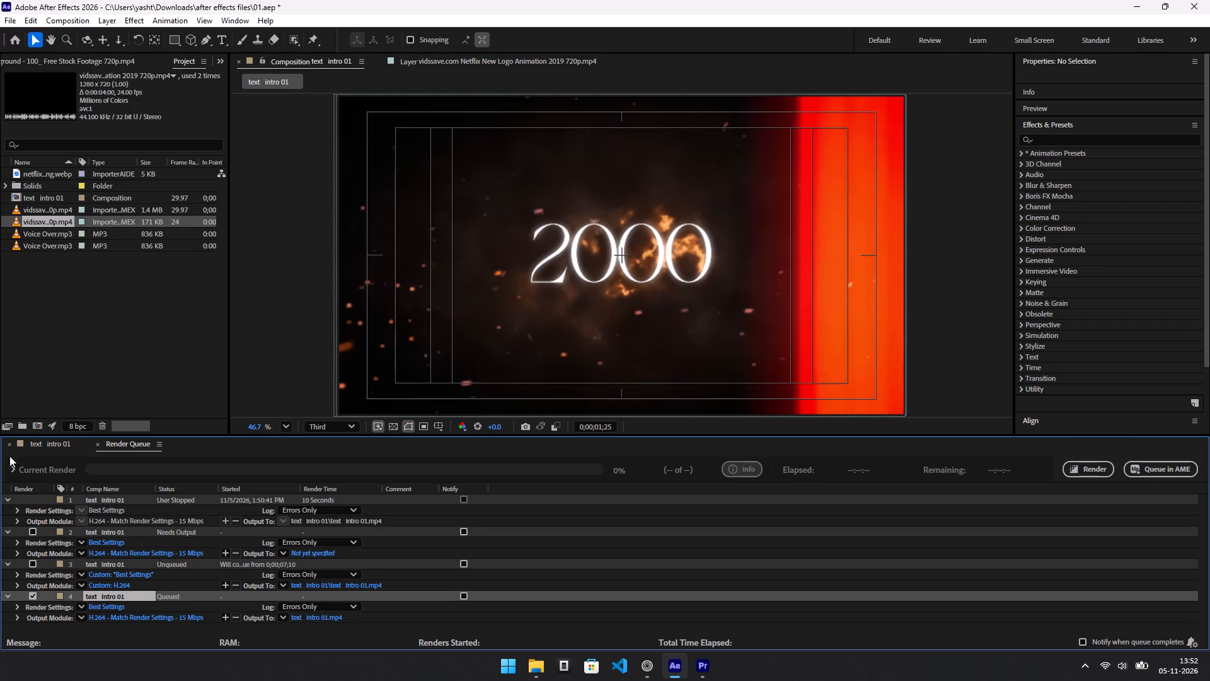
left_click(63, 441)
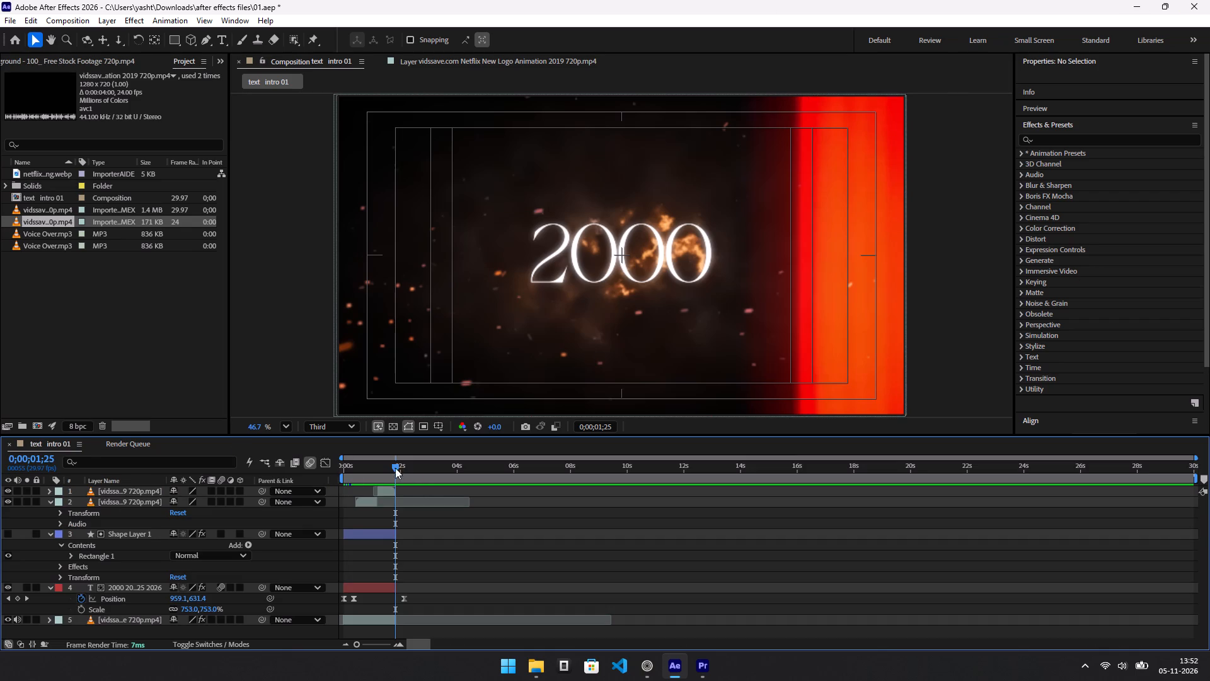
Compare the frames at 0;00;01;25 and 0;00;01;26 to check where the intro ends, stopping at 0;00;01;26.
left_click(400, 463)
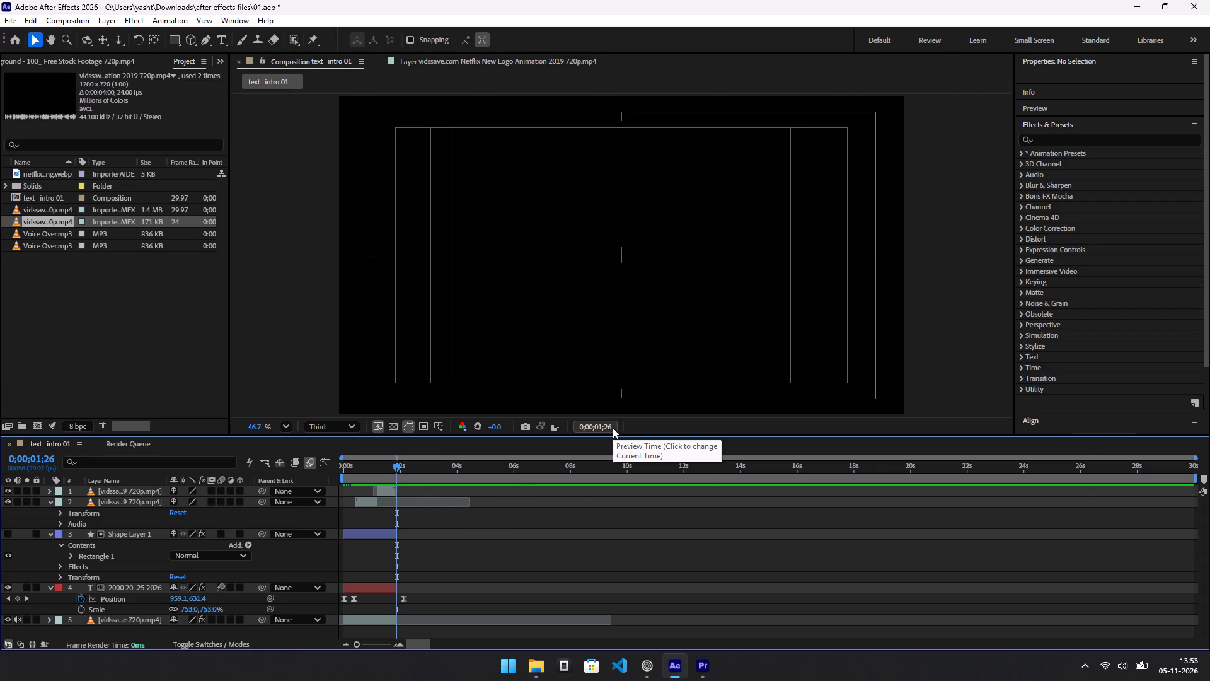
key("Left")
key("ctrl+Left")
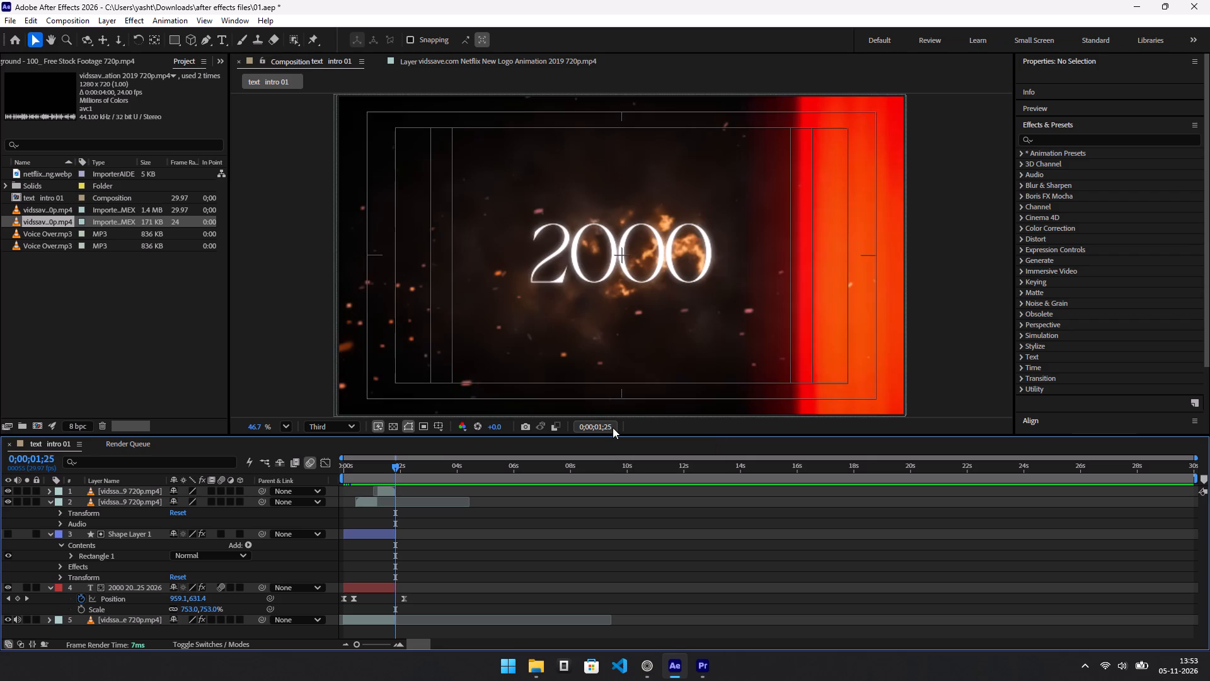
key("ctrl+Right")
key("ctrl+Left")
key("ctrl+Right")
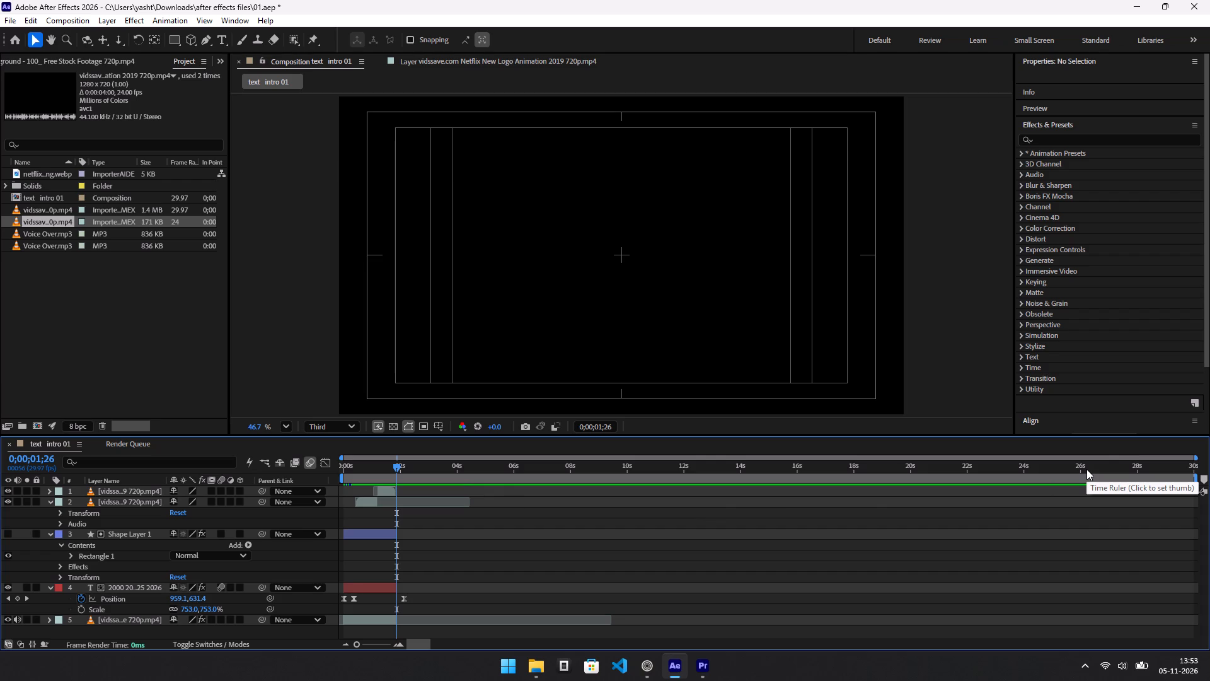
Set the text intro 01 composition's duration to 0;00;01;26 and check its last frames.
key("ctrl+k")
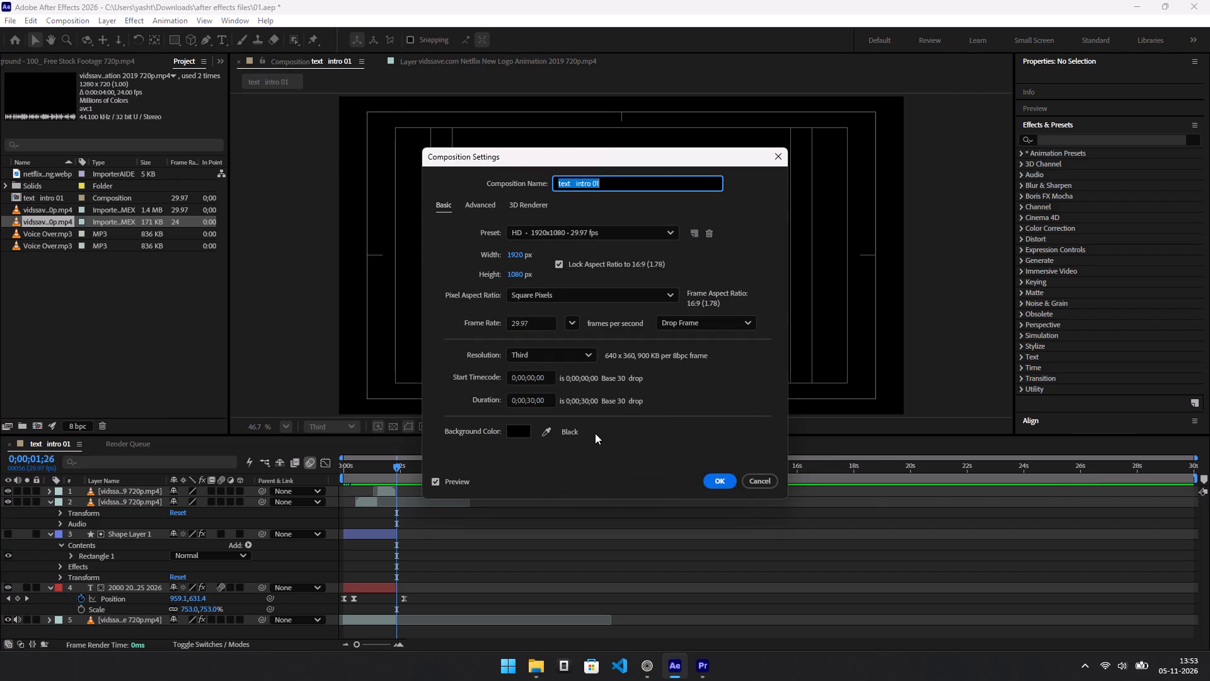
left_click_drag(546, 401, 531, 402)
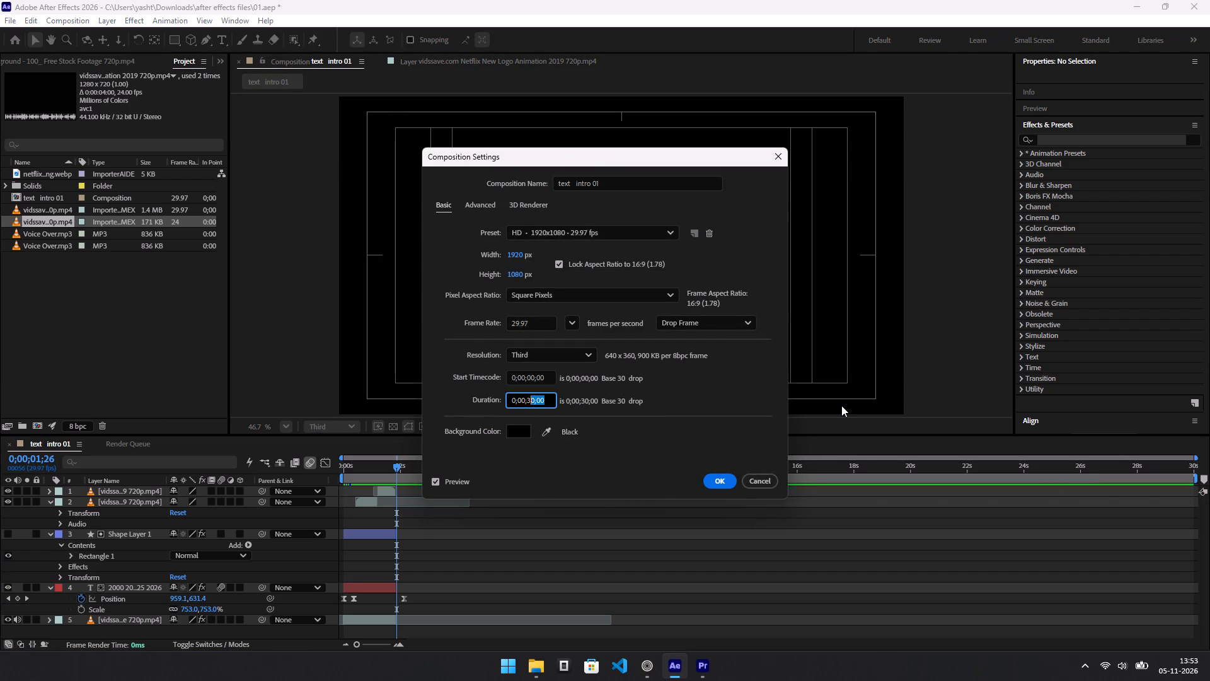
key("BackSpace")
key("BackSpace")
type("01")
key("shift+colon")
key("BackSpace")
key("semicolon")
type("26")
left_click(721, 480)
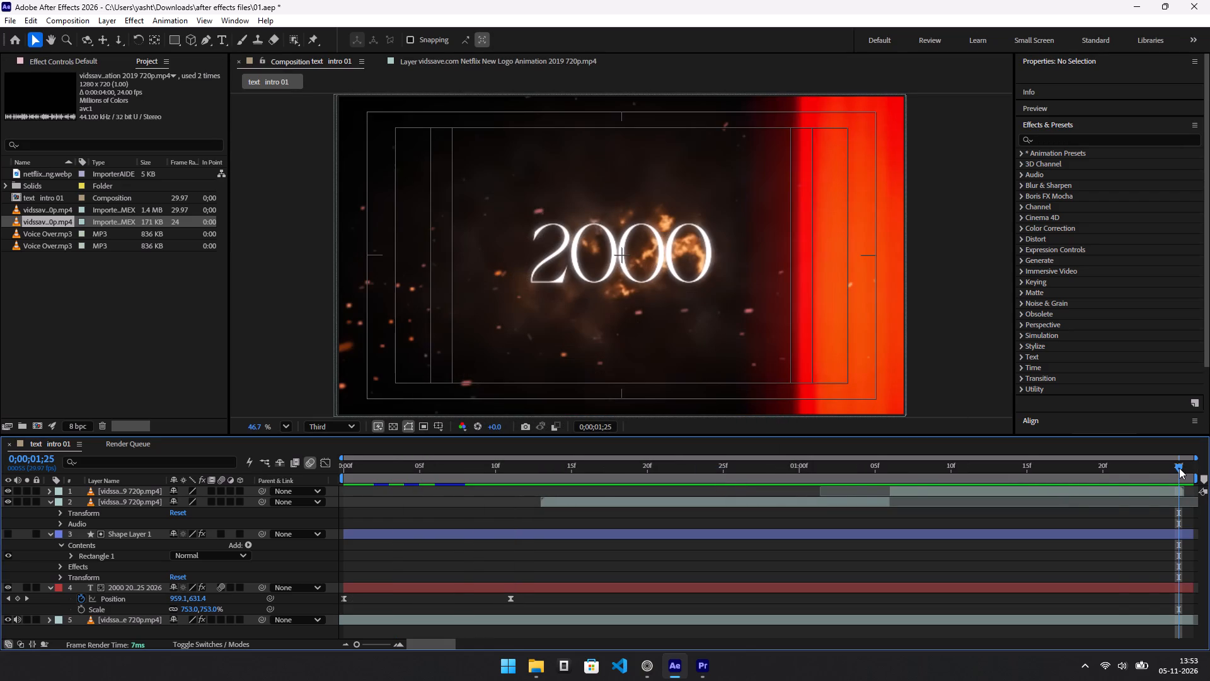
left_click_drag(1179, 468, 1209, 498)
left_click_drag(1209, 498, 1209, 499)
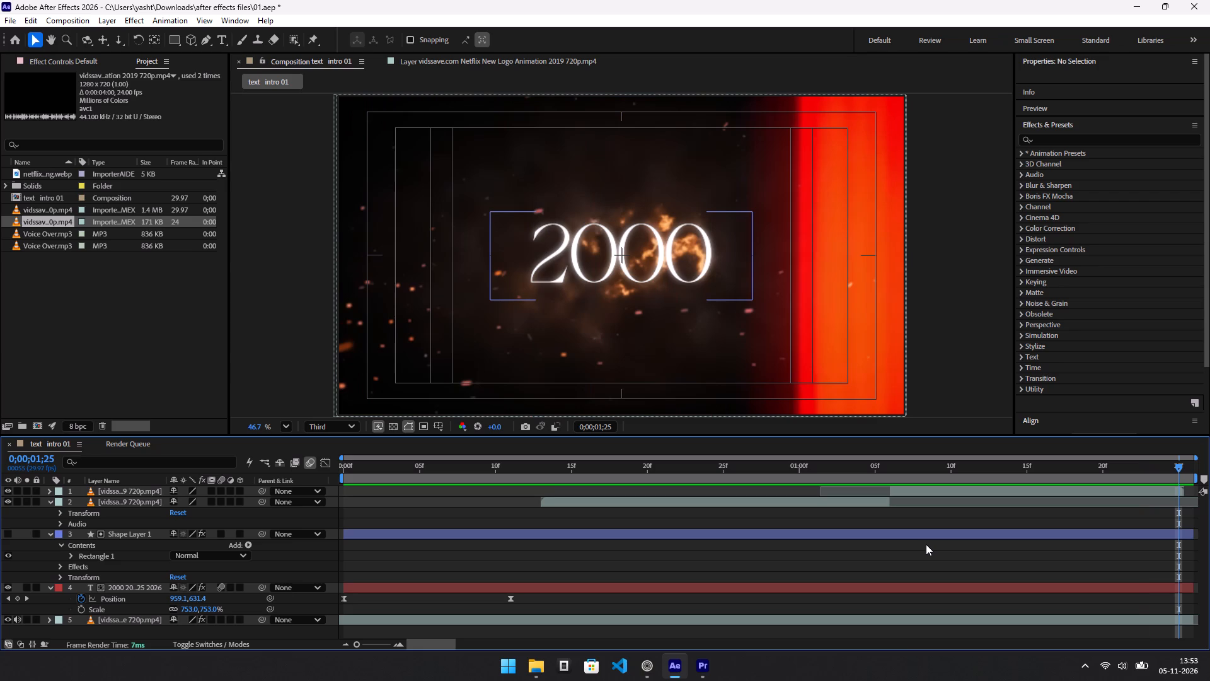
Add the shortened text intro 01 composition to the Render Queue.
key("ctrl+m")
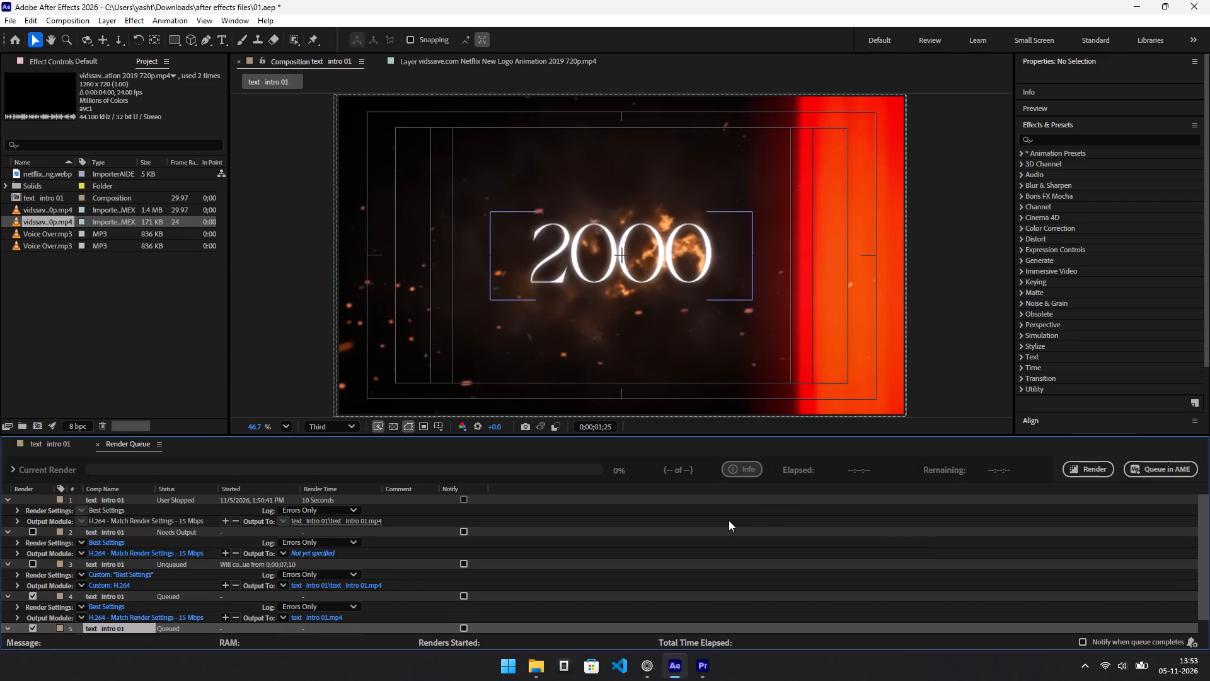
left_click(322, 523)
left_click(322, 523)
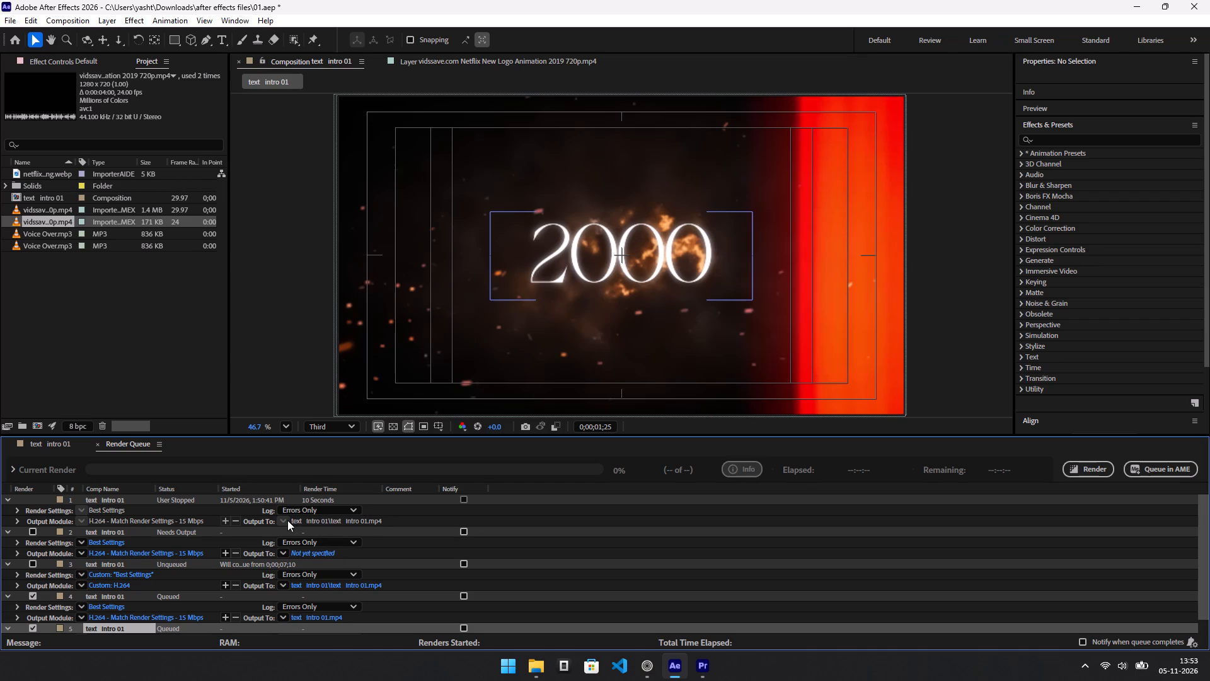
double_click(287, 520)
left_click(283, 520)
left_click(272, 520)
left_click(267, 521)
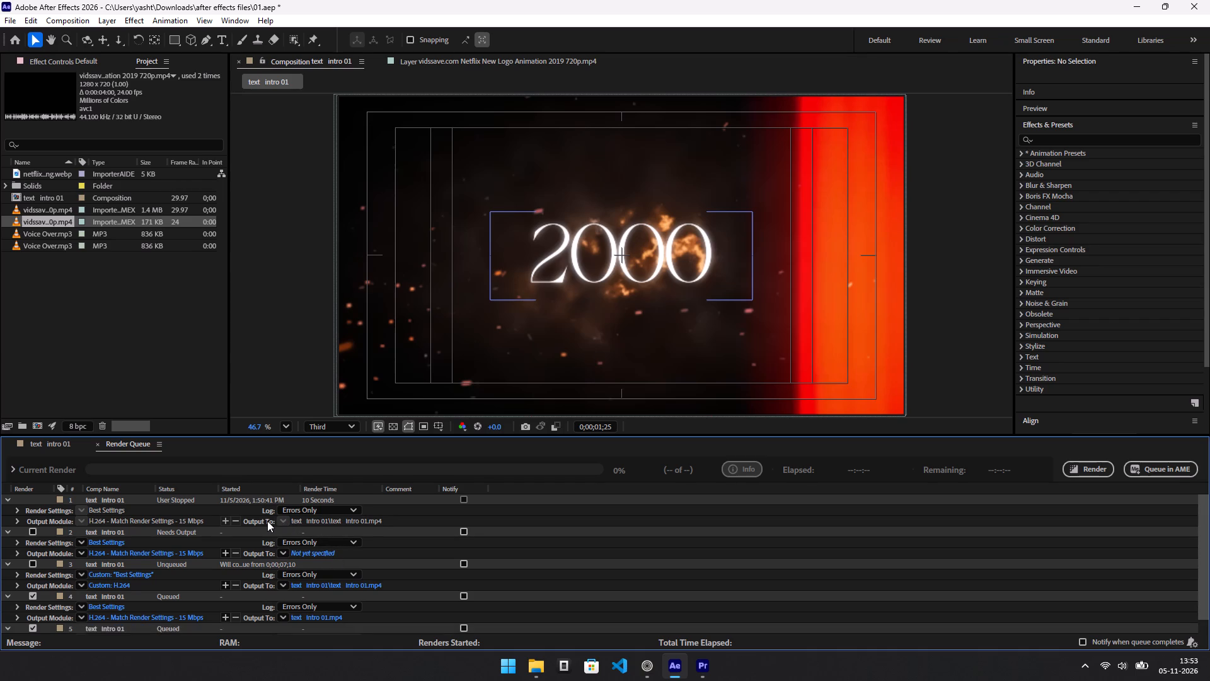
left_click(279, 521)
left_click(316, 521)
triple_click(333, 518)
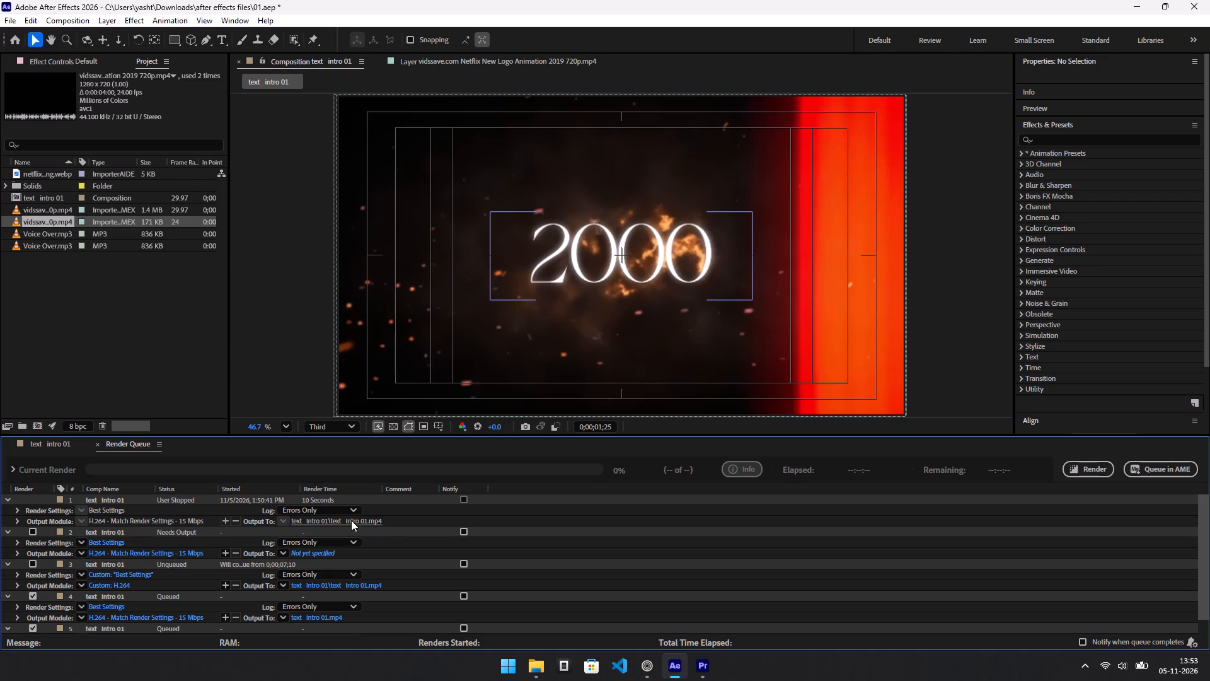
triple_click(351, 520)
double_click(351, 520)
Render the queued text intro 01 items.
left_click(1085, 470)
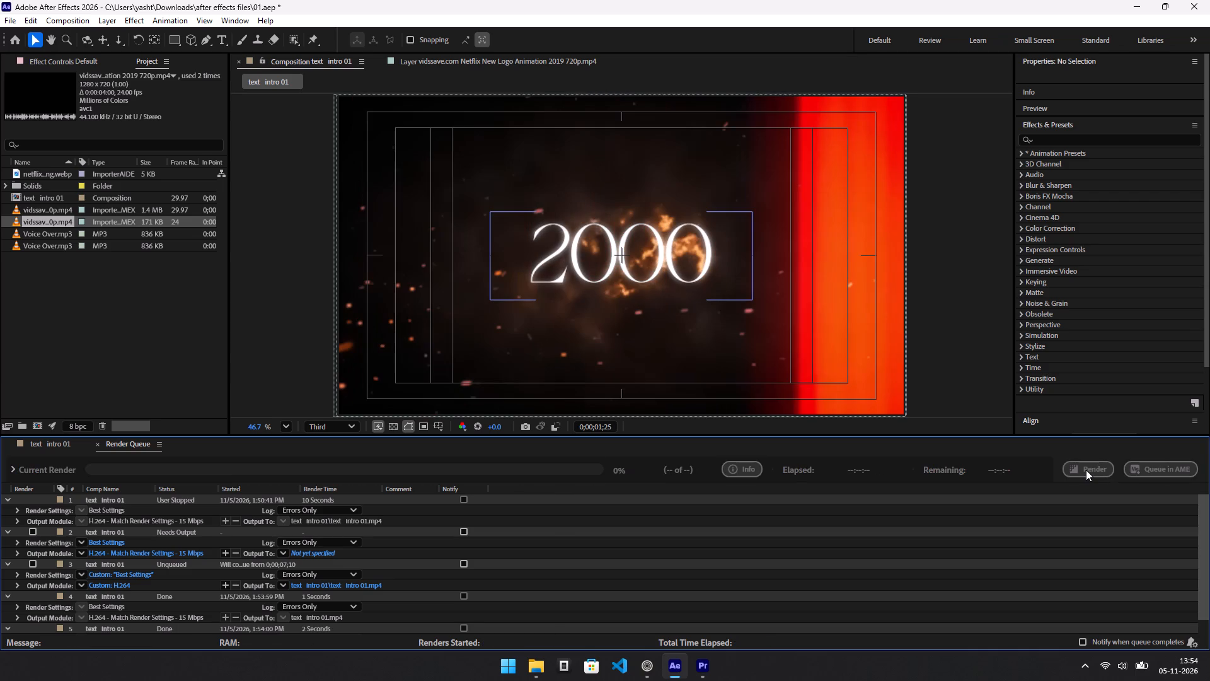
Switch to the after effects files folder in File Explorer and play the rendered text intro 01 video in VLC to check it.
left_click(535, 668)
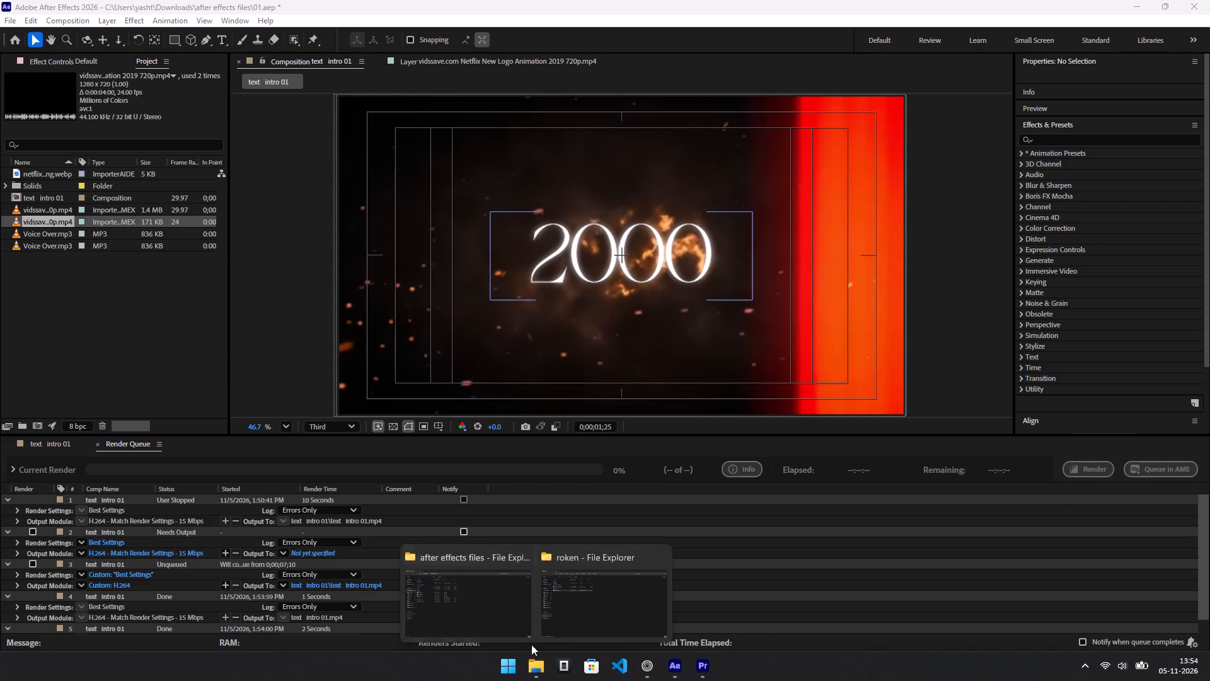
left_click(507, 606)
double_click(202, 295)
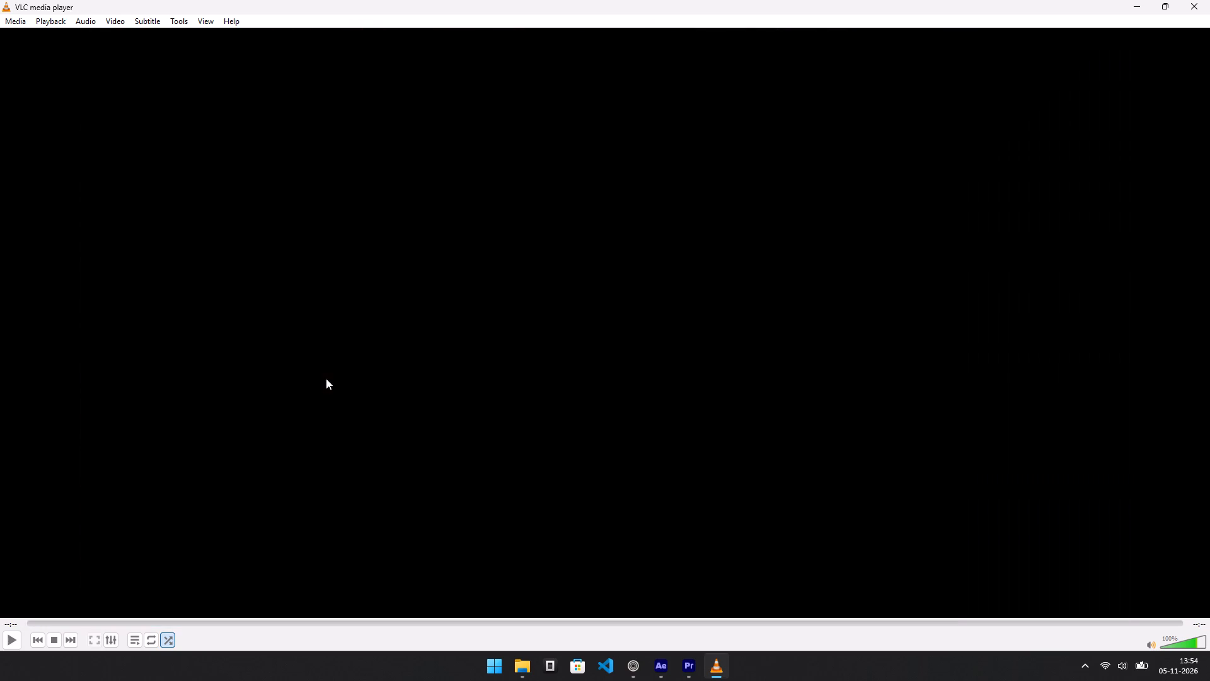
key("space")
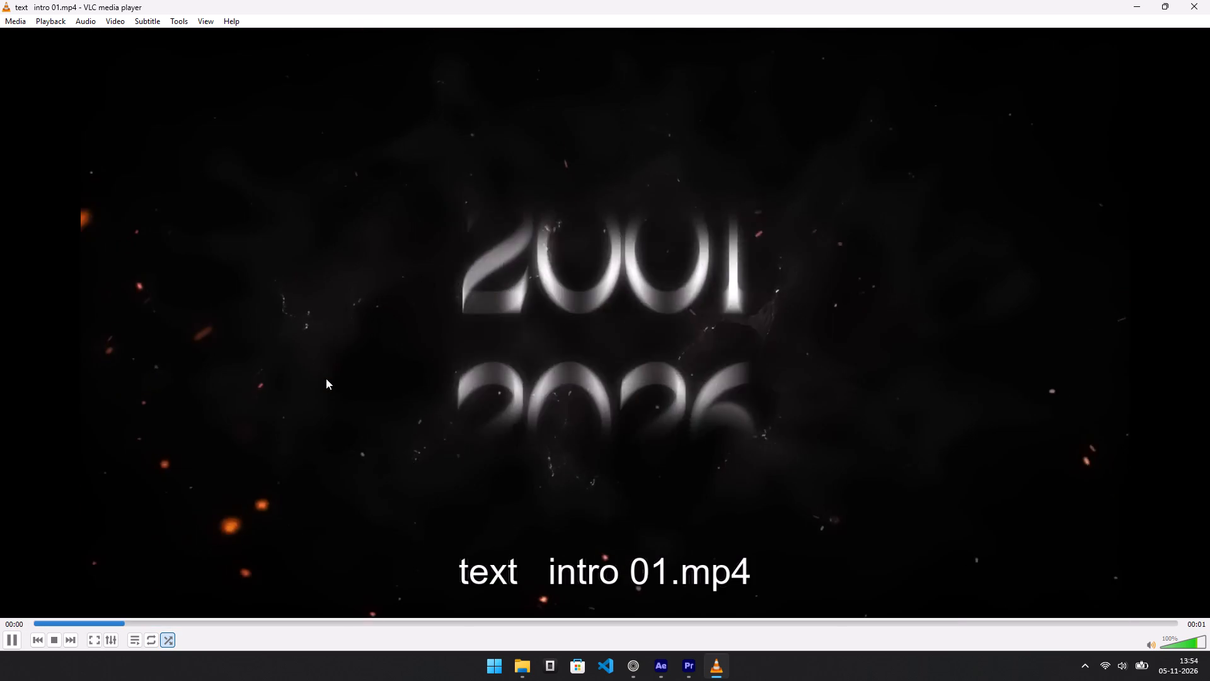
key("space")
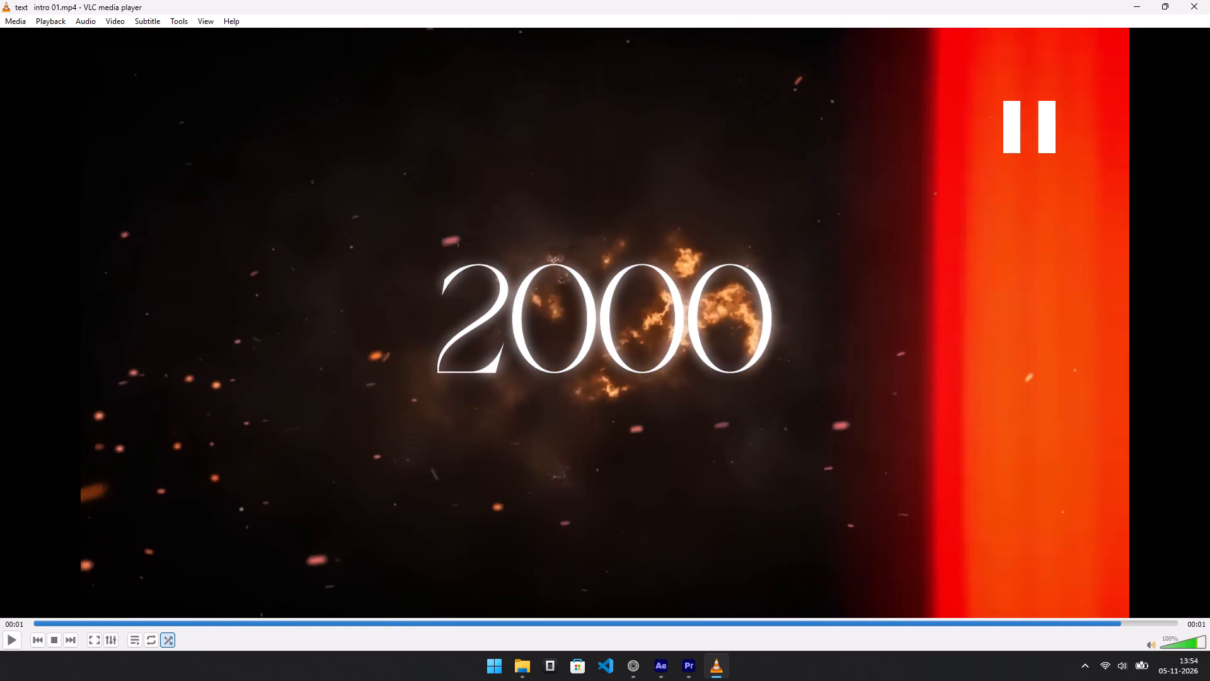
key("space")
key("space")
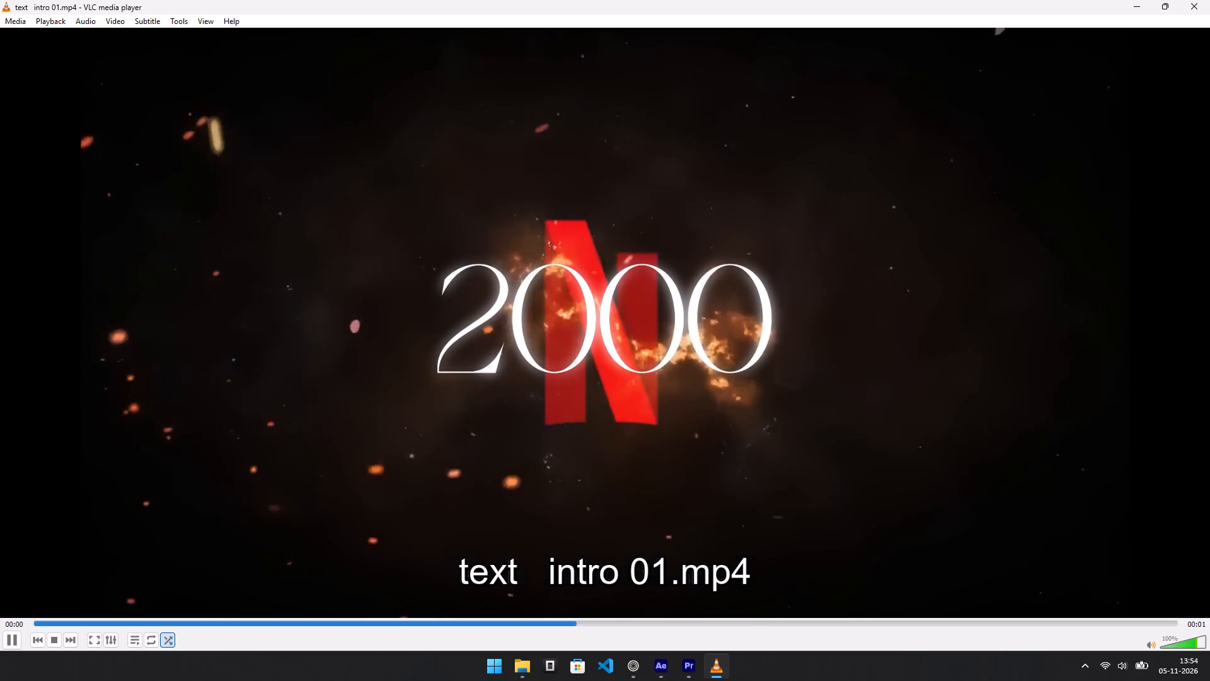
key("space")
key("space")
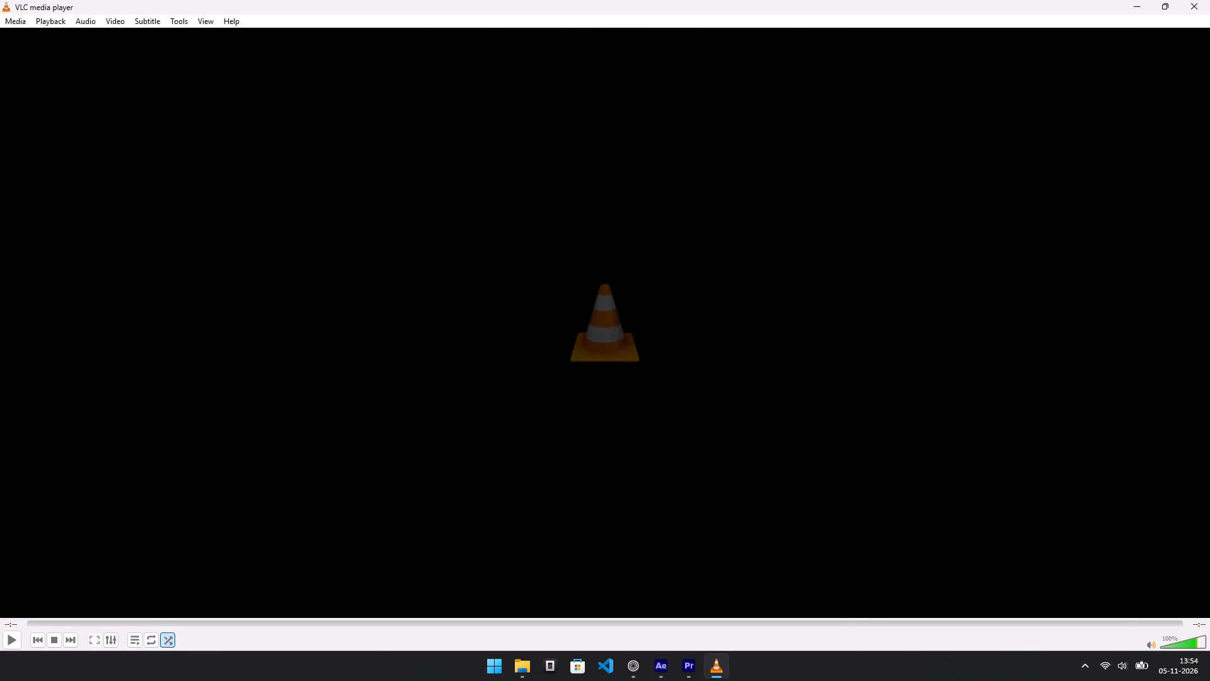
left_click(1199, 0)
Play the second render, text intro 01_1, in VLC and return to the folder.
left_click(194, 302)
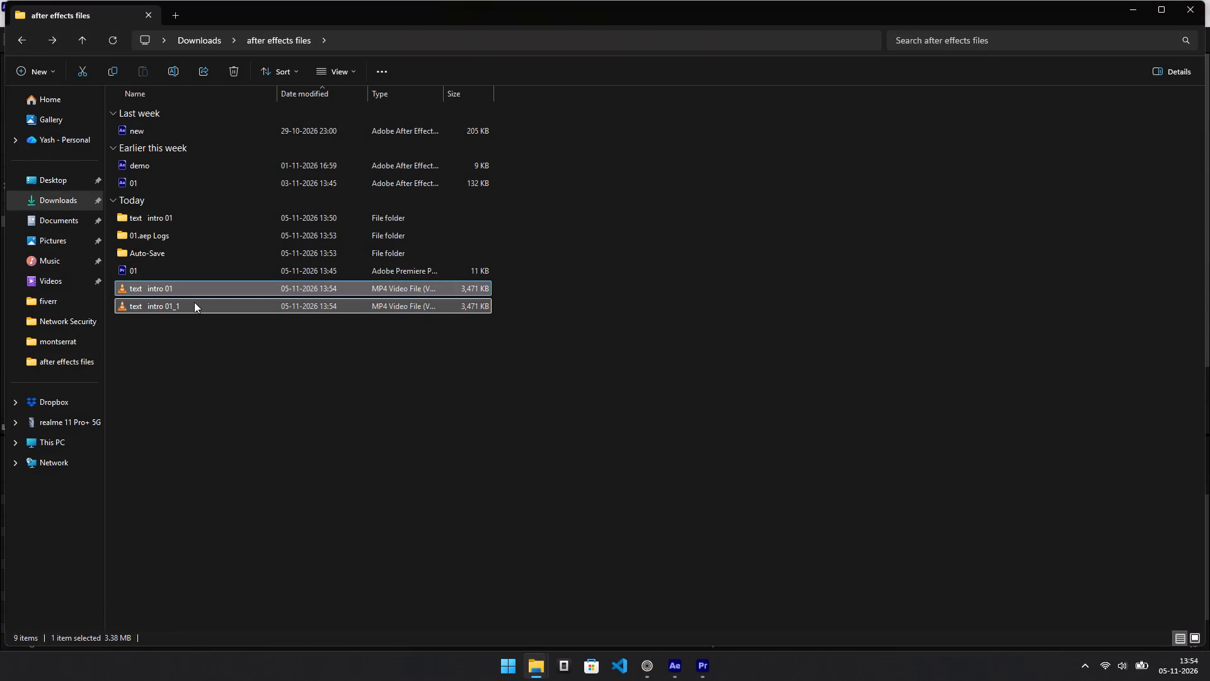
left_click(194, 302)
left_click(194, 302)
double_click(217, 305)
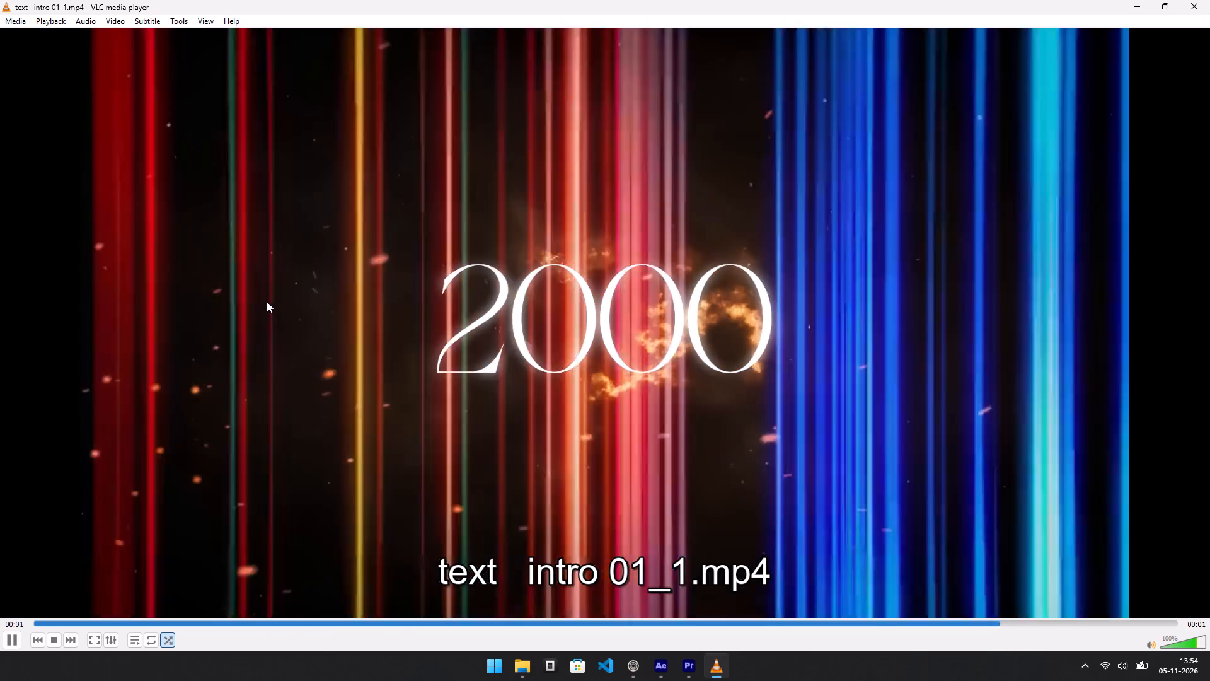
left_click(1209, 0)
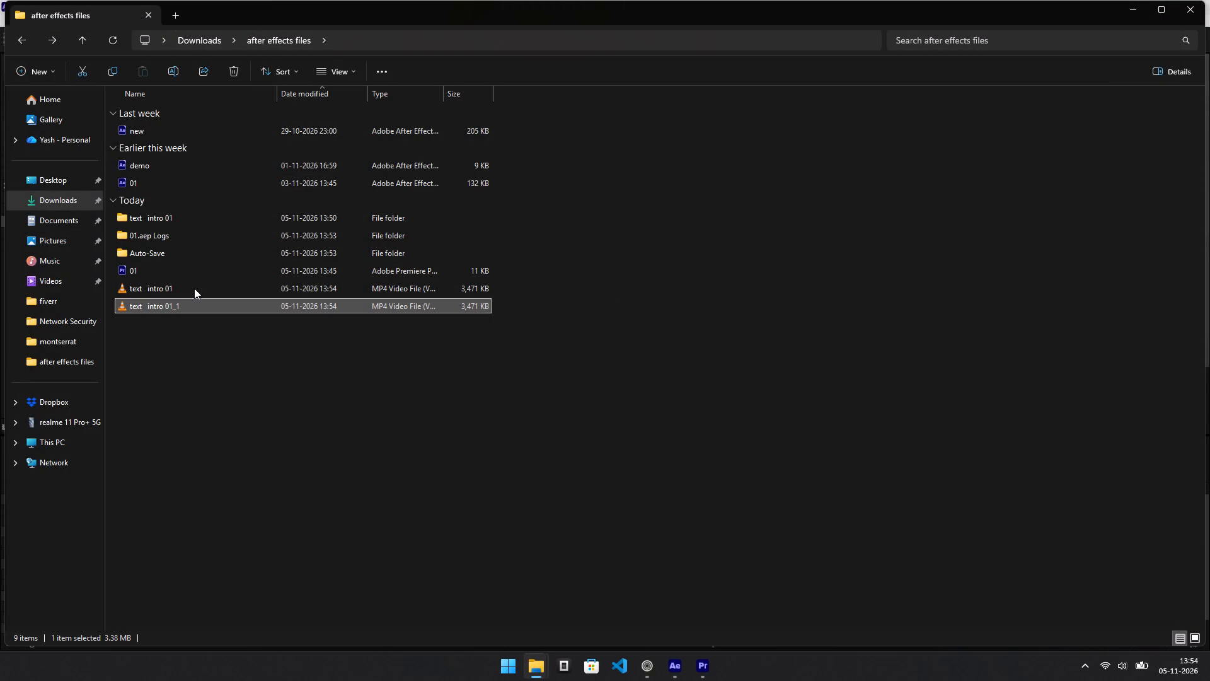
Import text intro 01.mp4 from the after effects files folder into Premiere's video 01 - Why Blockbuster lost to Netflix project.
left_click_drag(194, 288, 337, 295)
left_click_drag(305, 291, 636, 352)
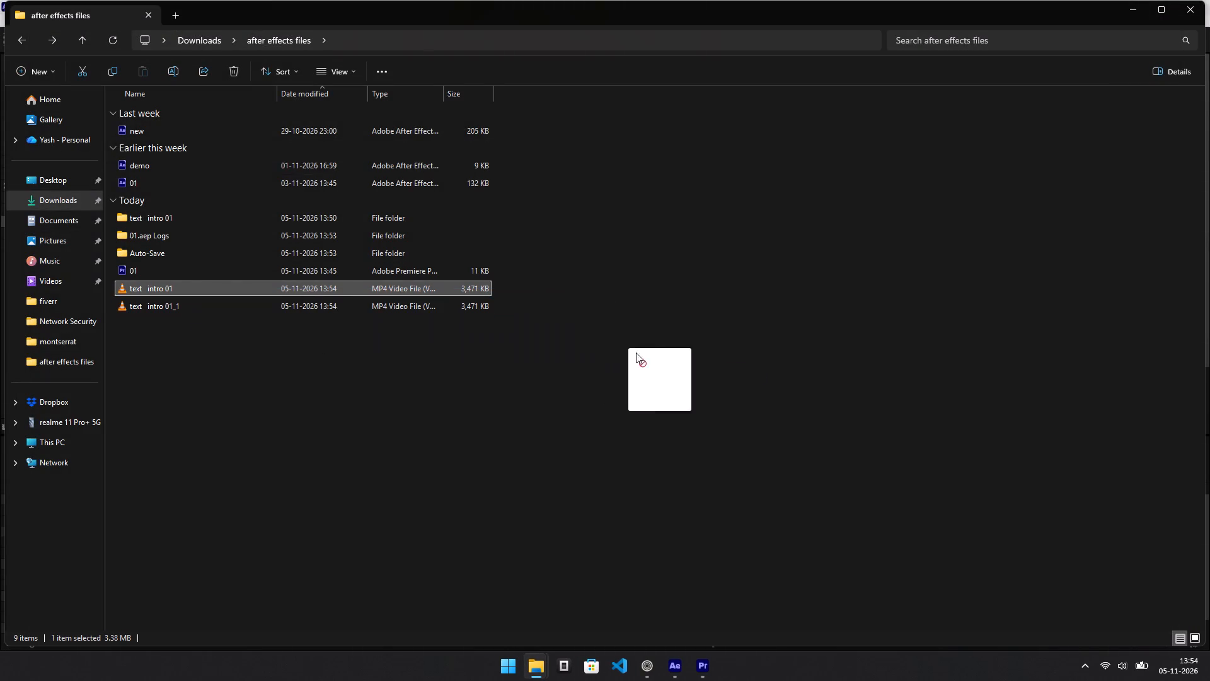
left_click_drag(636, 352, 651, 405)
key("alt+Tab")
key("alt+Tab")
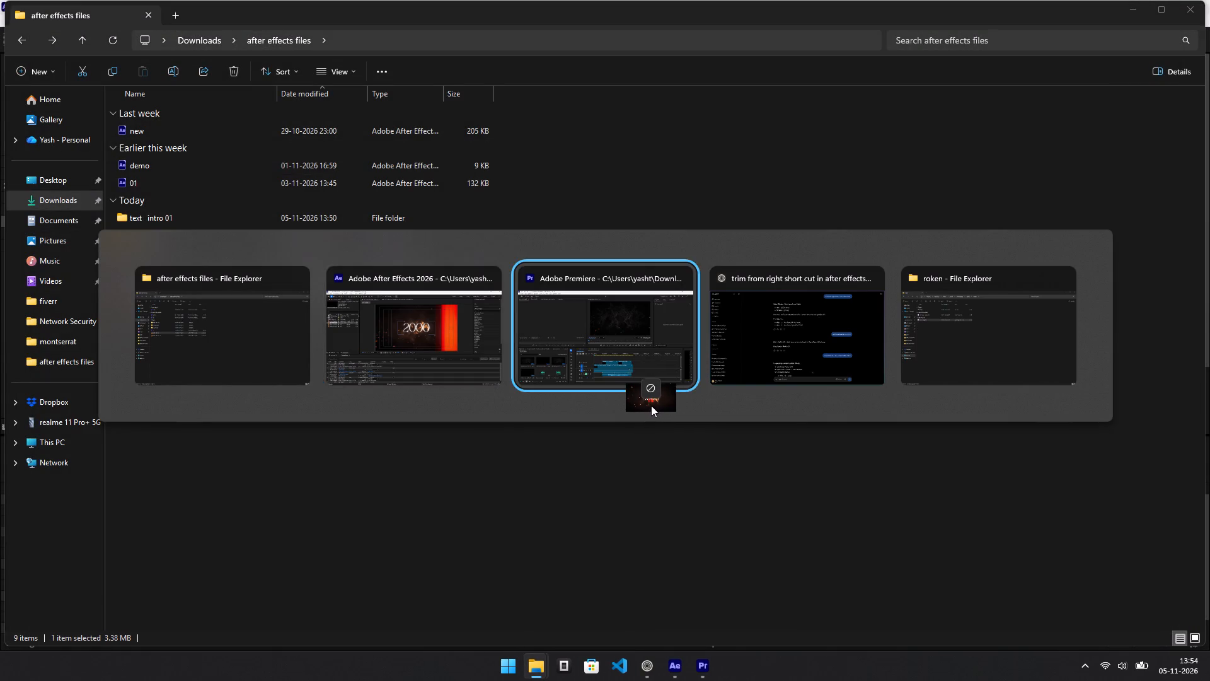
left_click_drag(651, 405, 197, 351)
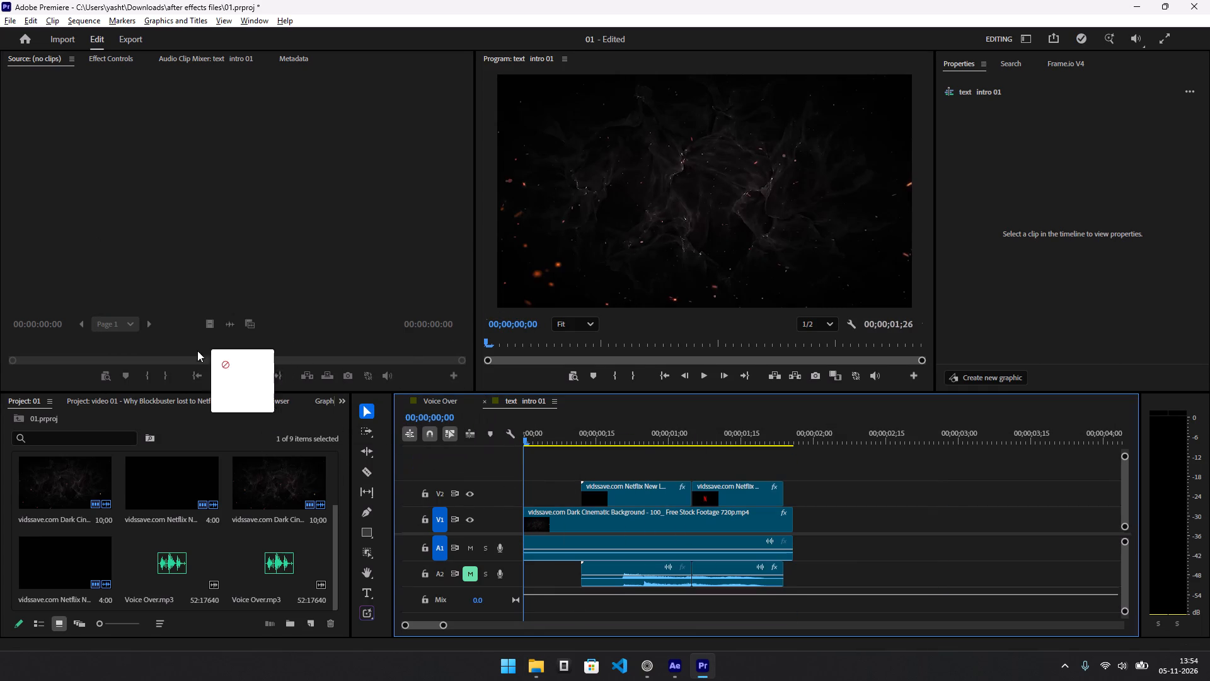
left_click_drag(197, 351, 119, 394)
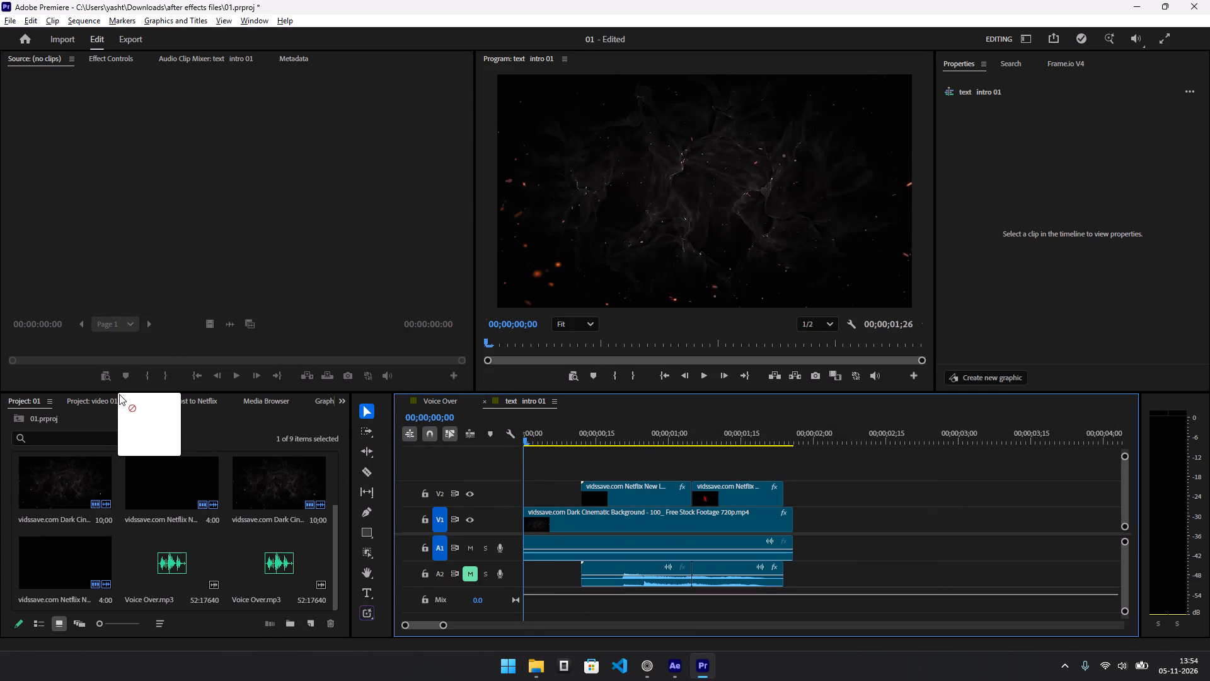
left_click_drag(119, 394, 144, 542)
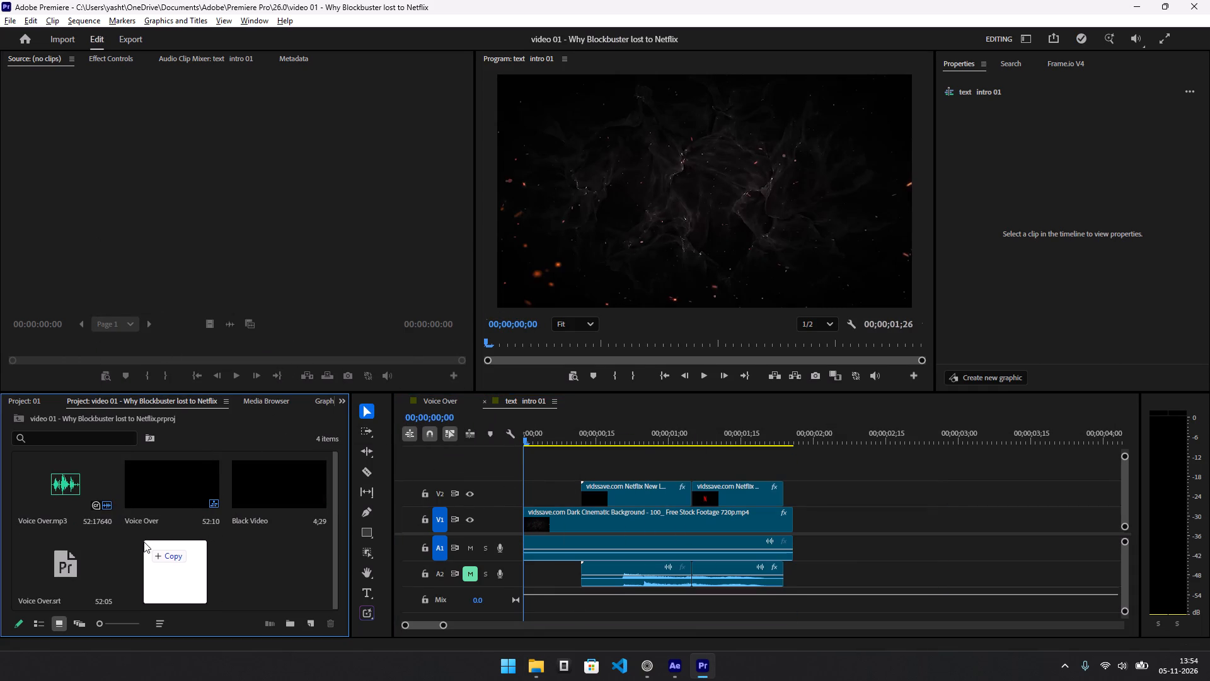
left_click_drag(144, 542, 131, 528)
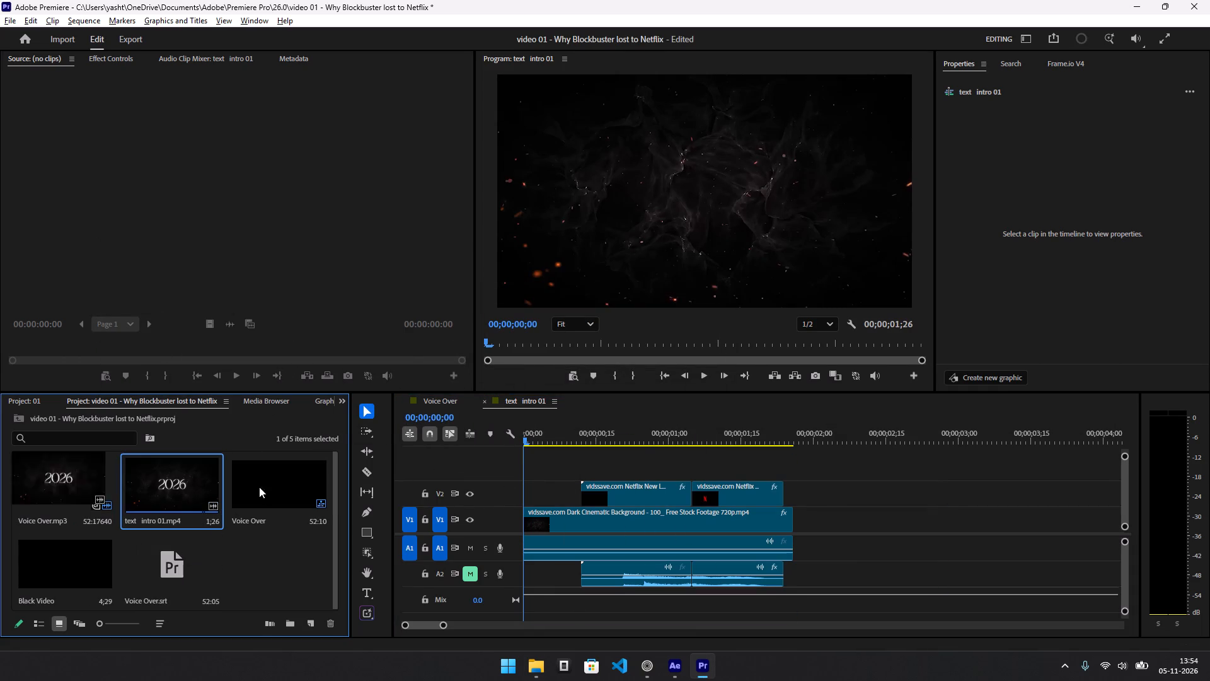
Close the text intro 01 sequence, leaving the Voice Over sequence open.
left_click(441, 406)
left_click(539, 408)
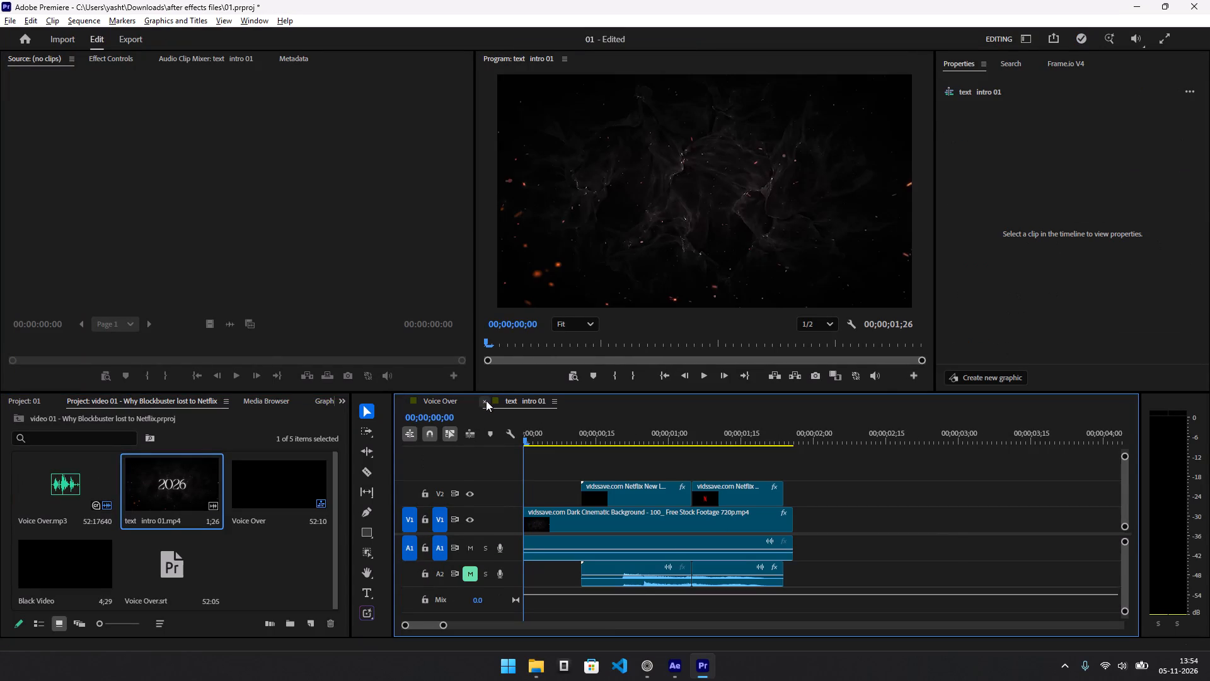
left_click(486, 400)
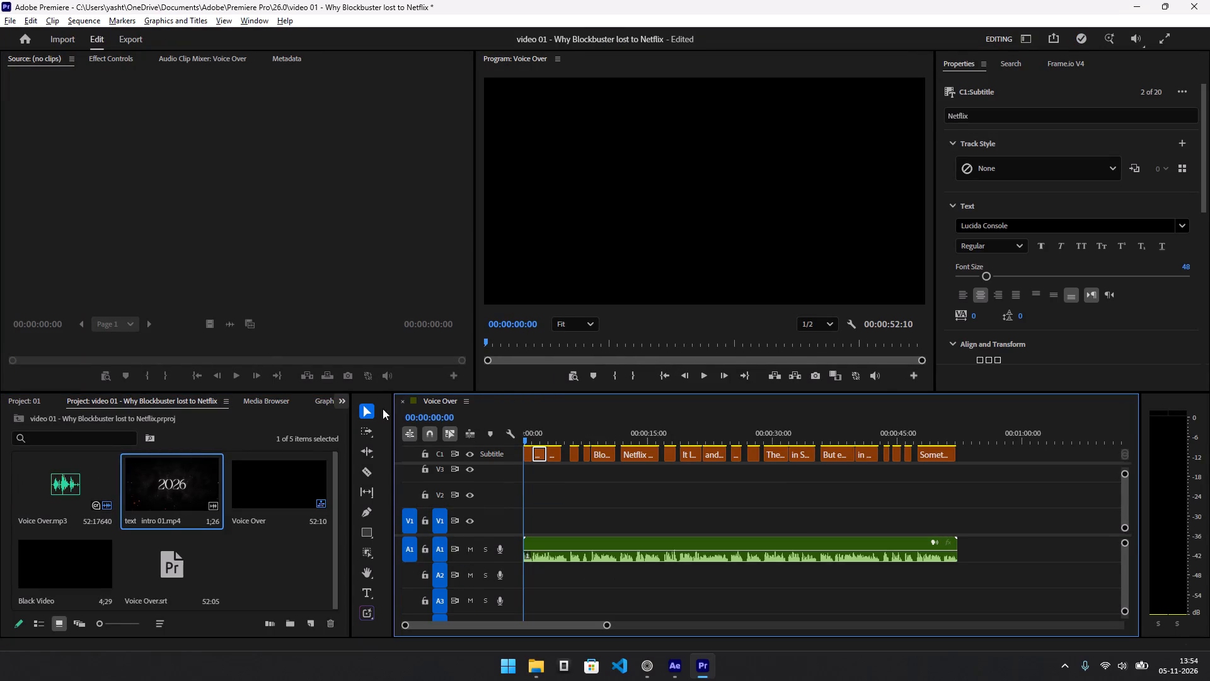
Open text intro 01.mp4 in the Source Monitor and scrub through it, returning to its first frame.
double_click(166, 487)
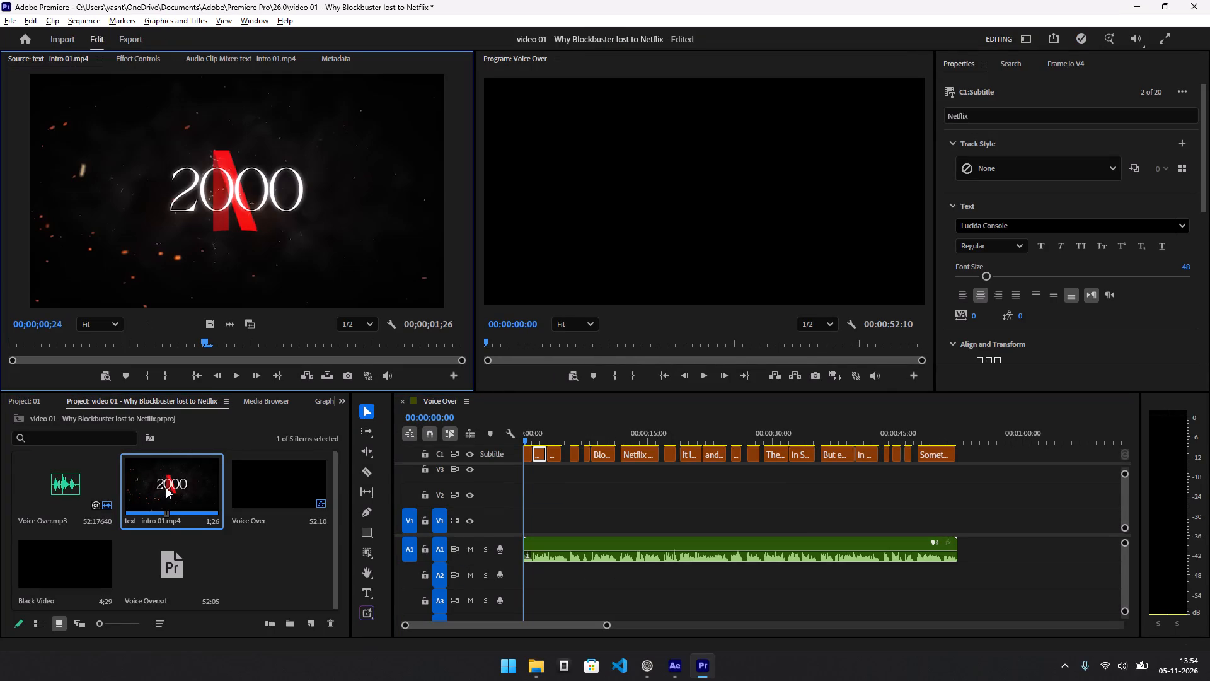
left_click_drag(204, 345, 76, 350)
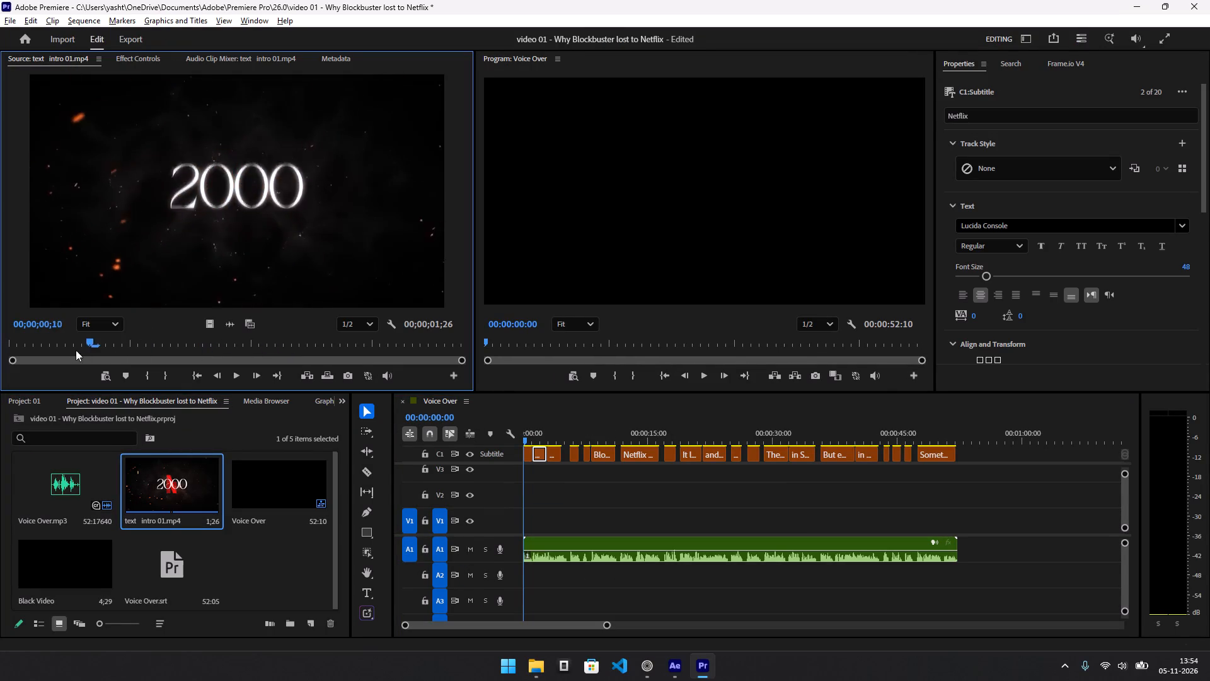
left_click_drag(76, 350, 141, 368)
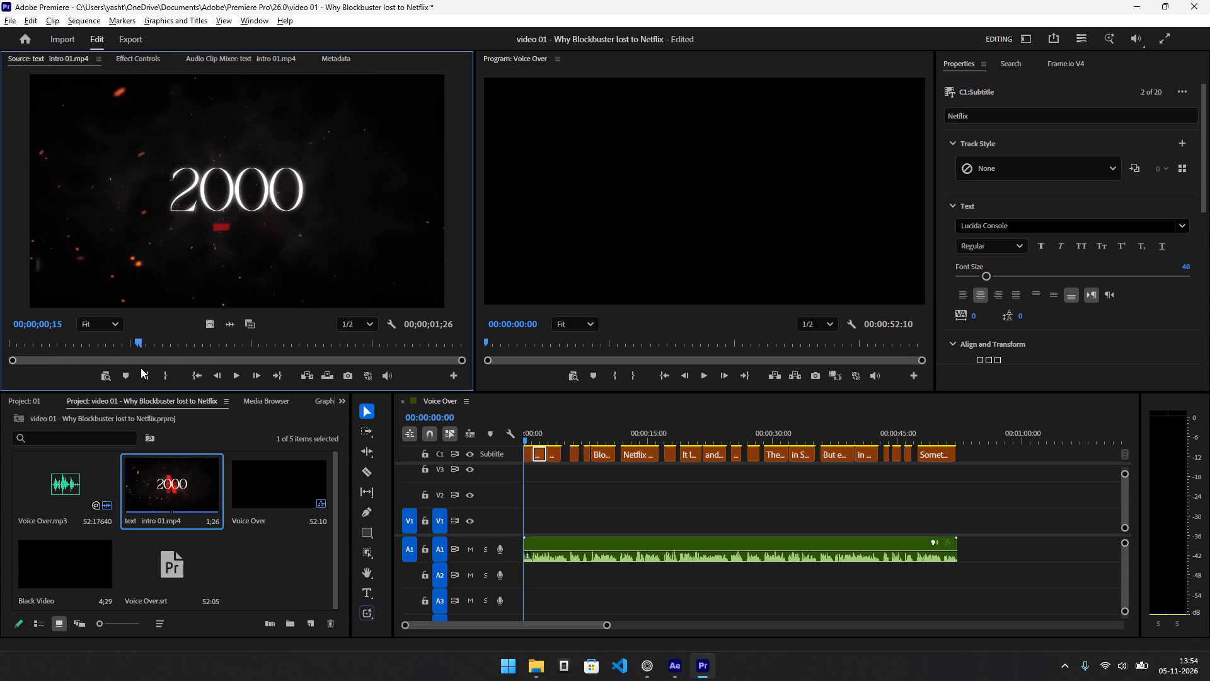
left_click_drag(141, 368, 71, 369)
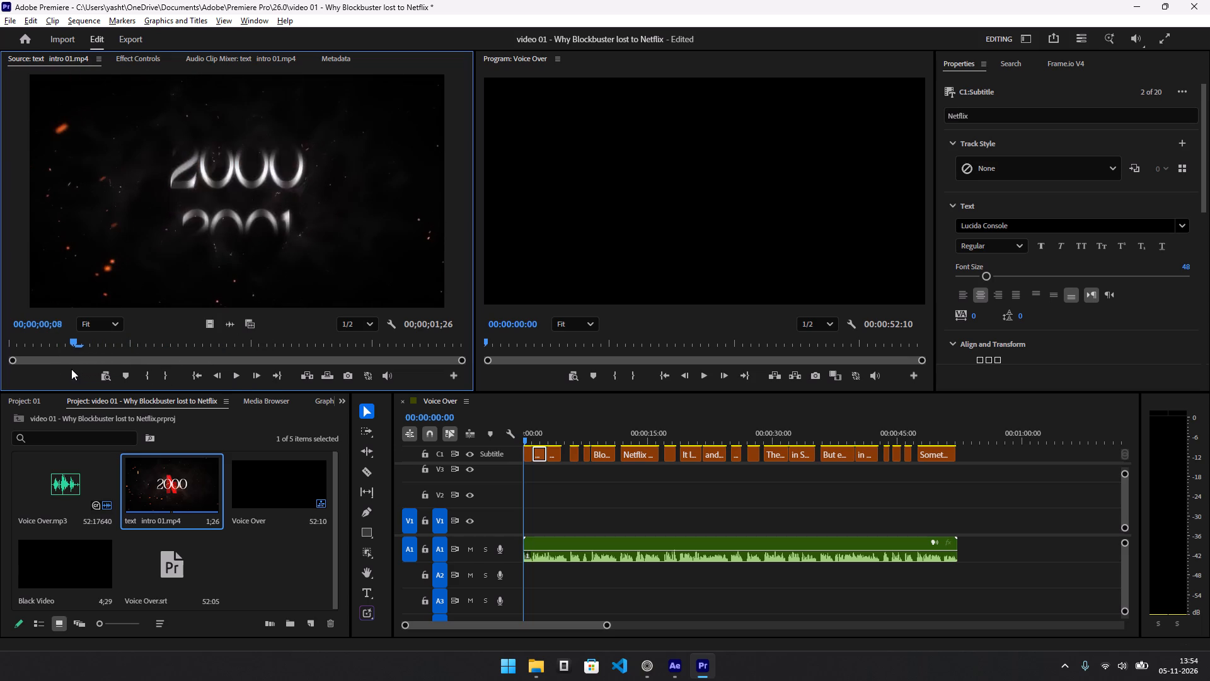
left_click_drag(71, 369, 0, 369)
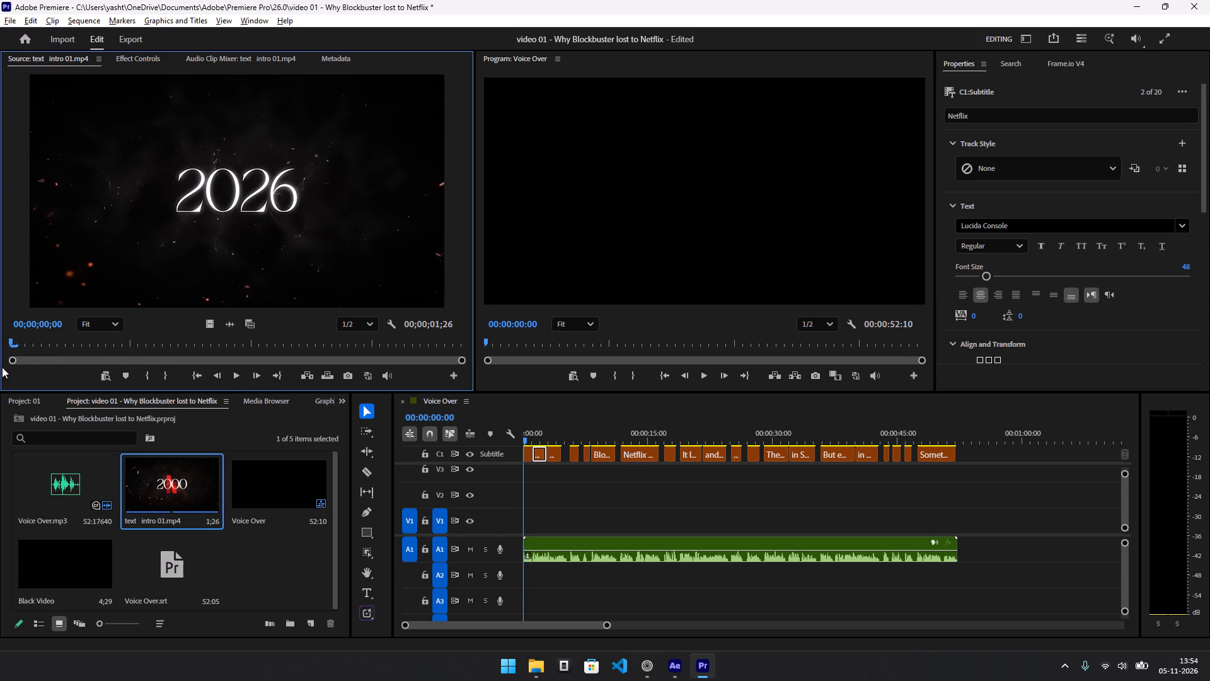
scroll(512, 586, "up", 3)
scroll(504, 559, "down", 2)
scroll(504, 559, "up", 2)
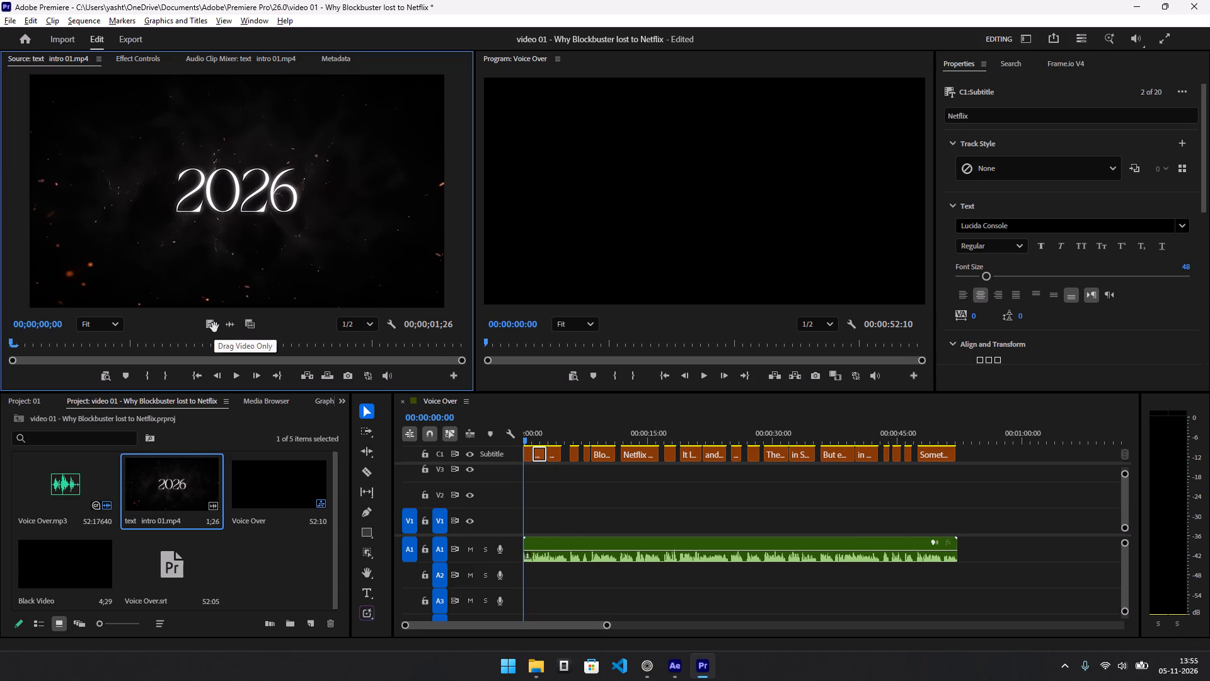
Place only the video of text intro 01.mp4 on track V2 at the start of the Voice Over sequence and play it back.
left_click_drag(211, 327, 534, 490)
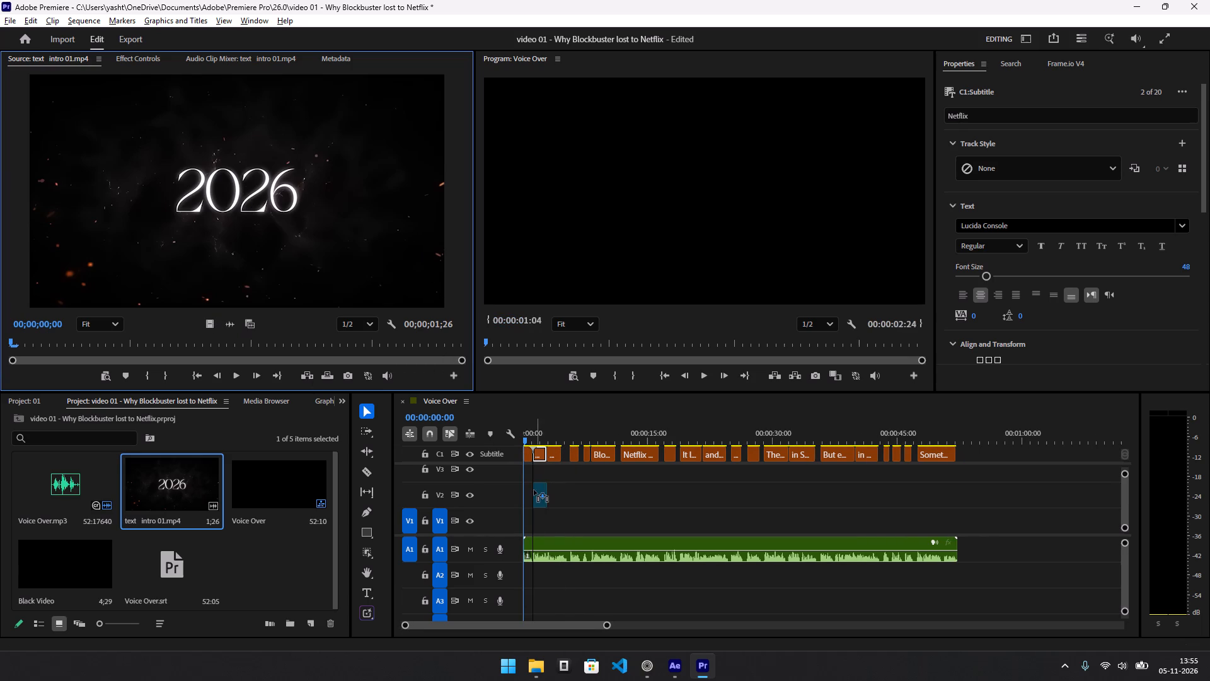
left_click_drag(534, 490, 524, 492)
left_click_drag(536, 433, 501, 436)
key("space")
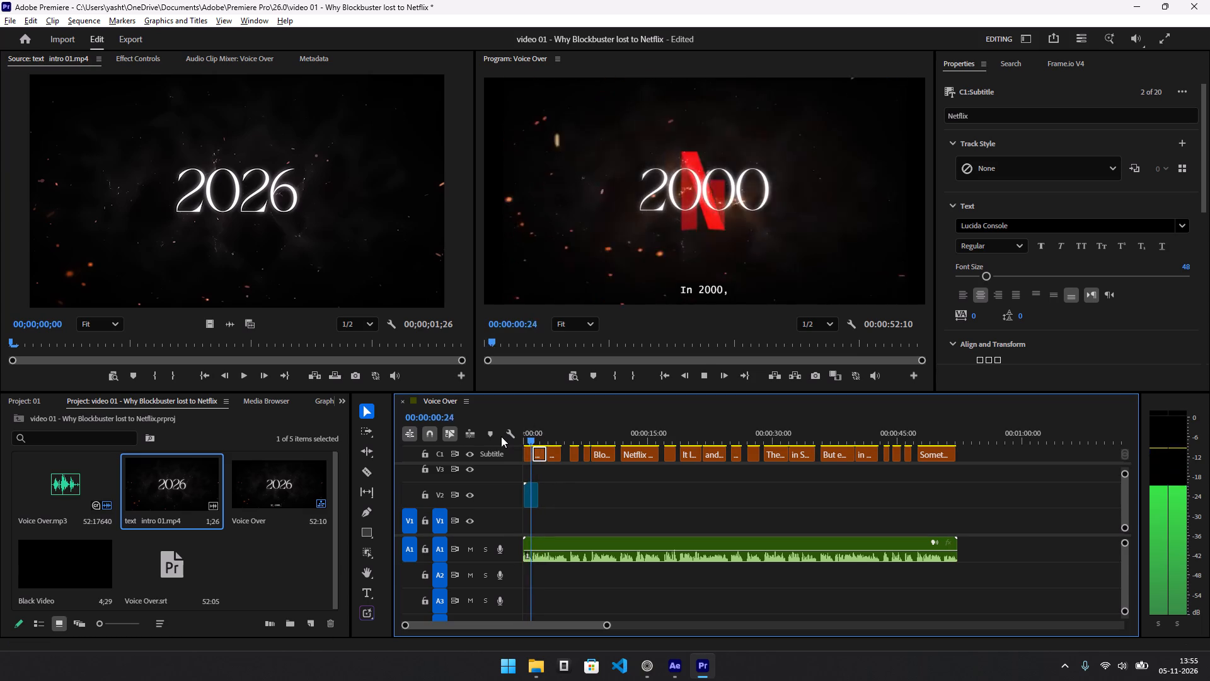
key("space")
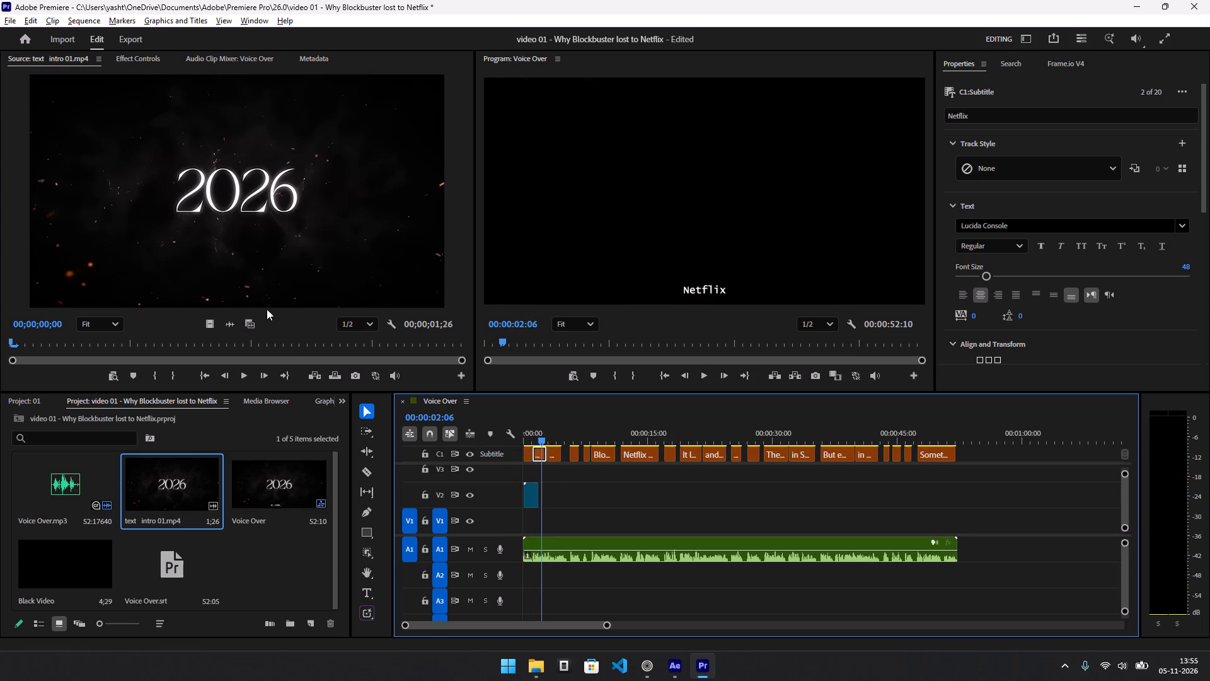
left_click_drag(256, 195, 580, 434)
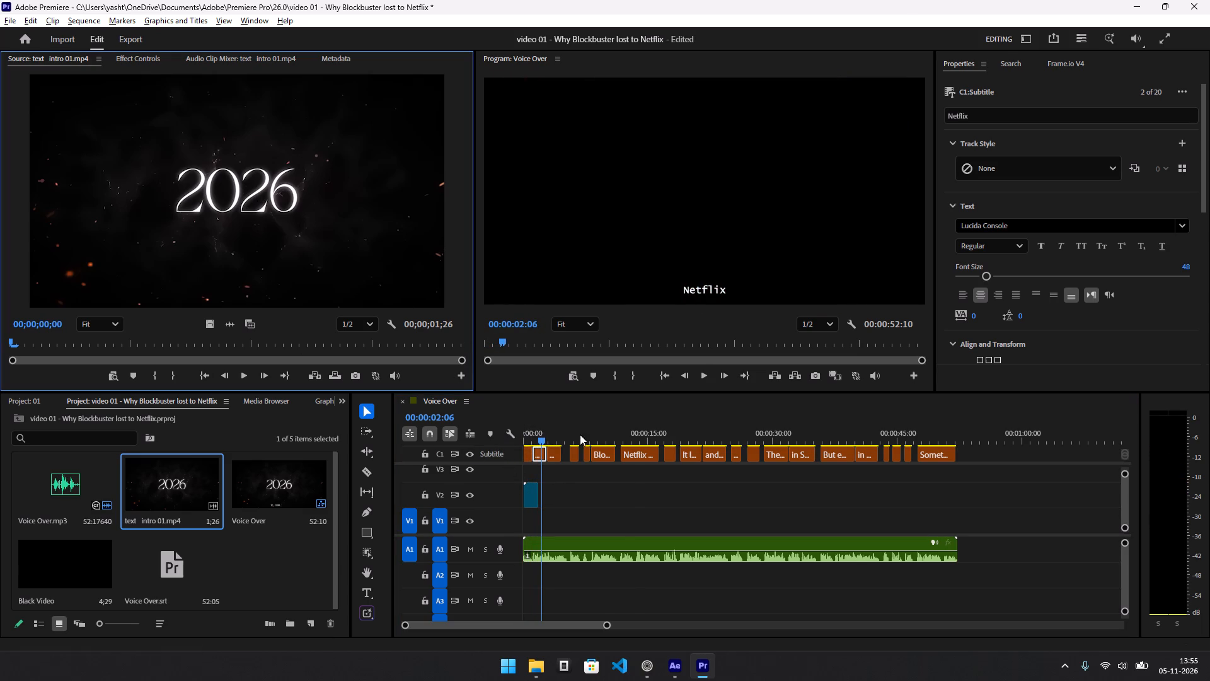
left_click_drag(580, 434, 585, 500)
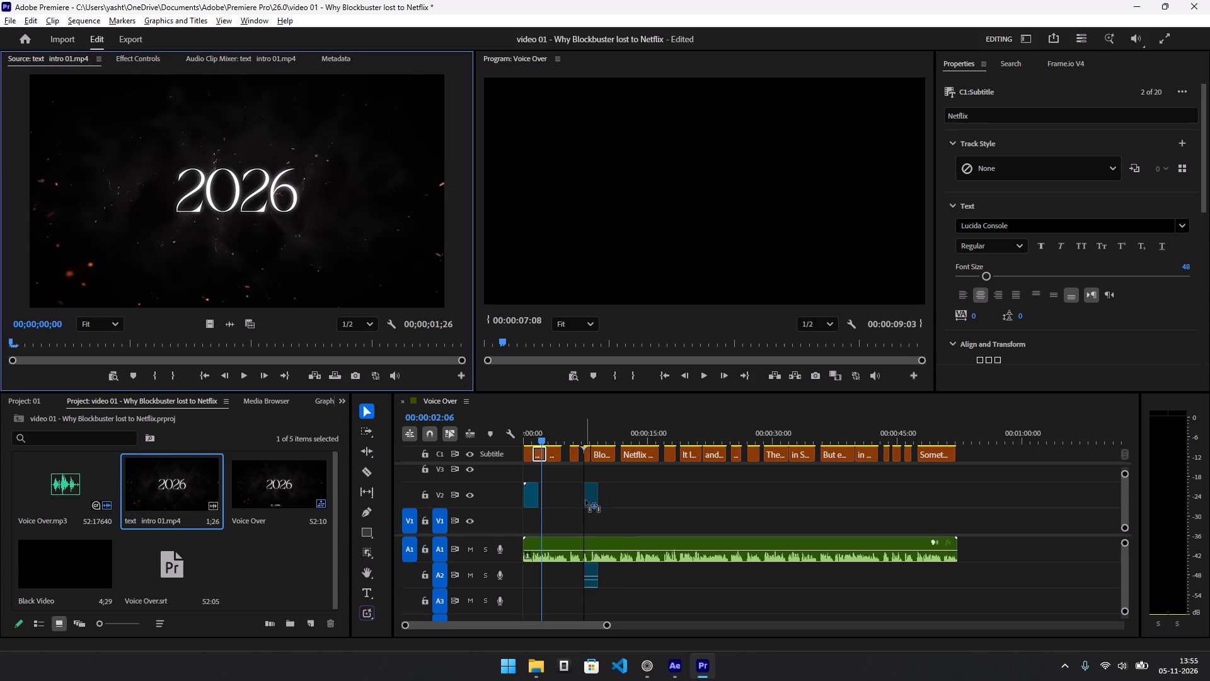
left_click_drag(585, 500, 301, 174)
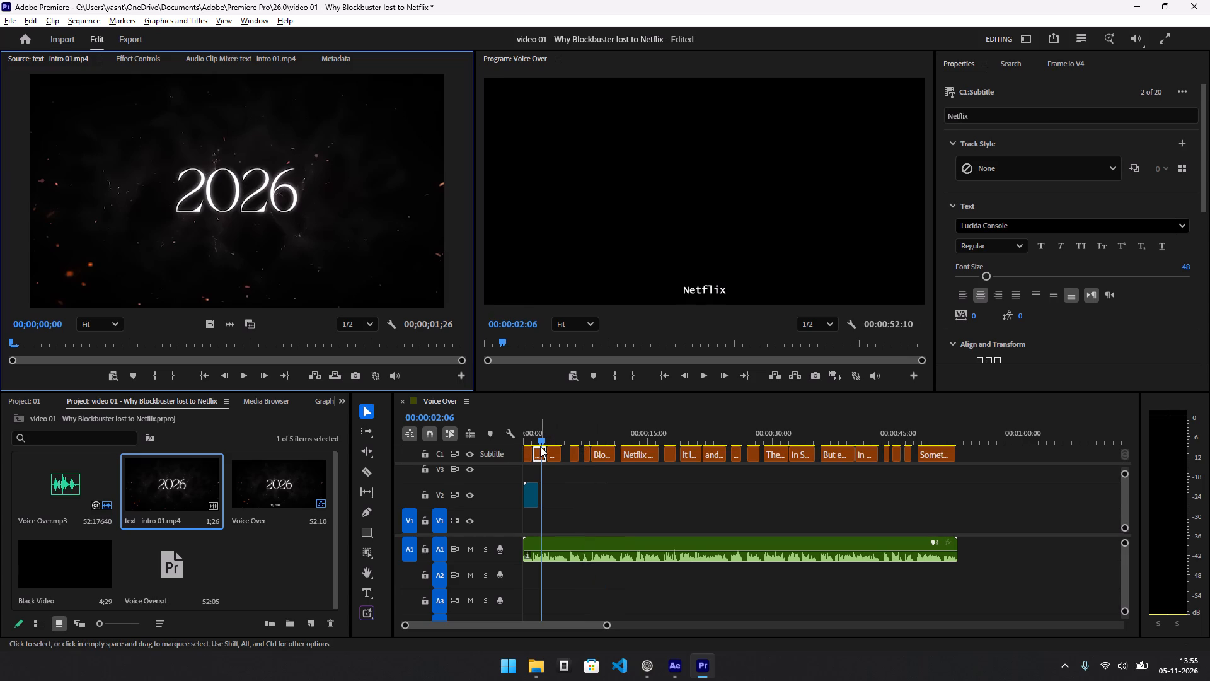
Scrub through the sequence's opening and move the text intro 01.mp4 clip from V2 down to V1, at the sequence start.
left_click_drag(540, 436, 516, 436)
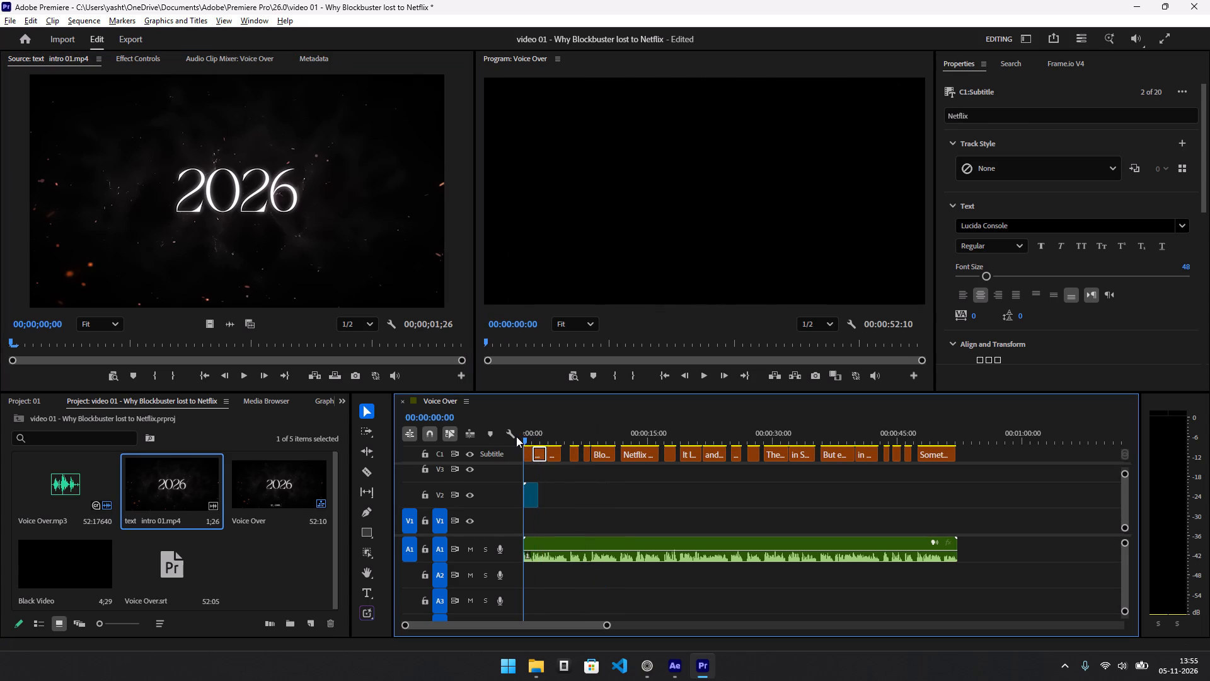
left_click_drag(516, 436, 539, 451)
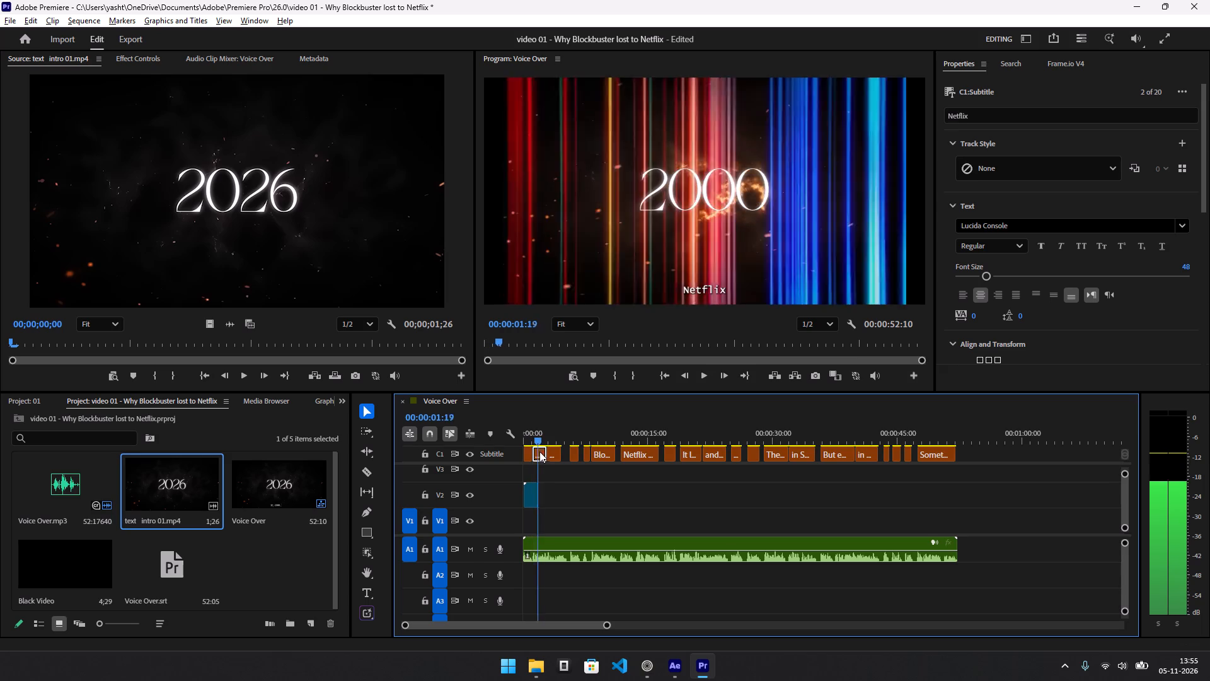
left_click_drag(539, 451, 529, 454)
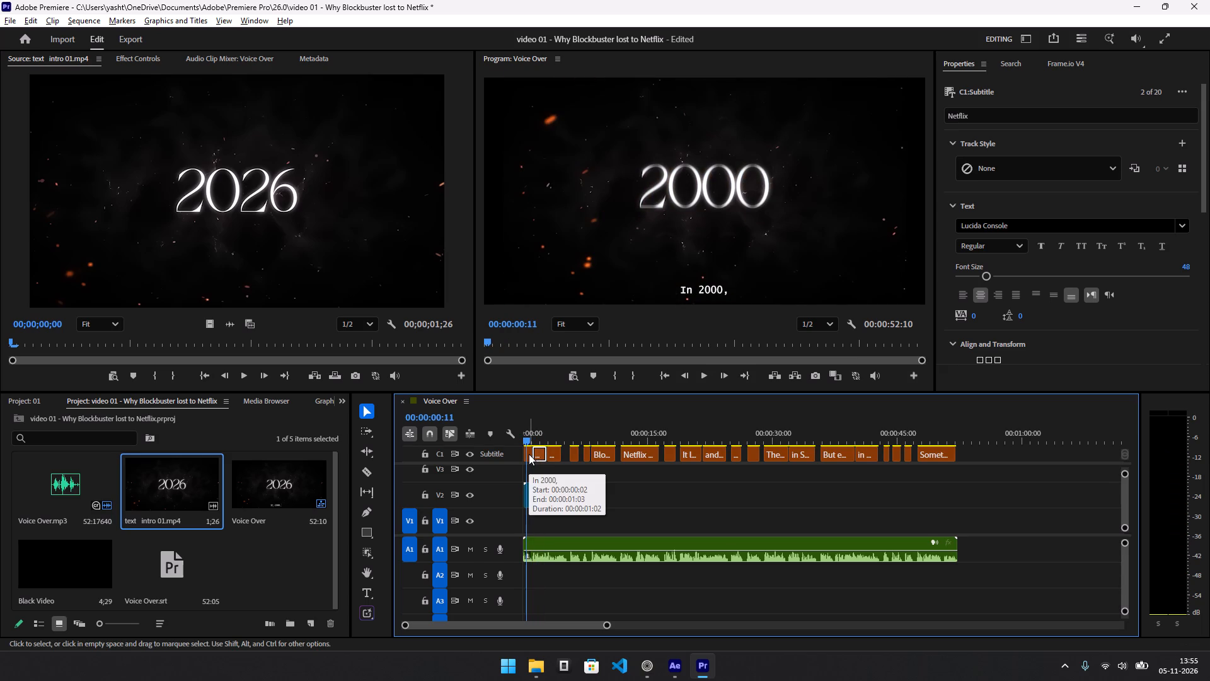
left_click_drag(530, 495, 526, 516)
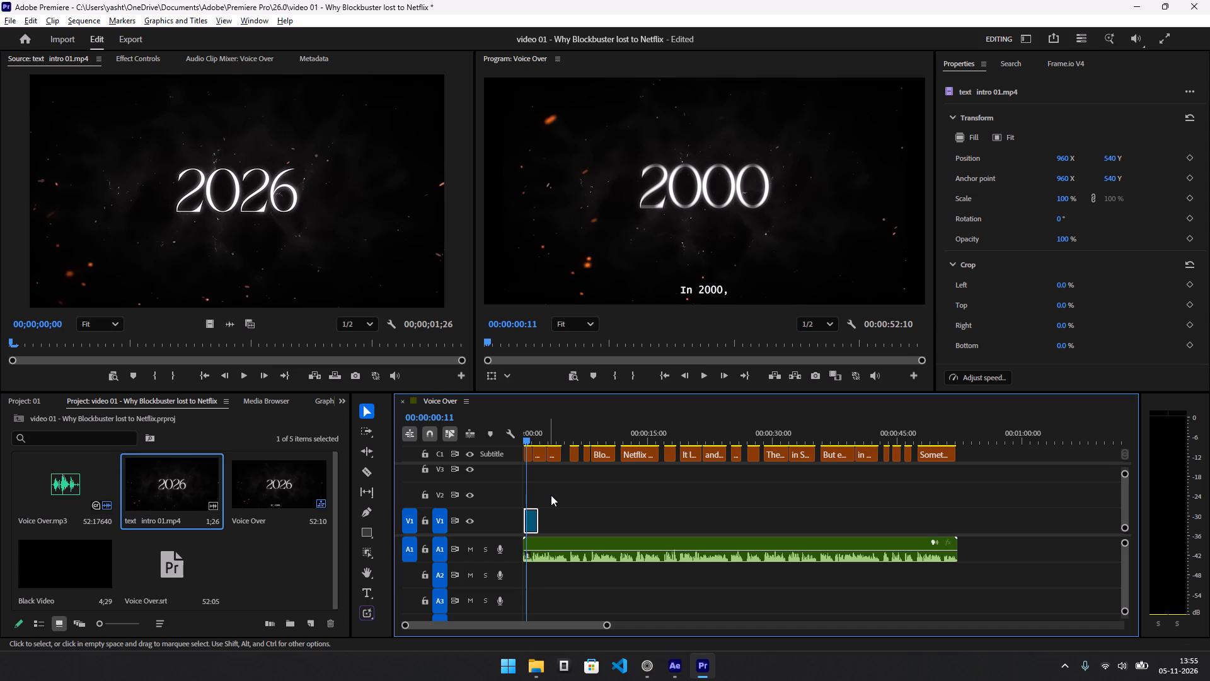
Play the opening of the Voice Over sequence several times to check the intro clip against the narration and subtitles.
key("space")
key("space")
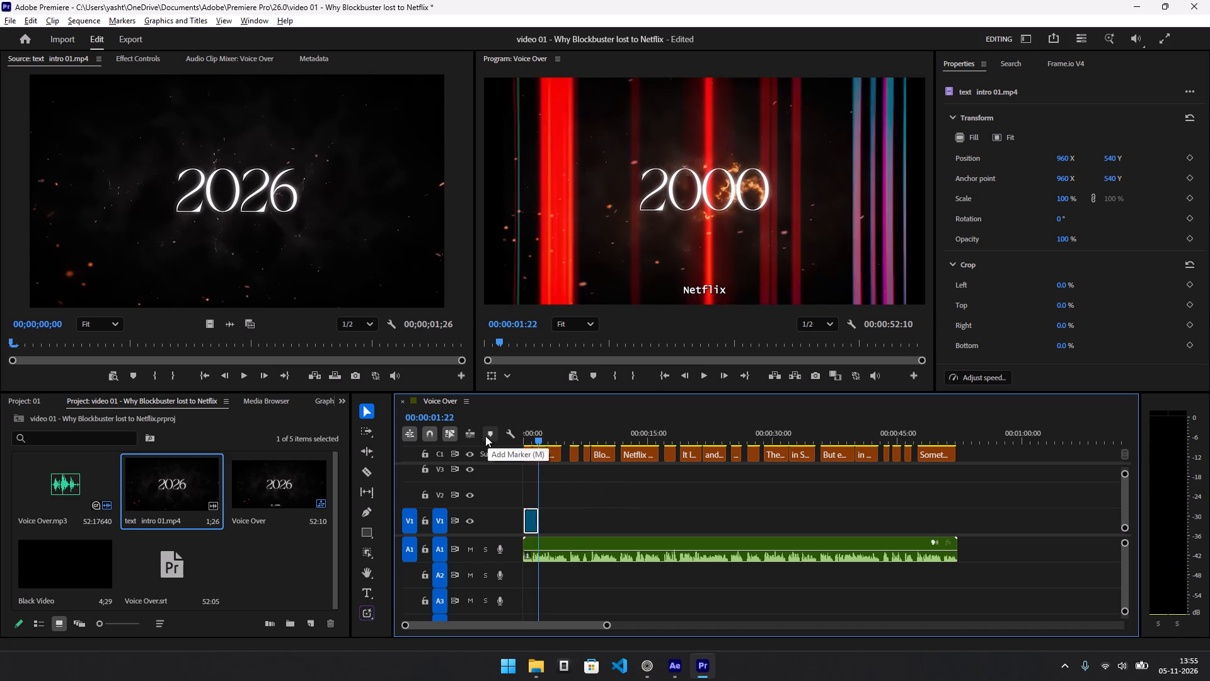
left_click_drag(536, 438, 502, 442)
key("space")
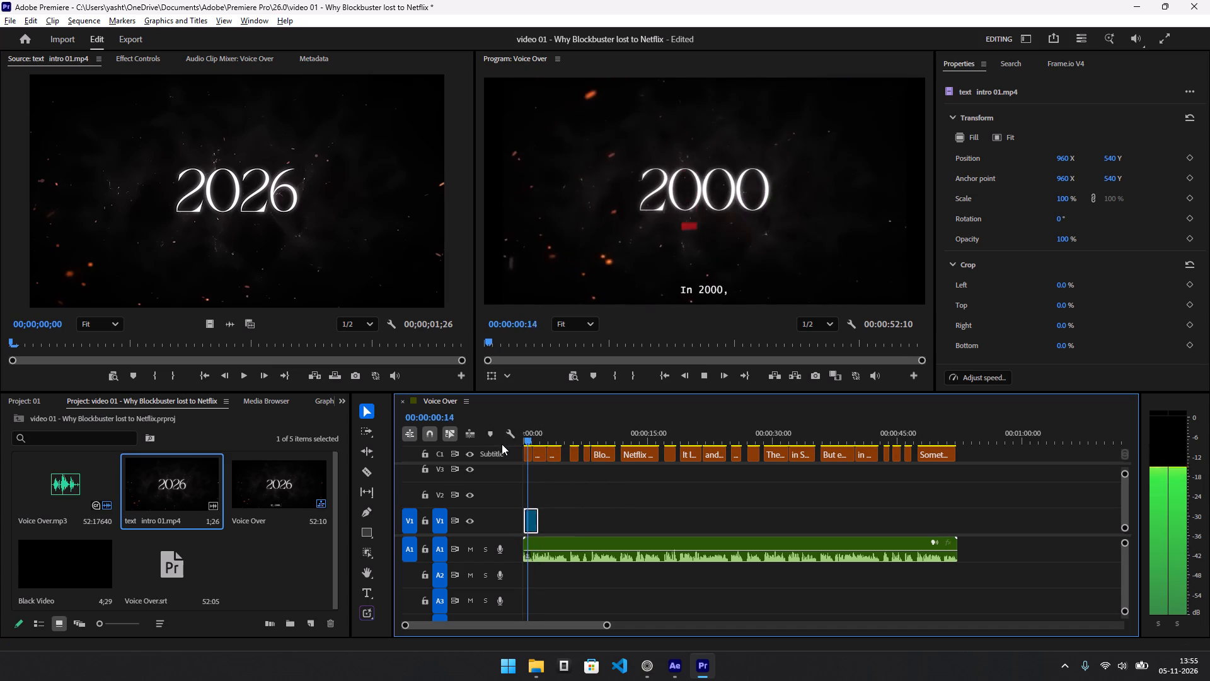
key("space")
key("space")
key("space")
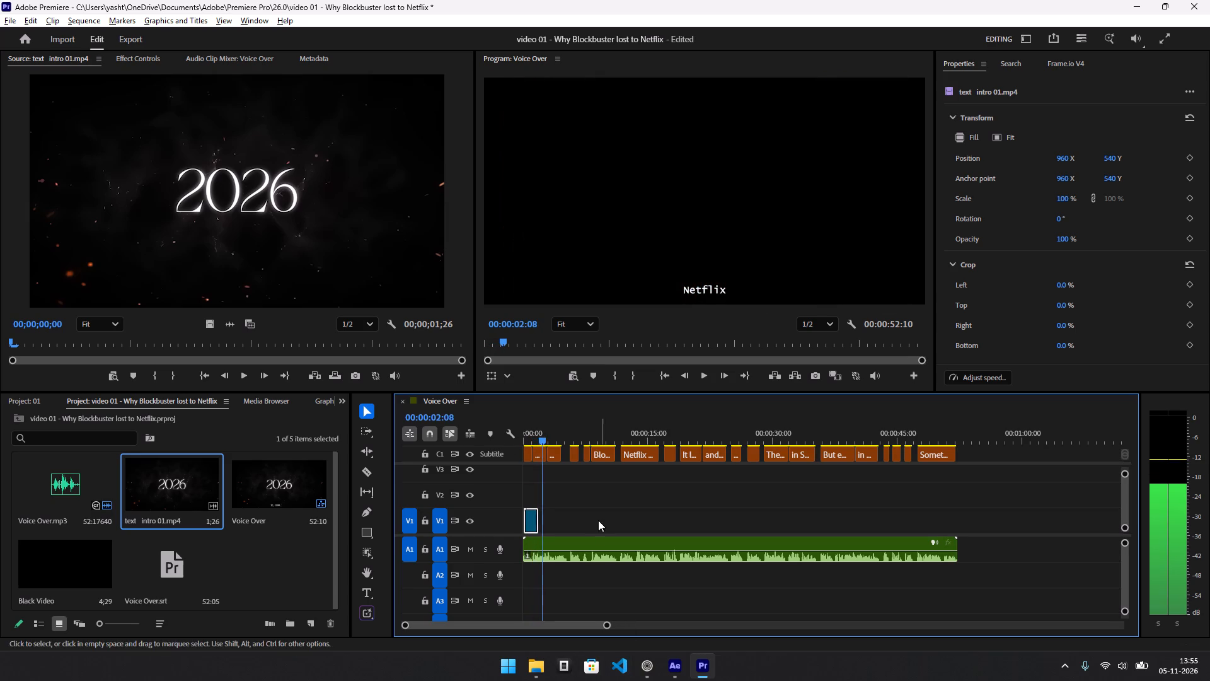
left_click_drag(543, 443, 509, 448)
key("space")
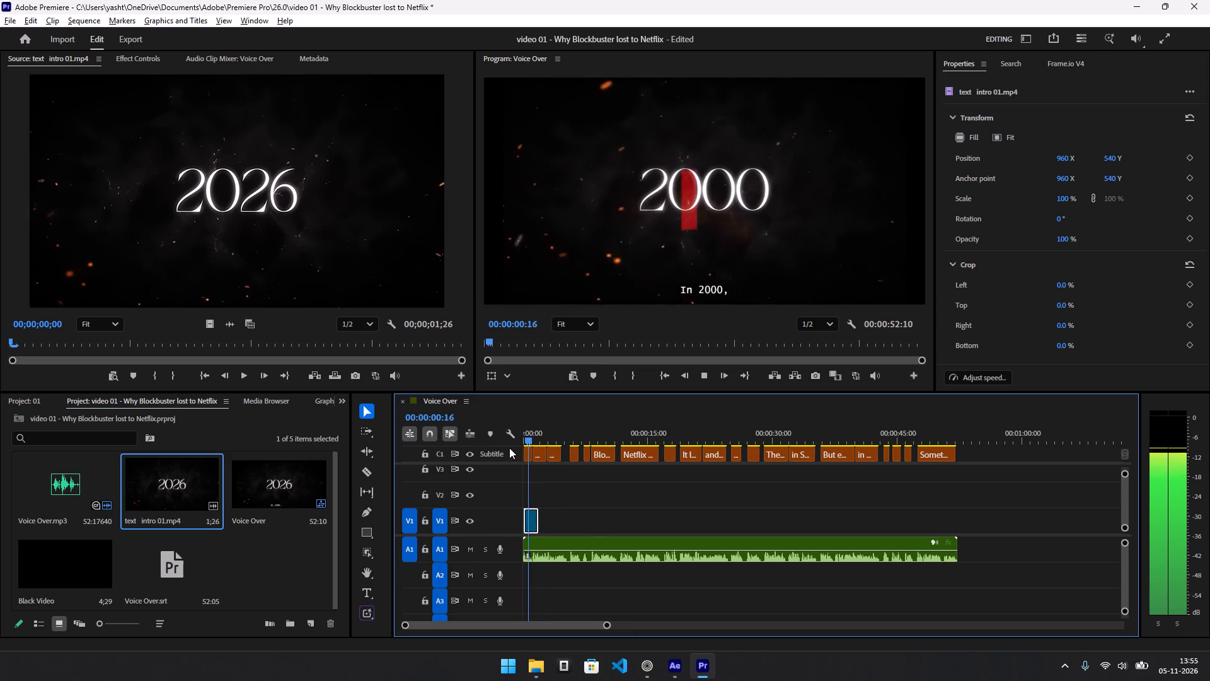
key("space")
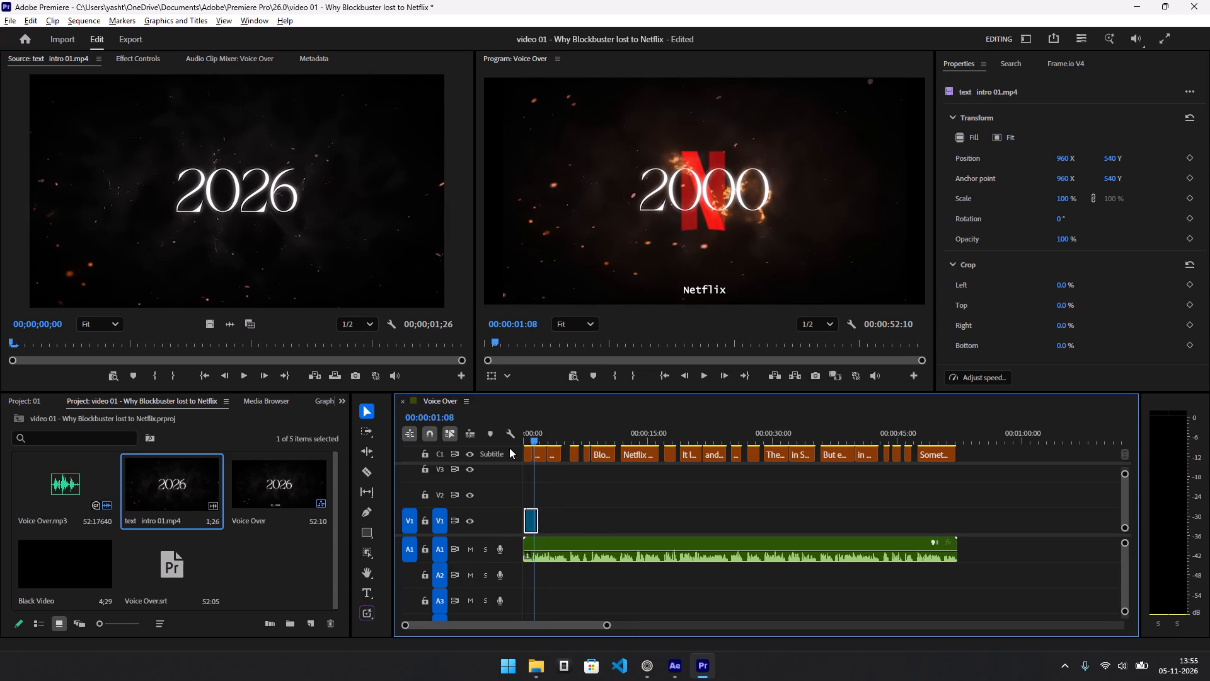